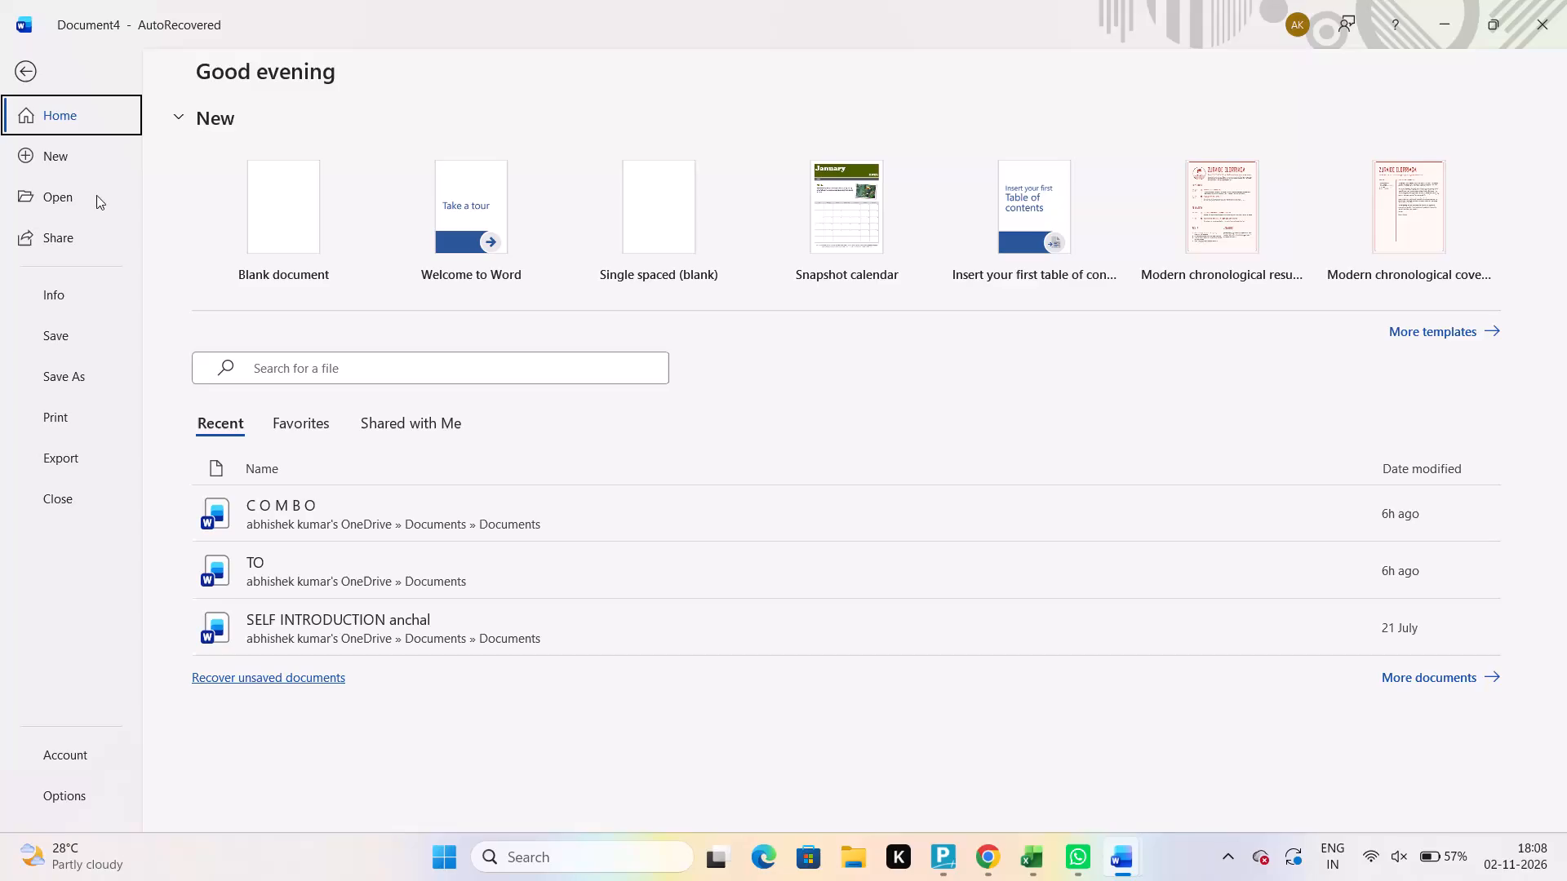
Create a new blank document.
{"action": "left_click", "coordinate": [78, 157]}
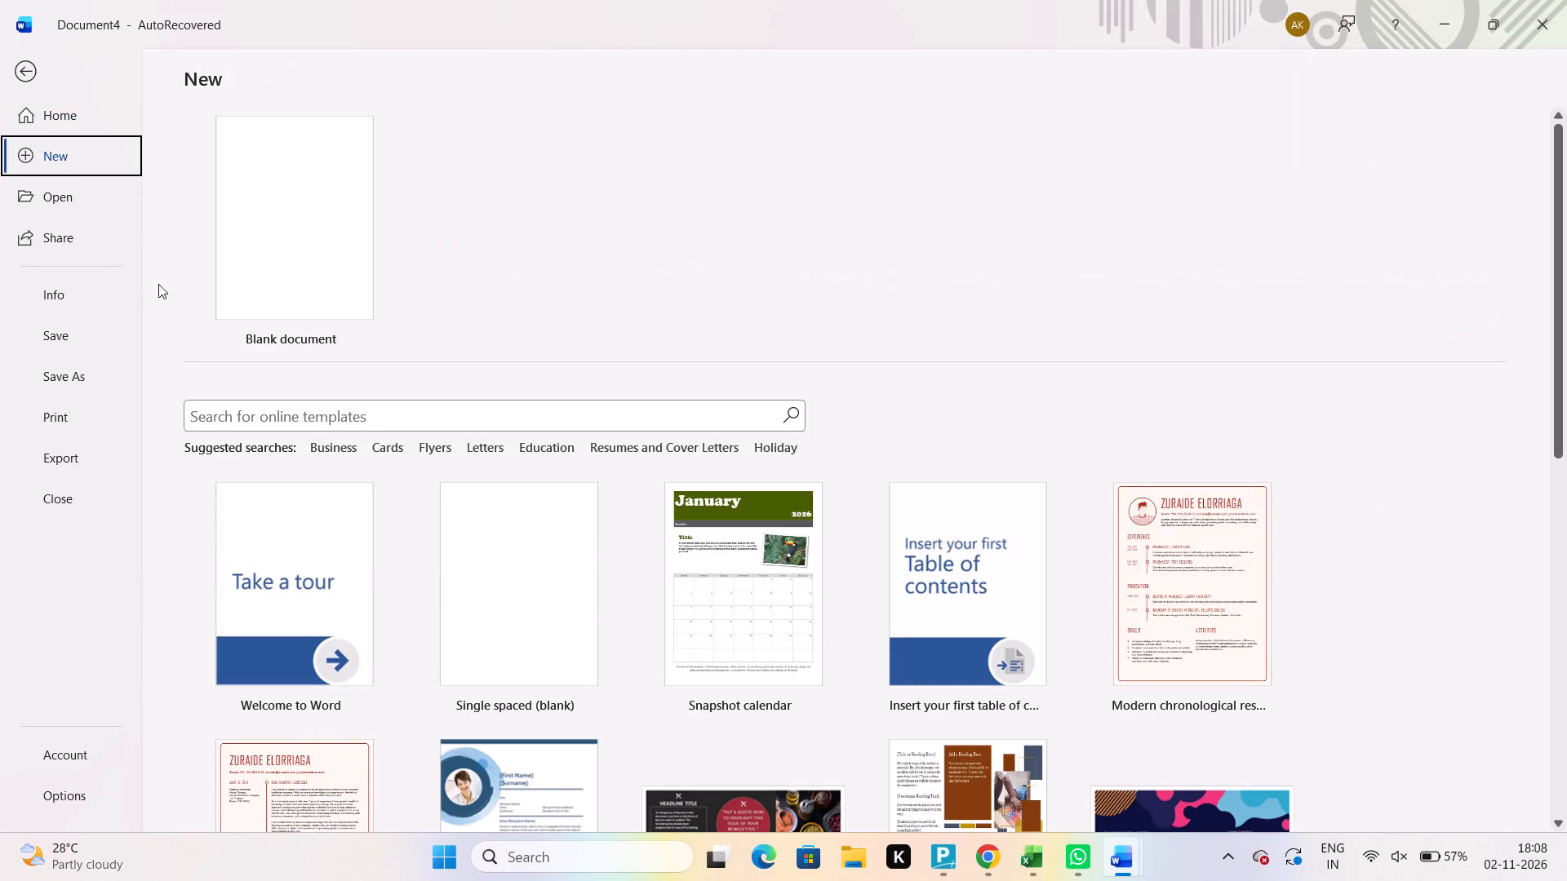
{"action": "left_click", "coordinate": [269, 267]}
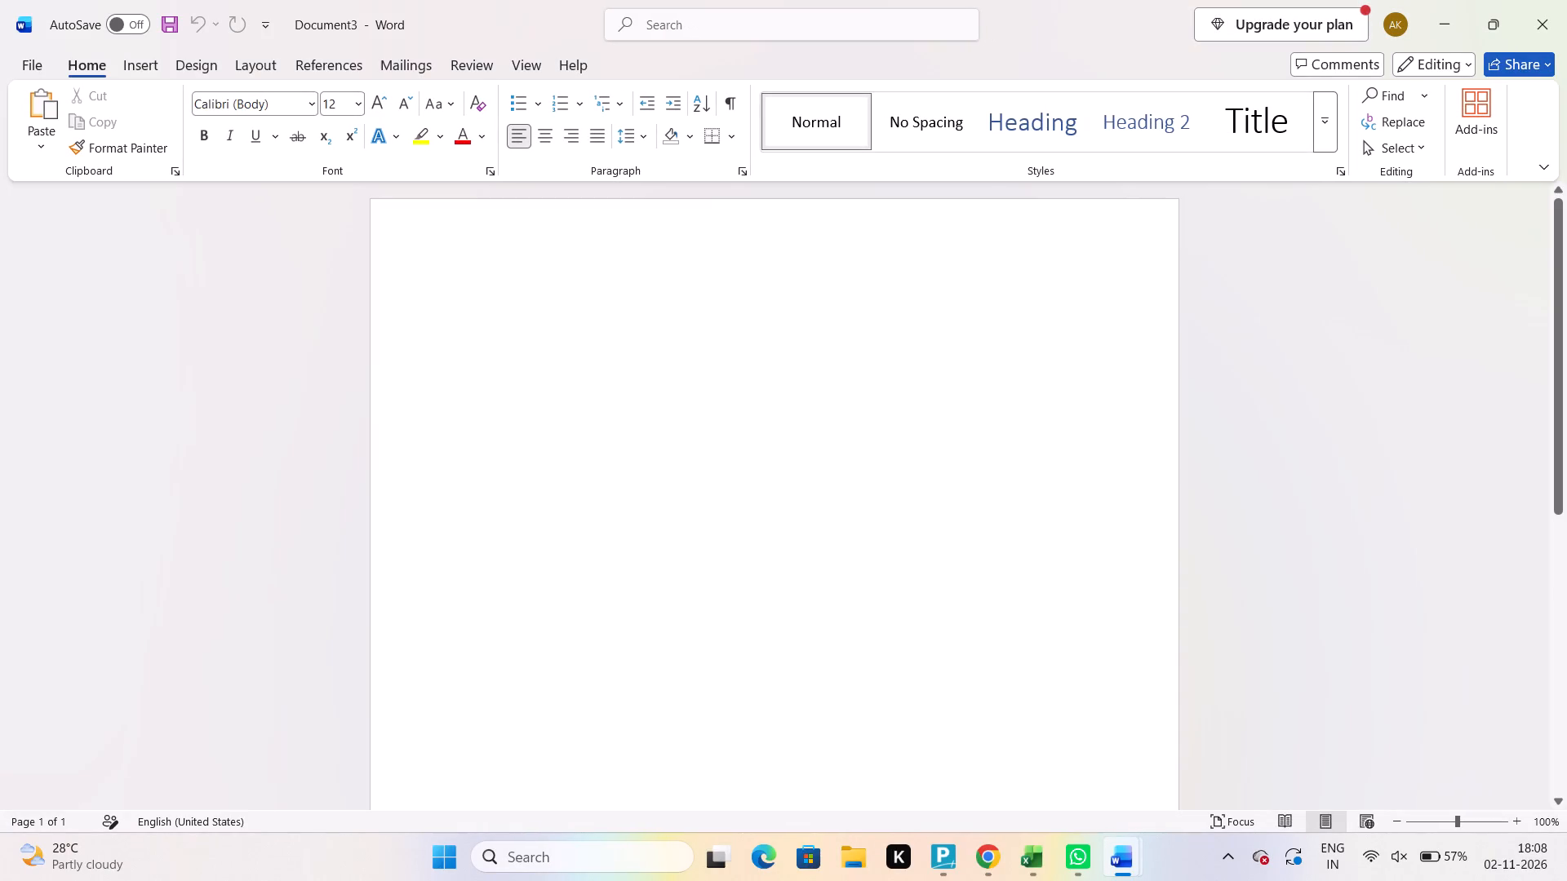
Draw a large rectangle about 17.7 cm wide and 10.92 cm high near the top of the page.
{"action": "left_click", "coordinate": [140, 57]}
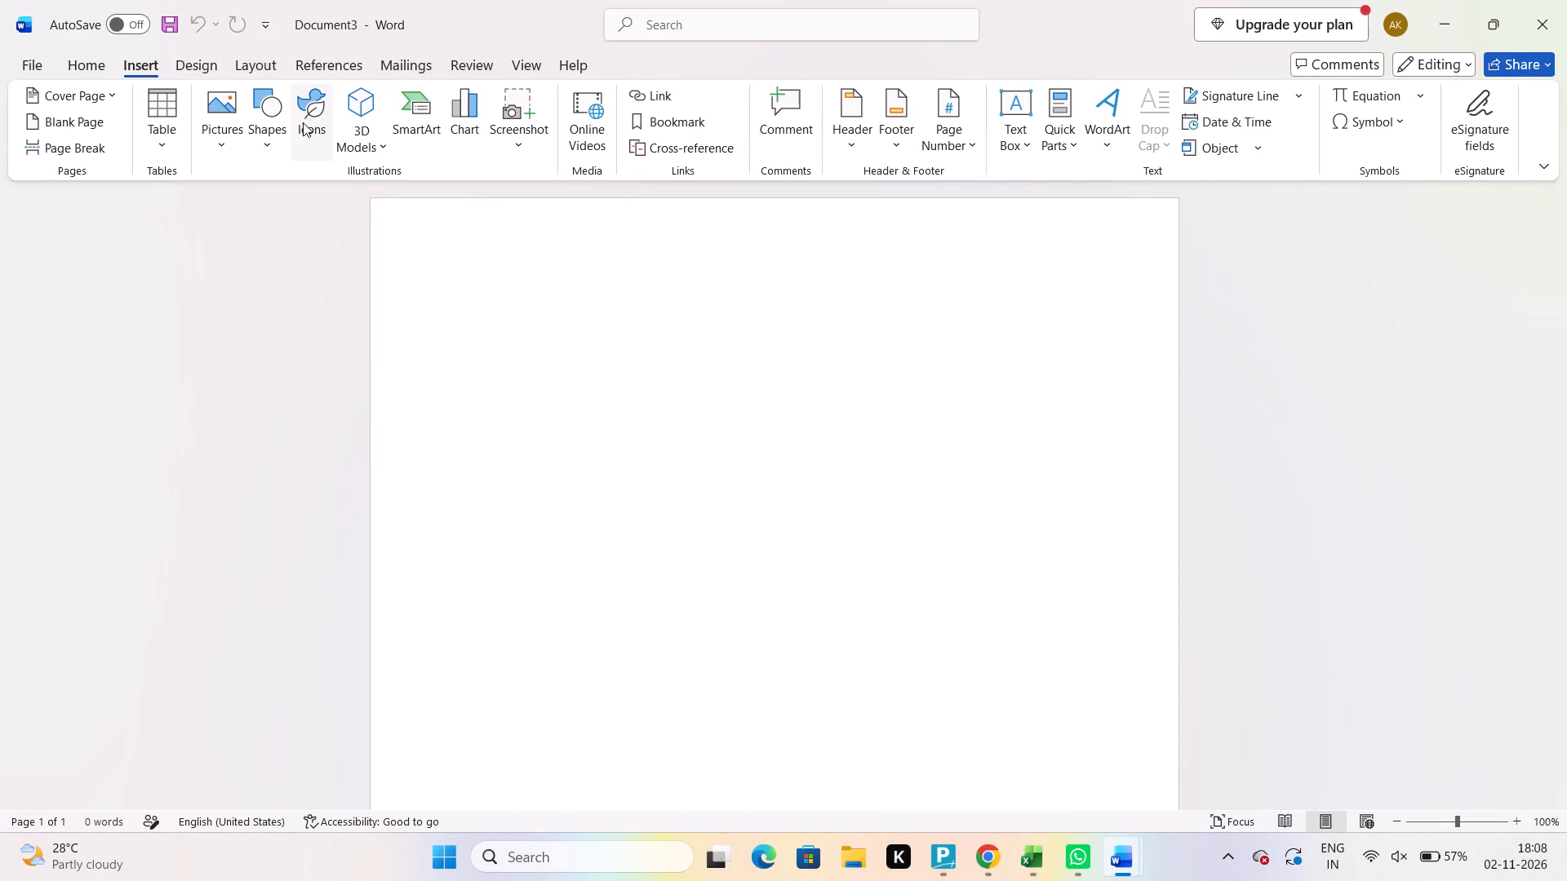
{"action": "left_click", "coordinate": [265, 125]}
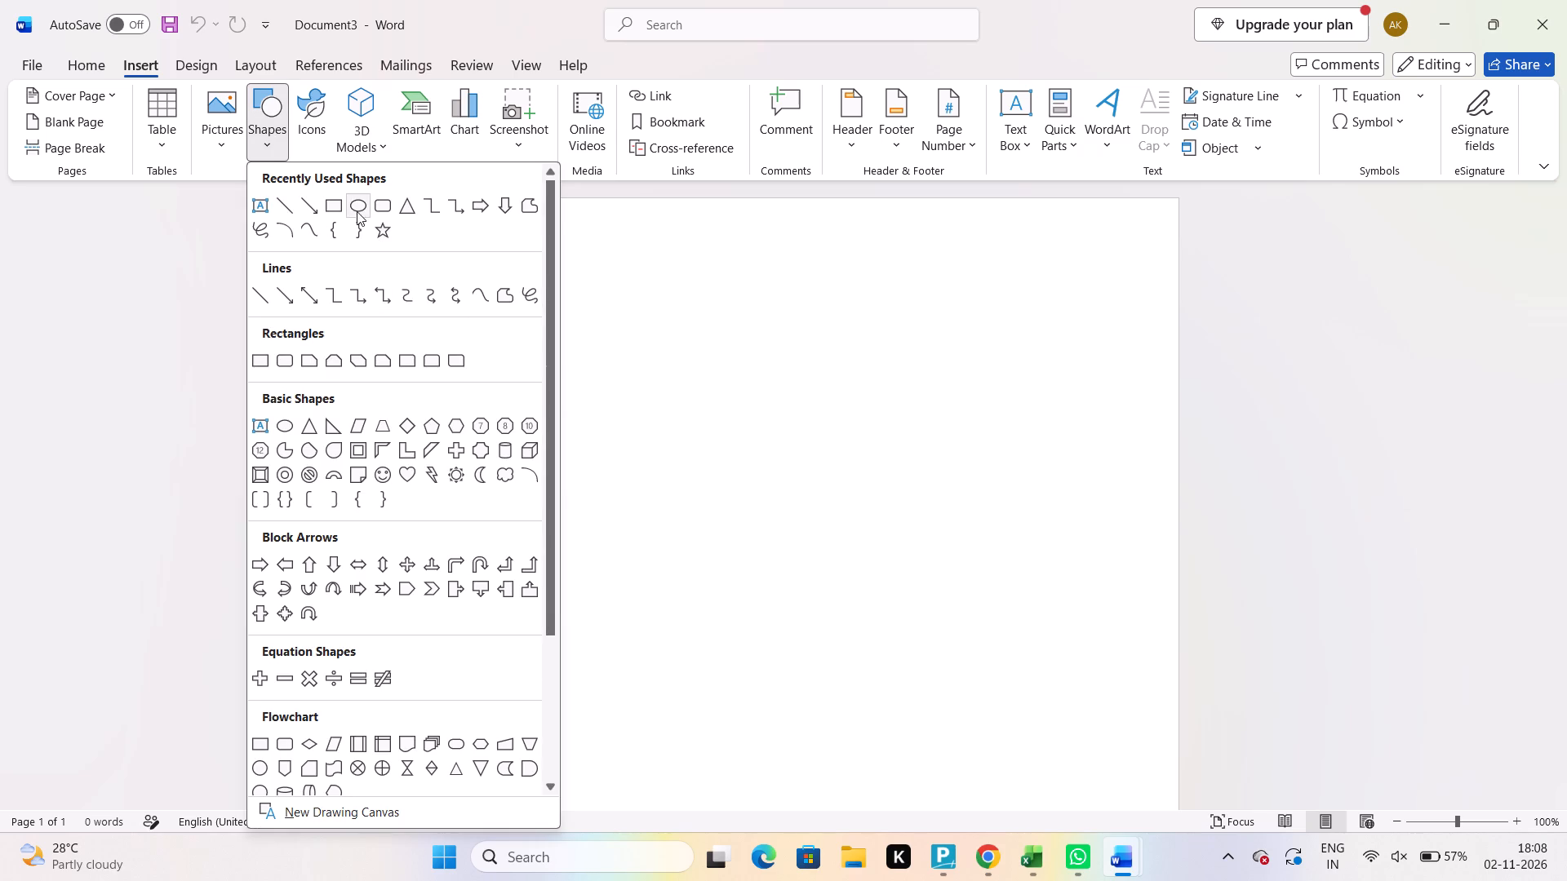
{"action": "left_click", "coordinate": [337, 205]}
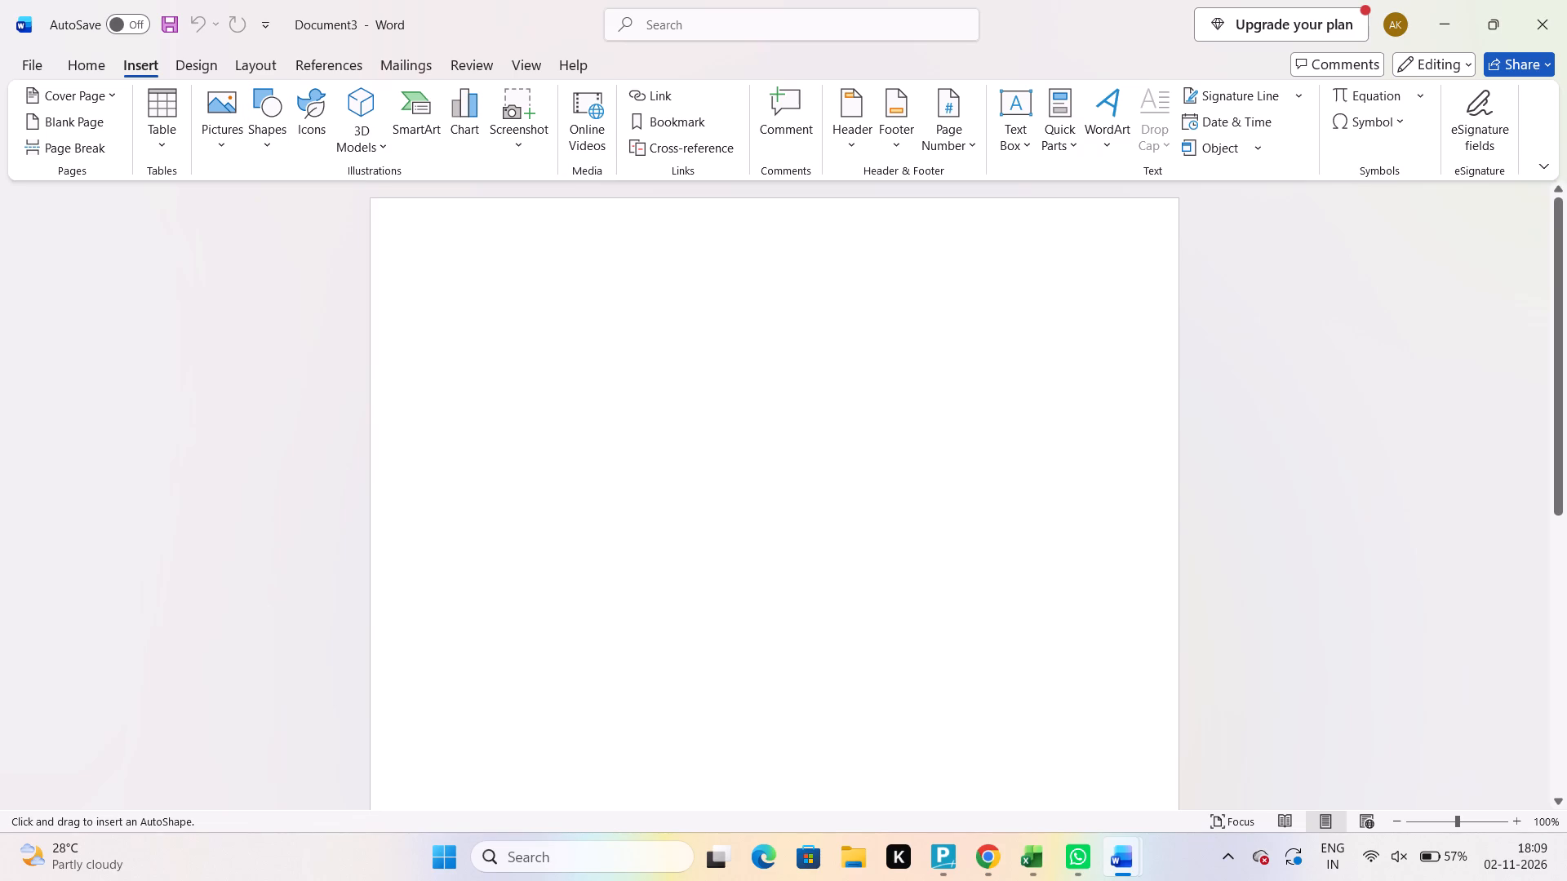
{"action": "left_click_drag", "start_coordinate": [421, 242], "coordinate": [744, 597]}
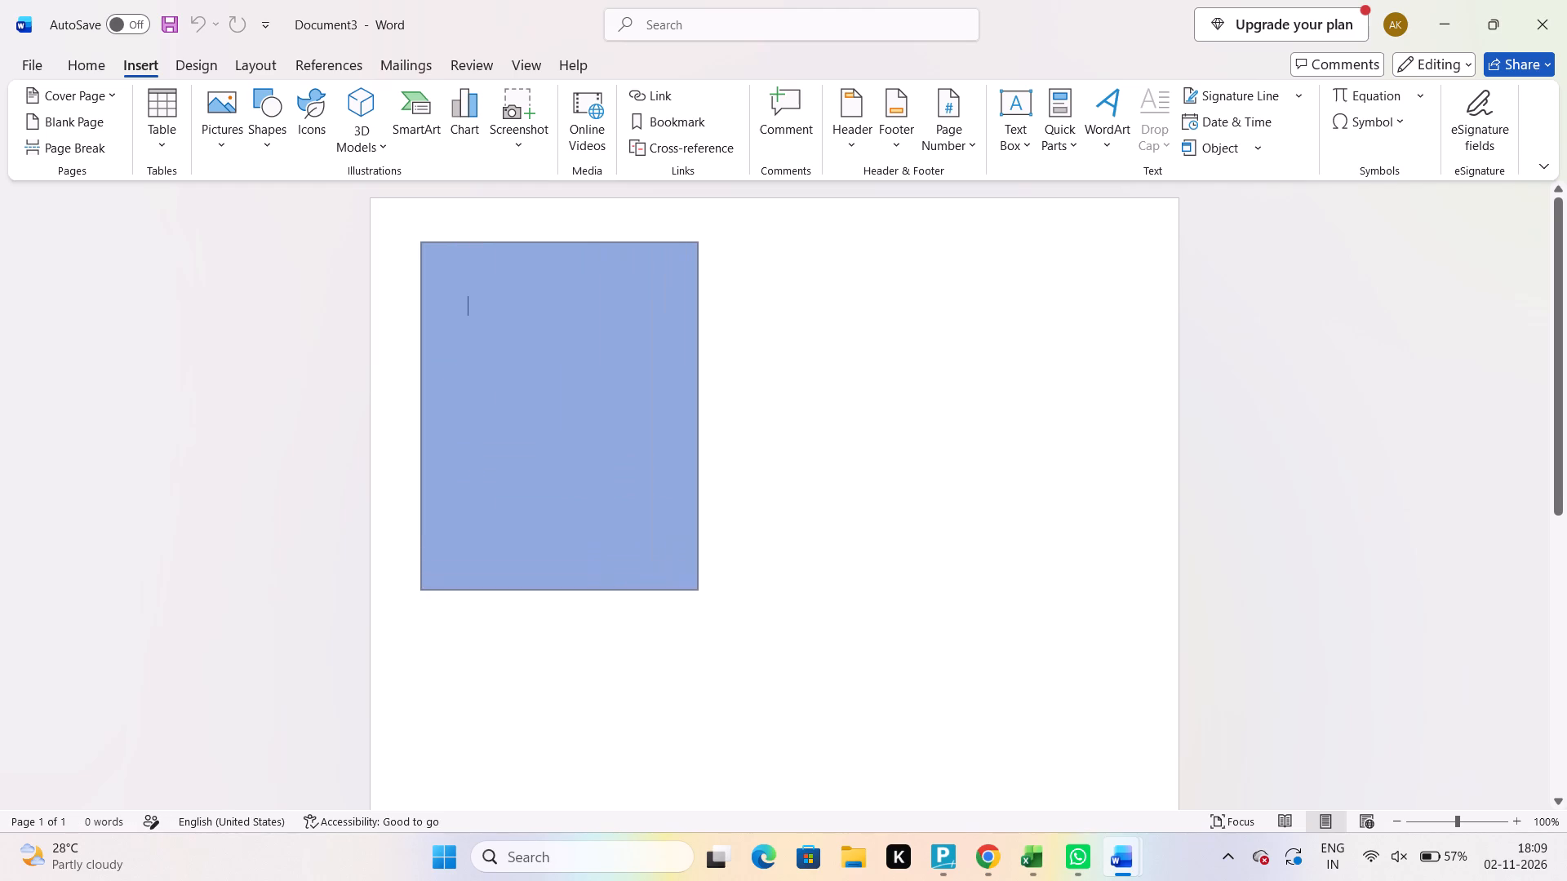
{"action": "left_click_drag", "start_coordinate": [744, 597], "coordinate": [1091, 656]}
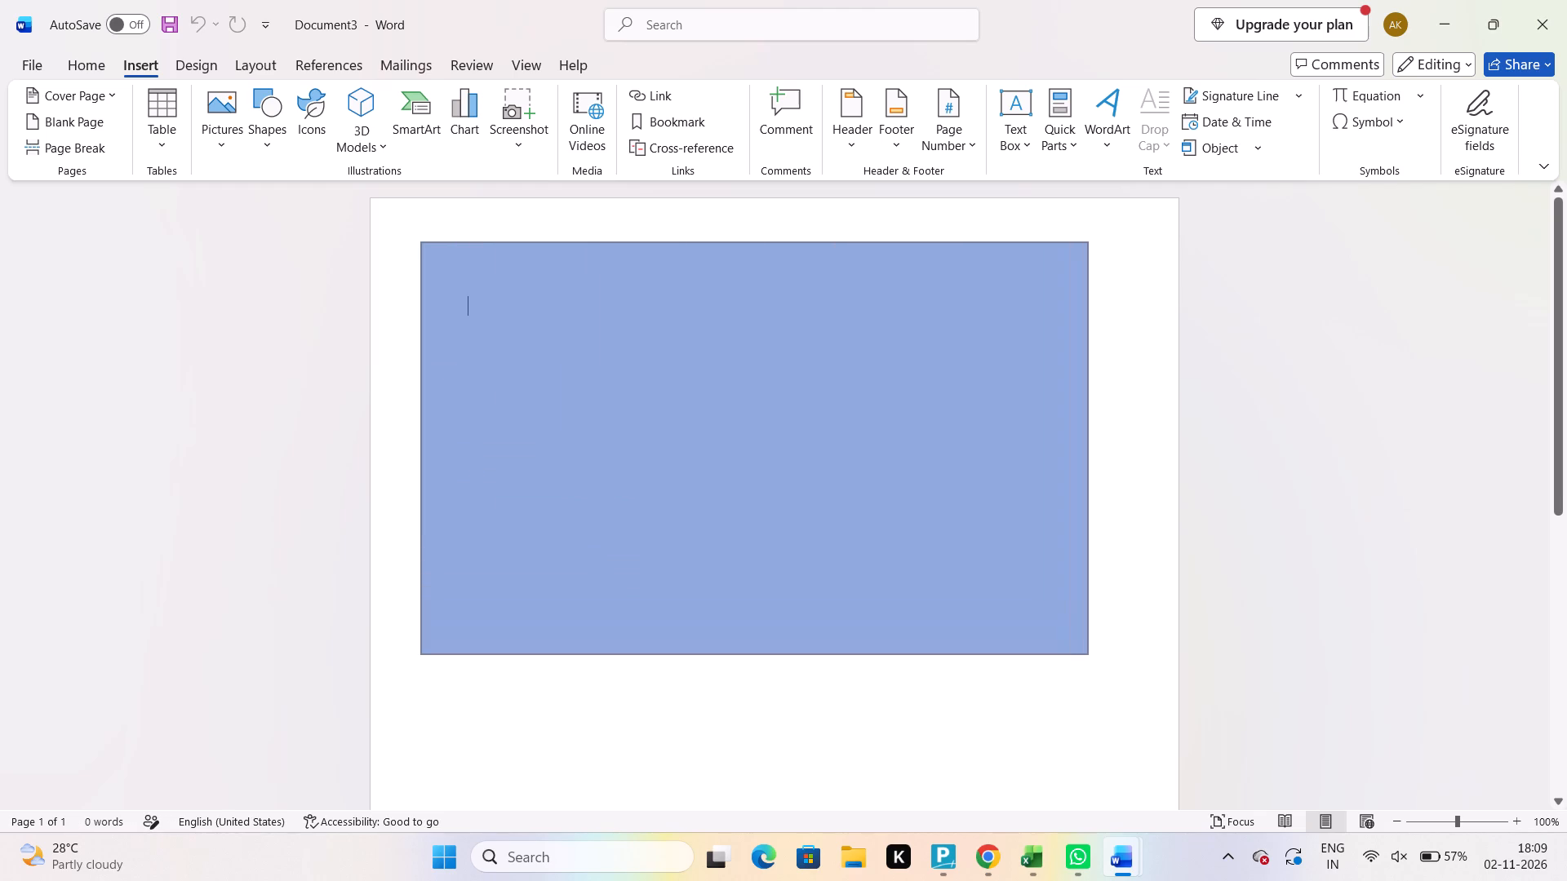
{"action": "left_click_drag", "start_coordinate": [1091, 656], "coordinate": [1105, 667]}
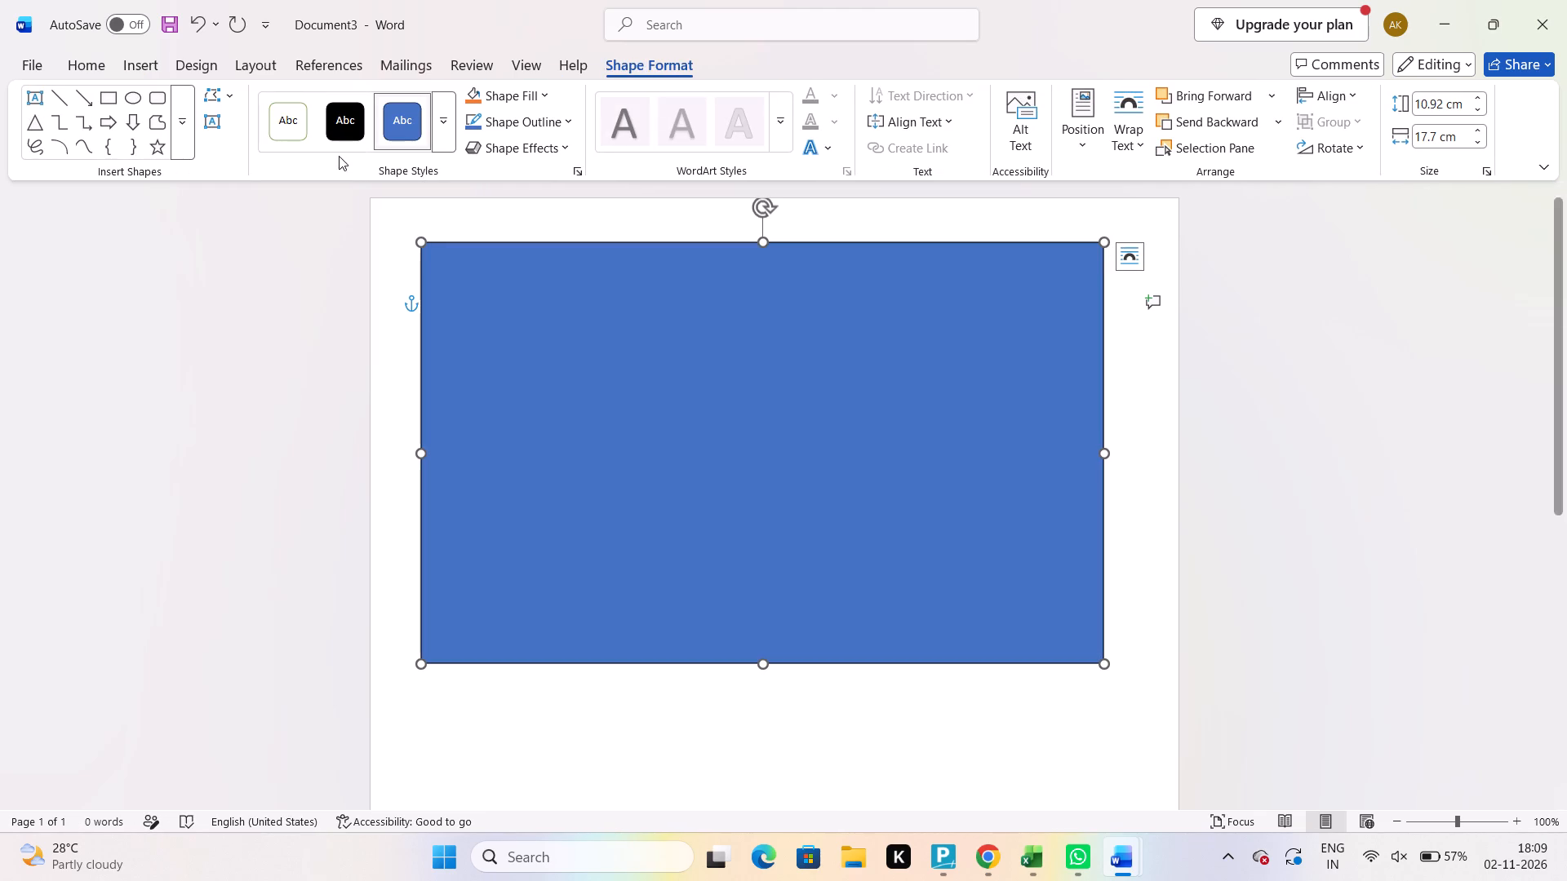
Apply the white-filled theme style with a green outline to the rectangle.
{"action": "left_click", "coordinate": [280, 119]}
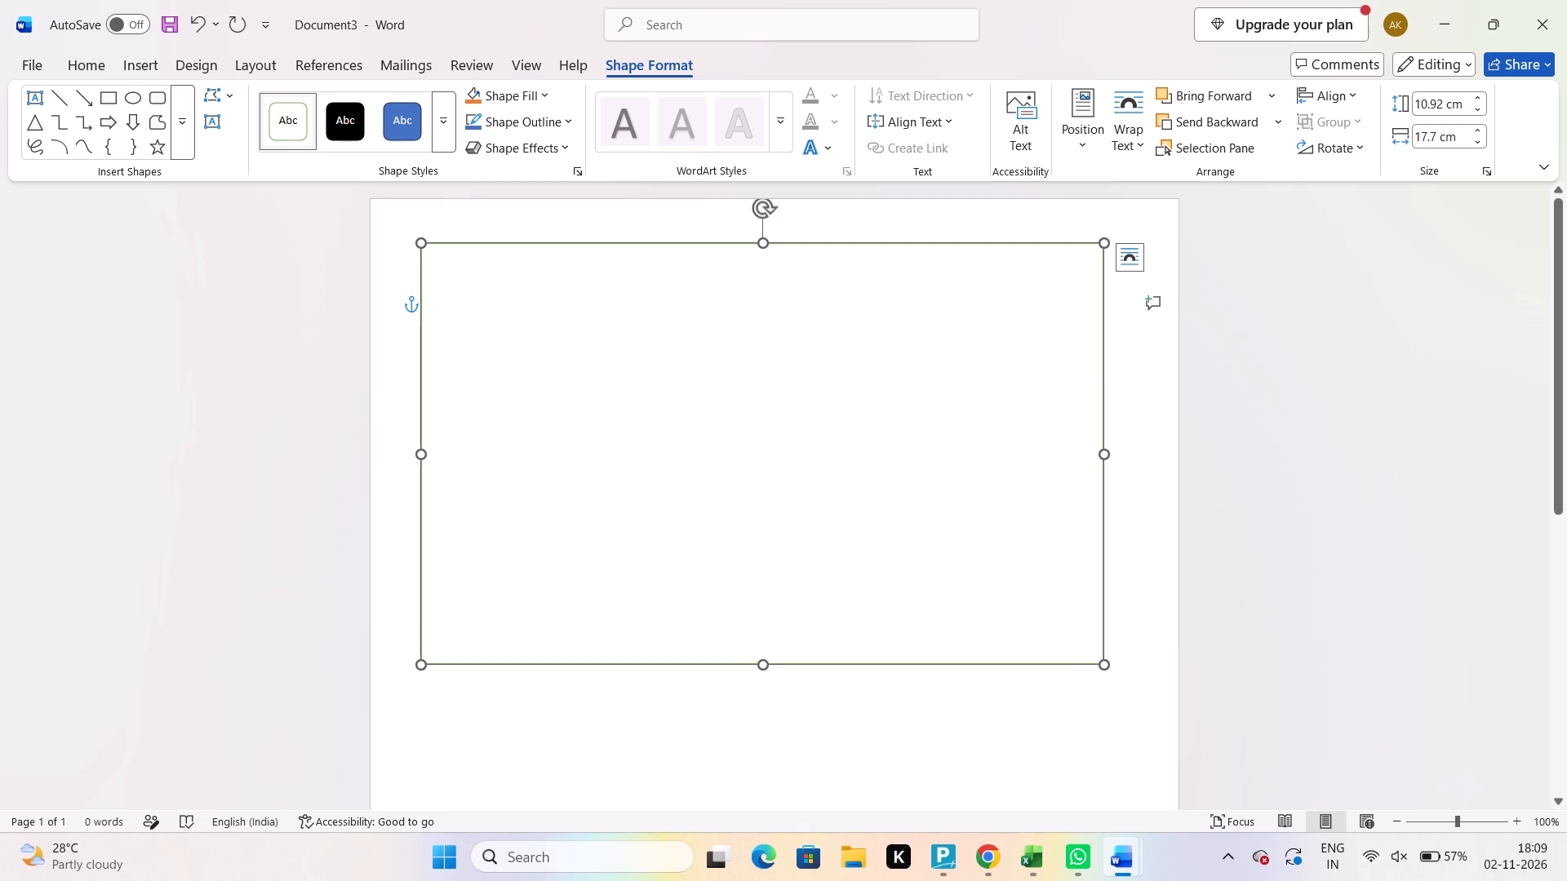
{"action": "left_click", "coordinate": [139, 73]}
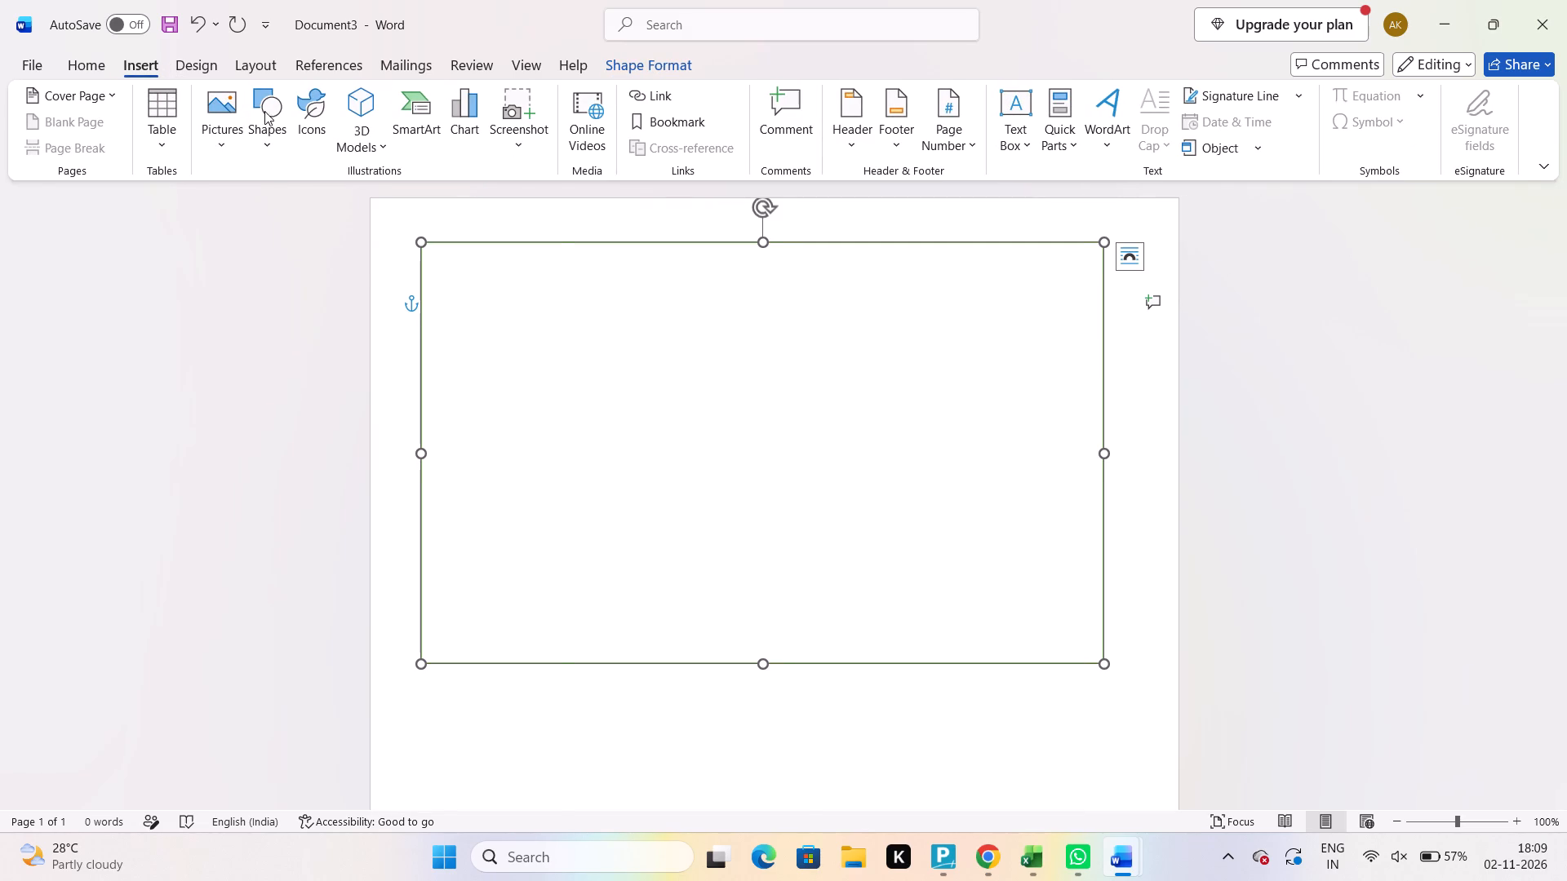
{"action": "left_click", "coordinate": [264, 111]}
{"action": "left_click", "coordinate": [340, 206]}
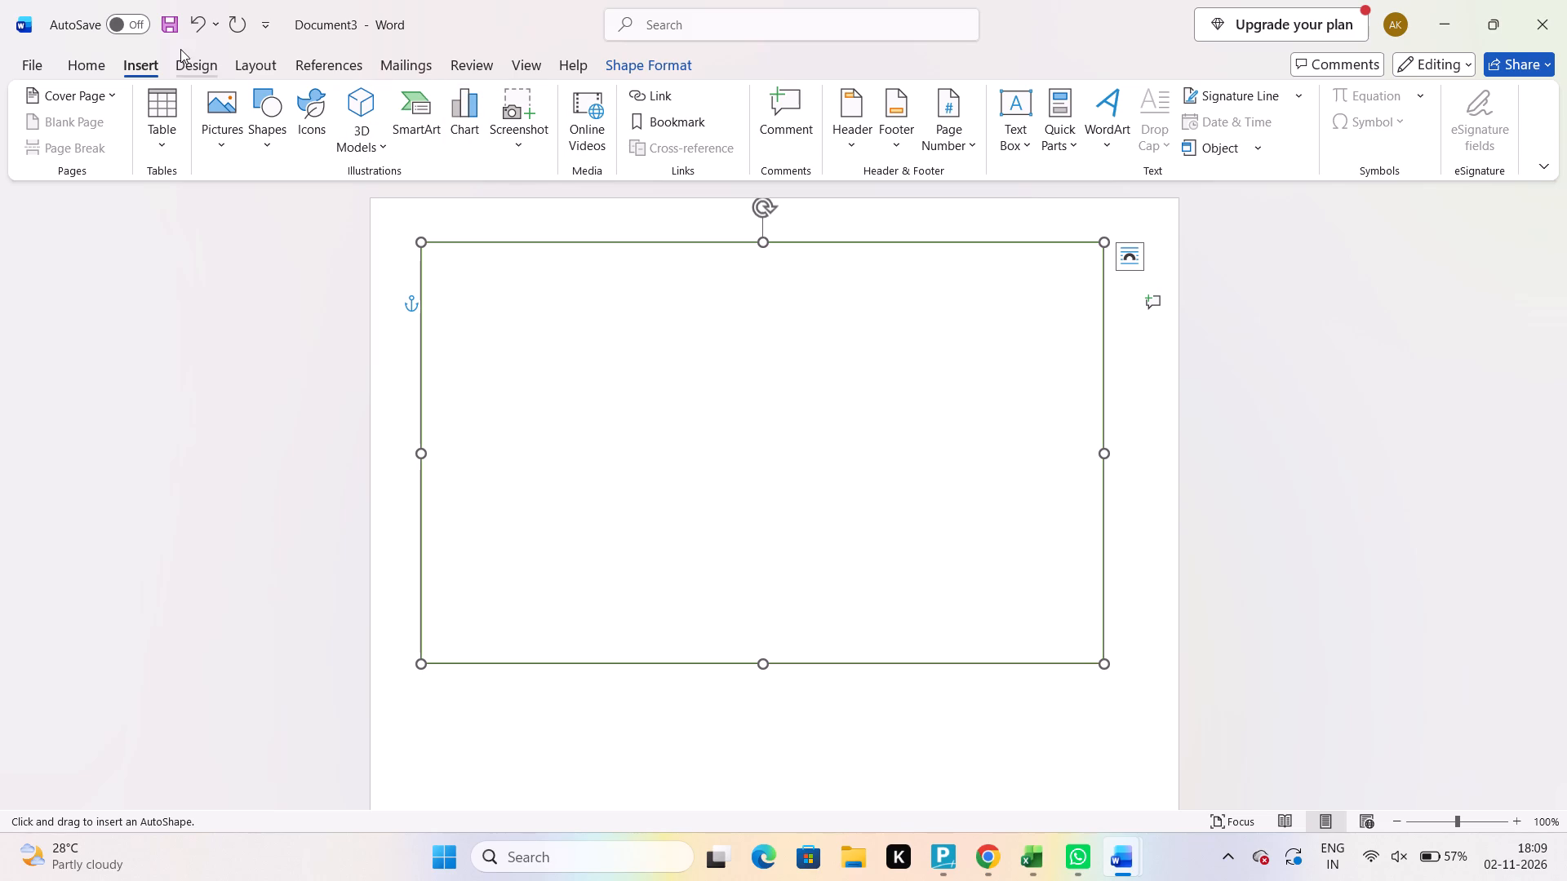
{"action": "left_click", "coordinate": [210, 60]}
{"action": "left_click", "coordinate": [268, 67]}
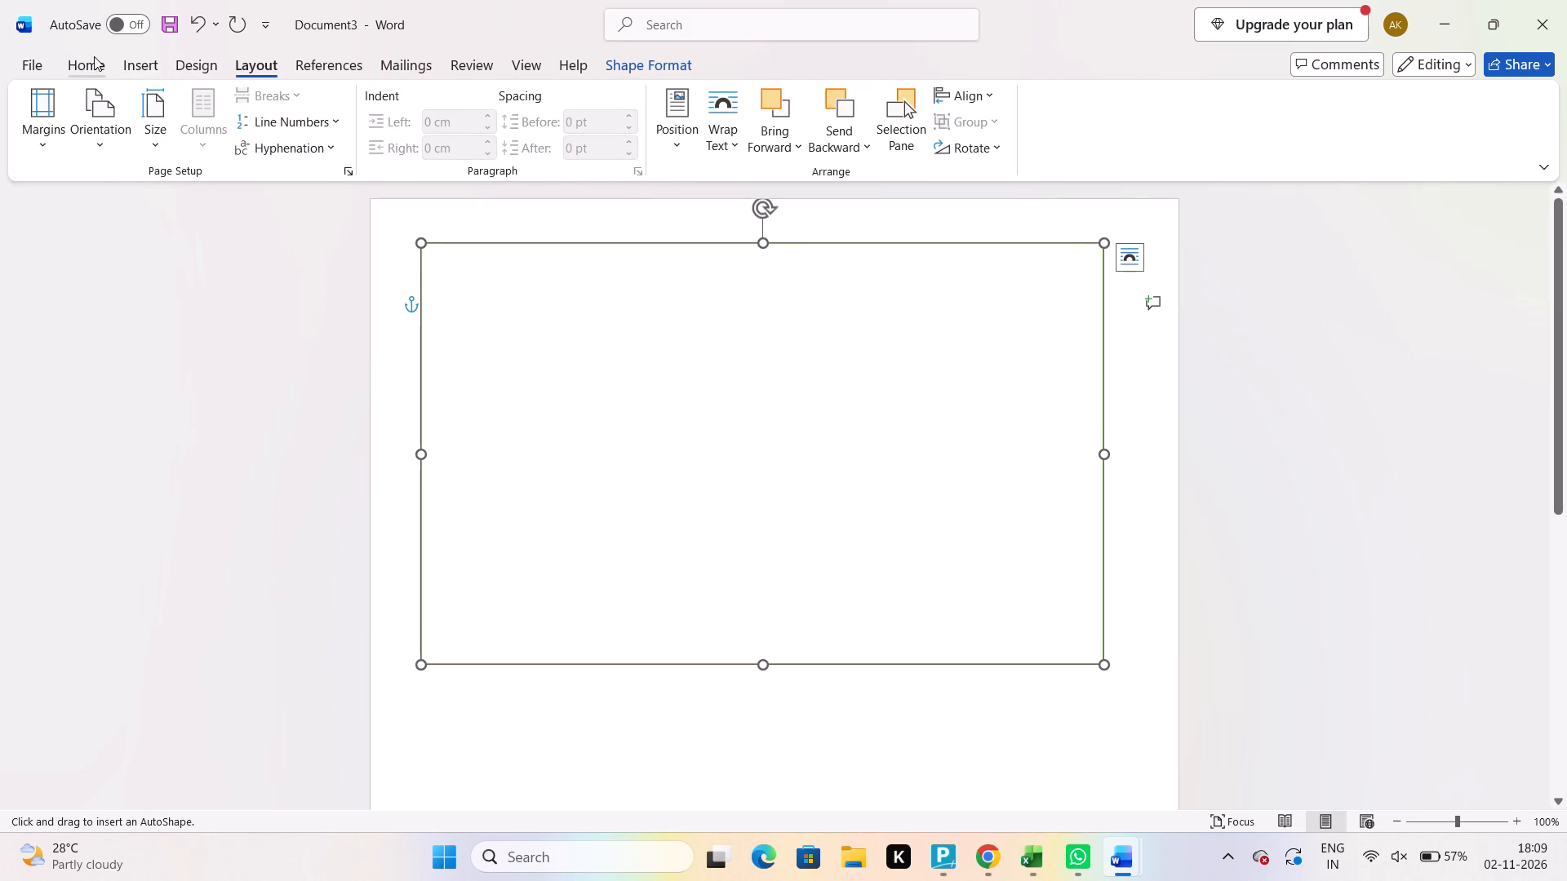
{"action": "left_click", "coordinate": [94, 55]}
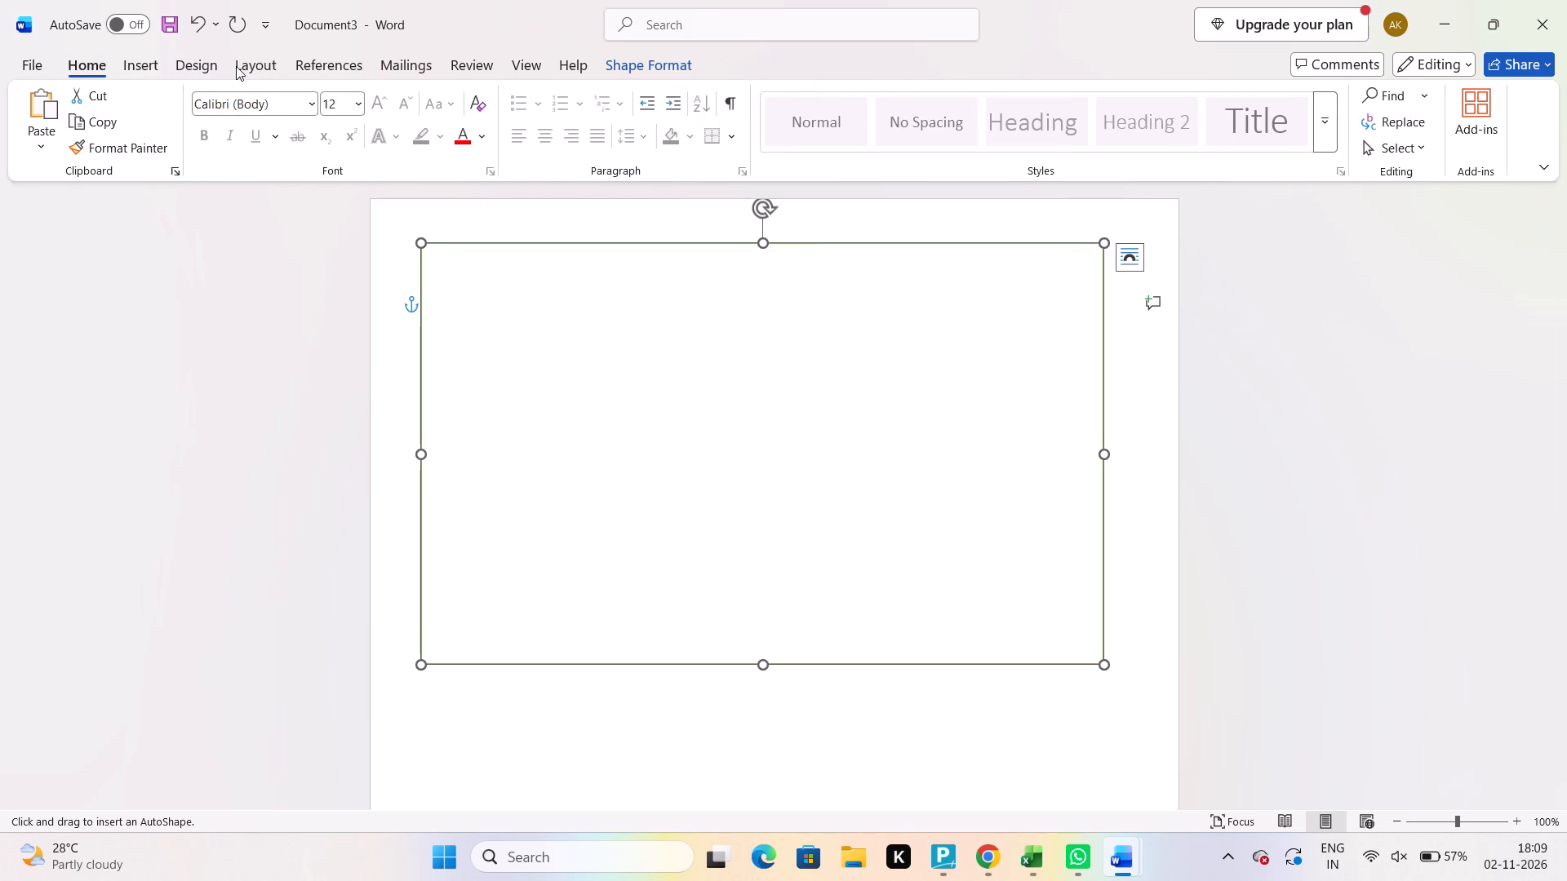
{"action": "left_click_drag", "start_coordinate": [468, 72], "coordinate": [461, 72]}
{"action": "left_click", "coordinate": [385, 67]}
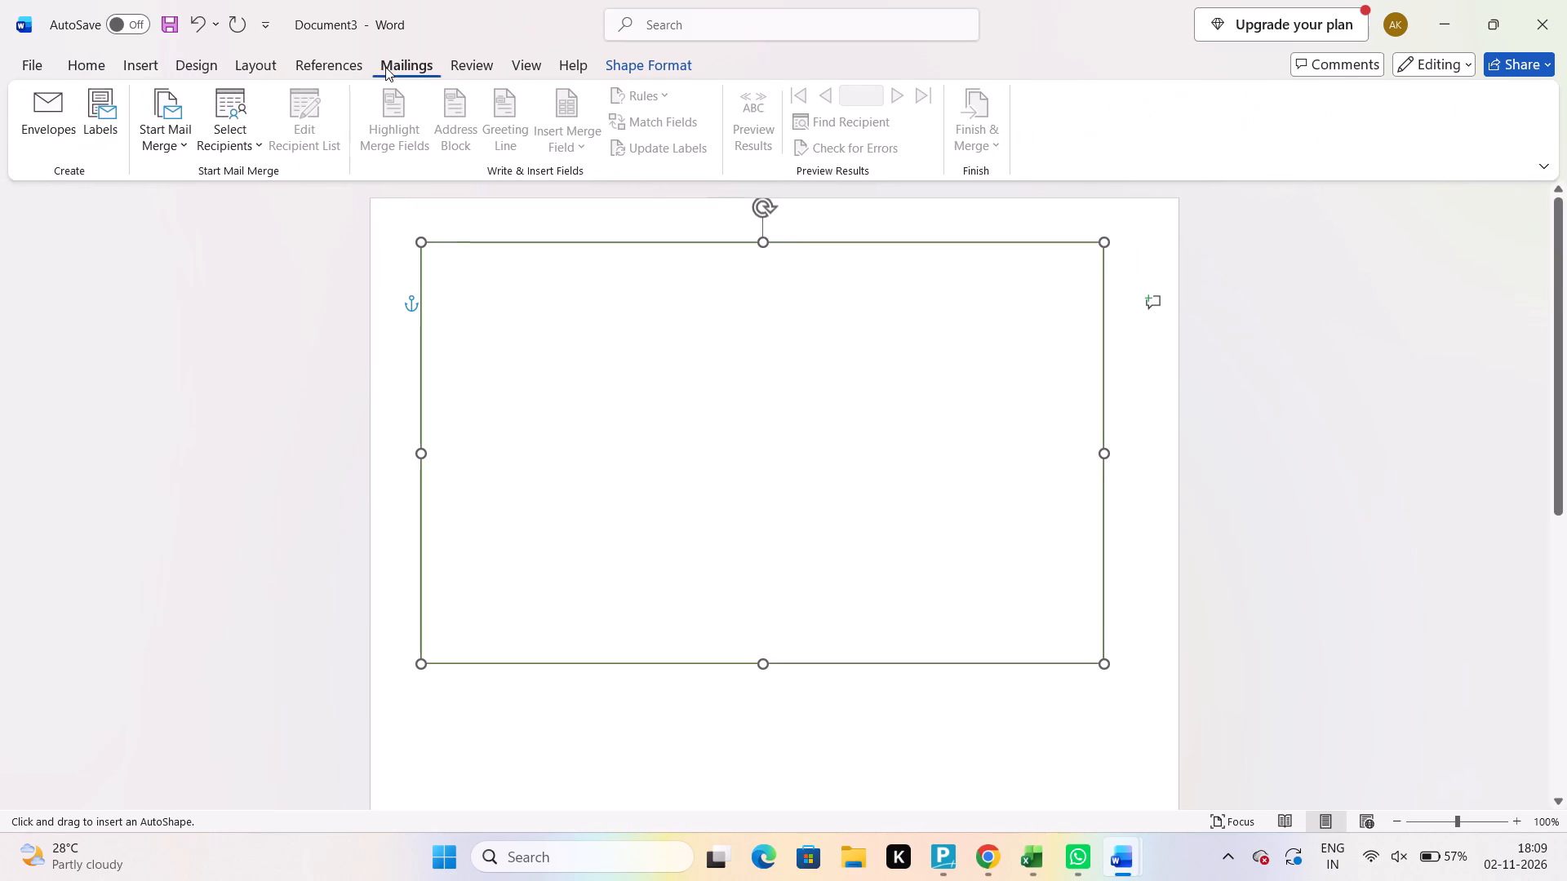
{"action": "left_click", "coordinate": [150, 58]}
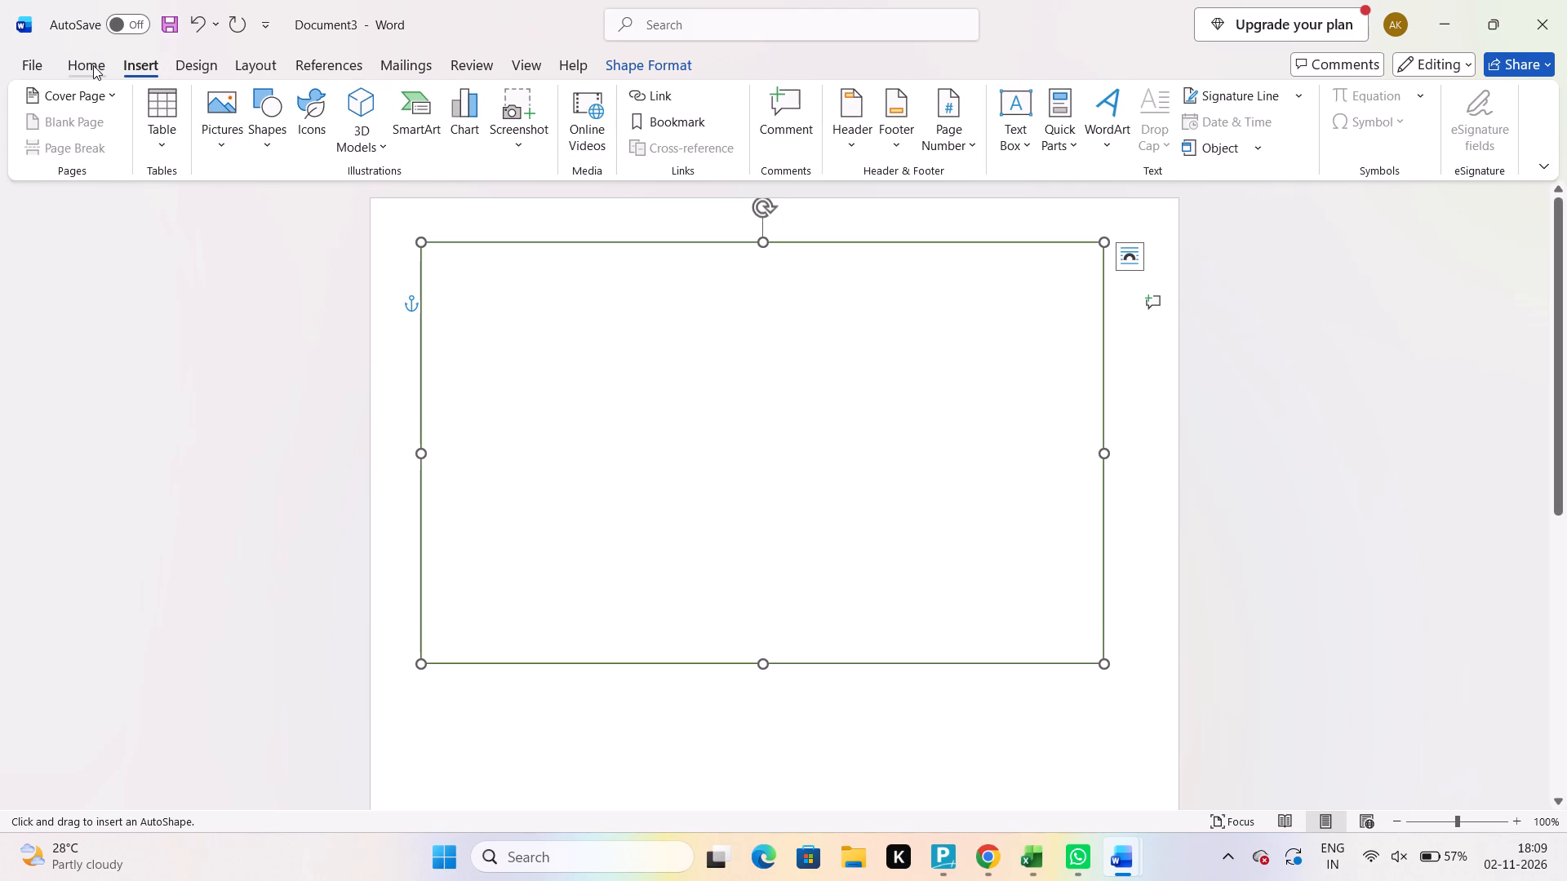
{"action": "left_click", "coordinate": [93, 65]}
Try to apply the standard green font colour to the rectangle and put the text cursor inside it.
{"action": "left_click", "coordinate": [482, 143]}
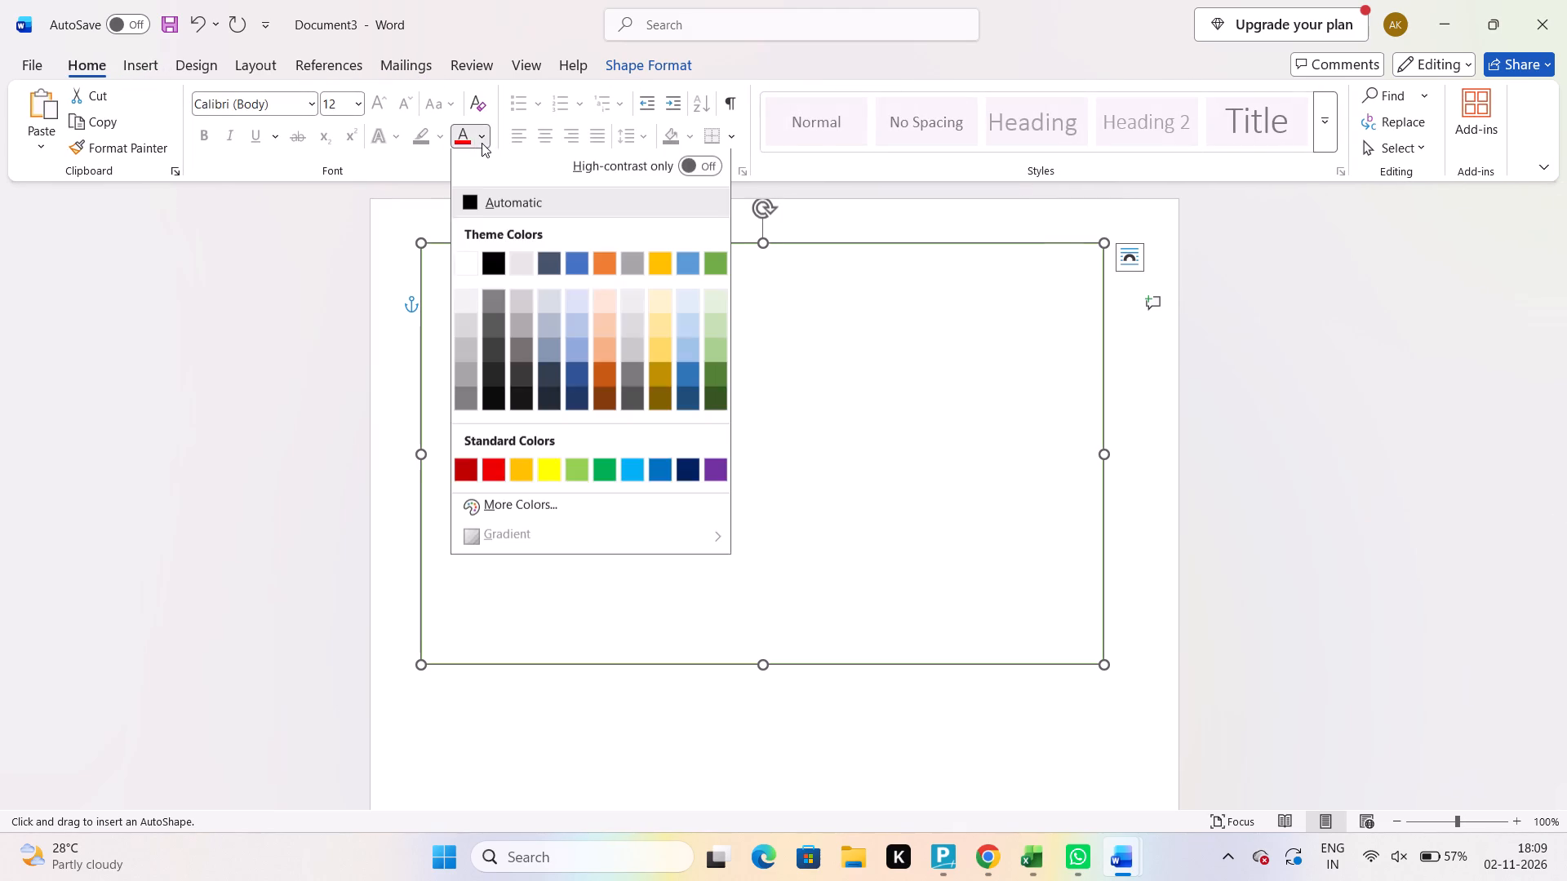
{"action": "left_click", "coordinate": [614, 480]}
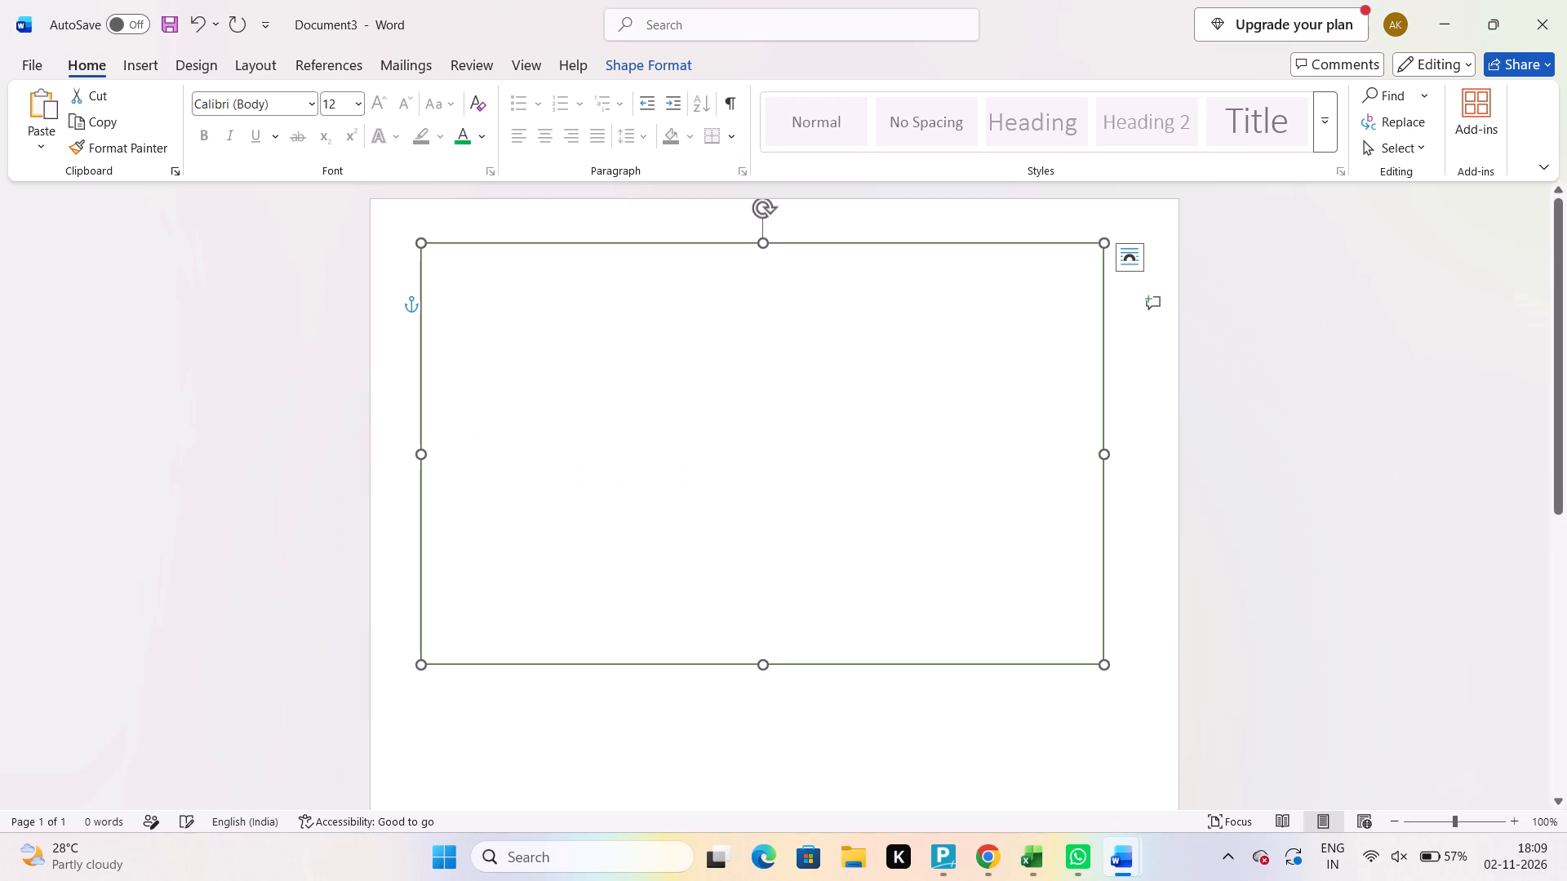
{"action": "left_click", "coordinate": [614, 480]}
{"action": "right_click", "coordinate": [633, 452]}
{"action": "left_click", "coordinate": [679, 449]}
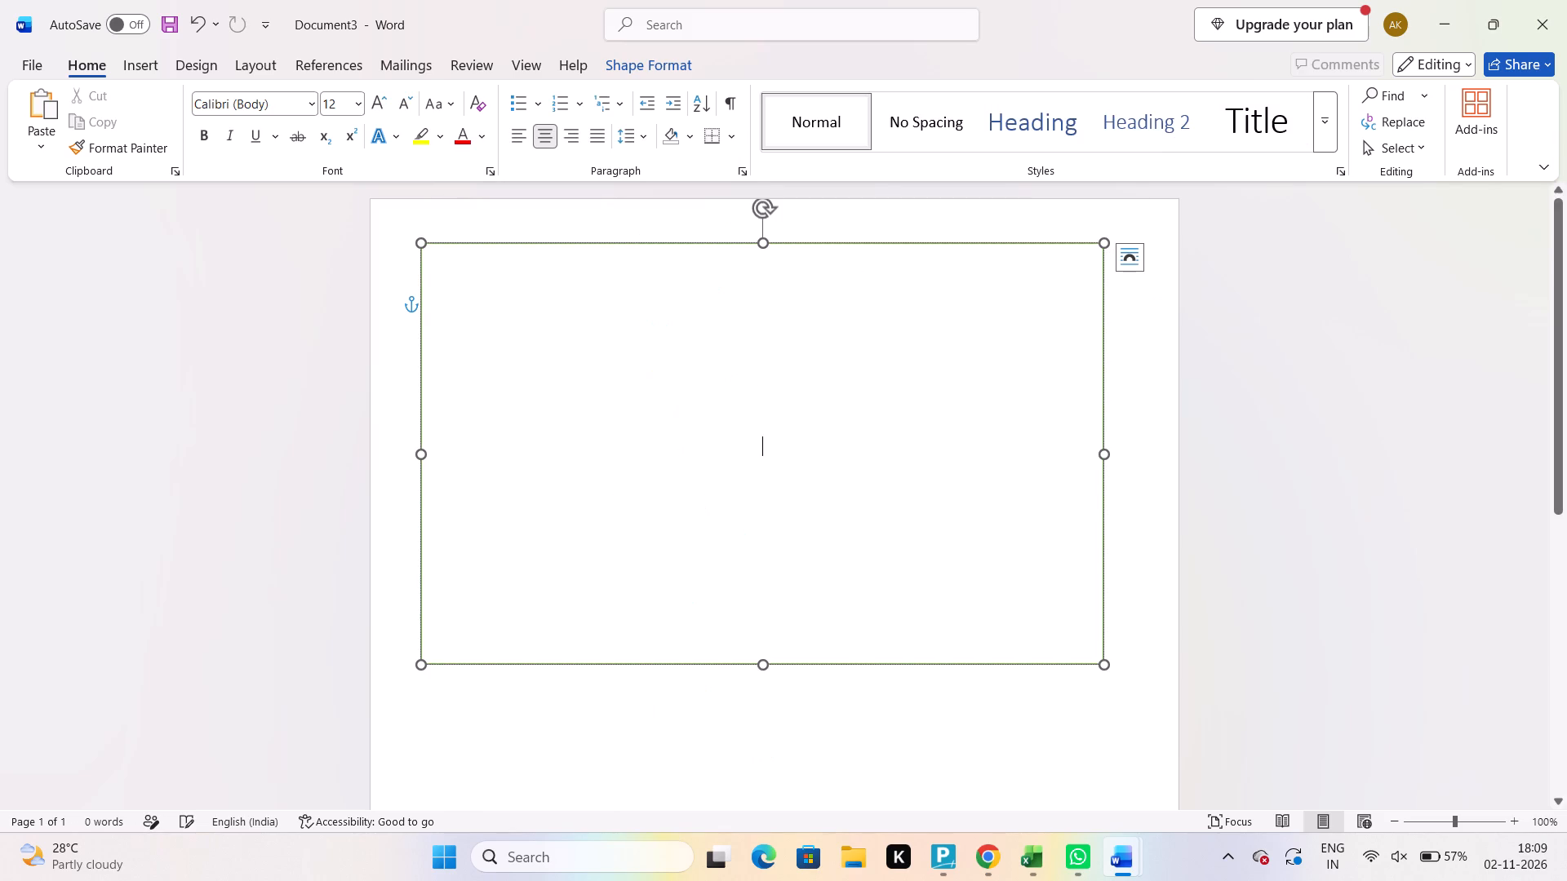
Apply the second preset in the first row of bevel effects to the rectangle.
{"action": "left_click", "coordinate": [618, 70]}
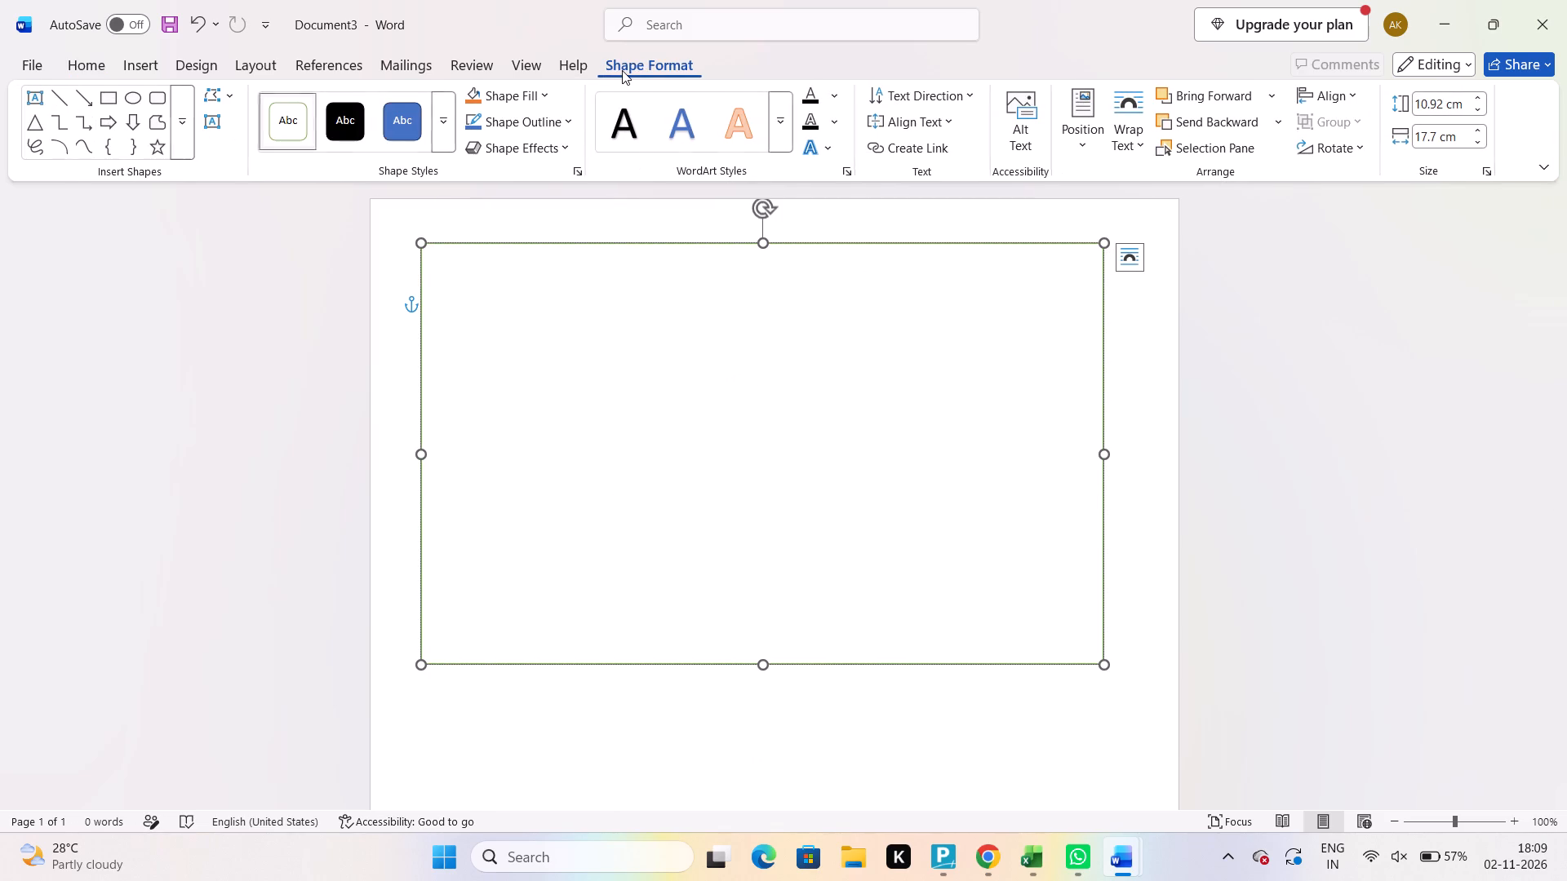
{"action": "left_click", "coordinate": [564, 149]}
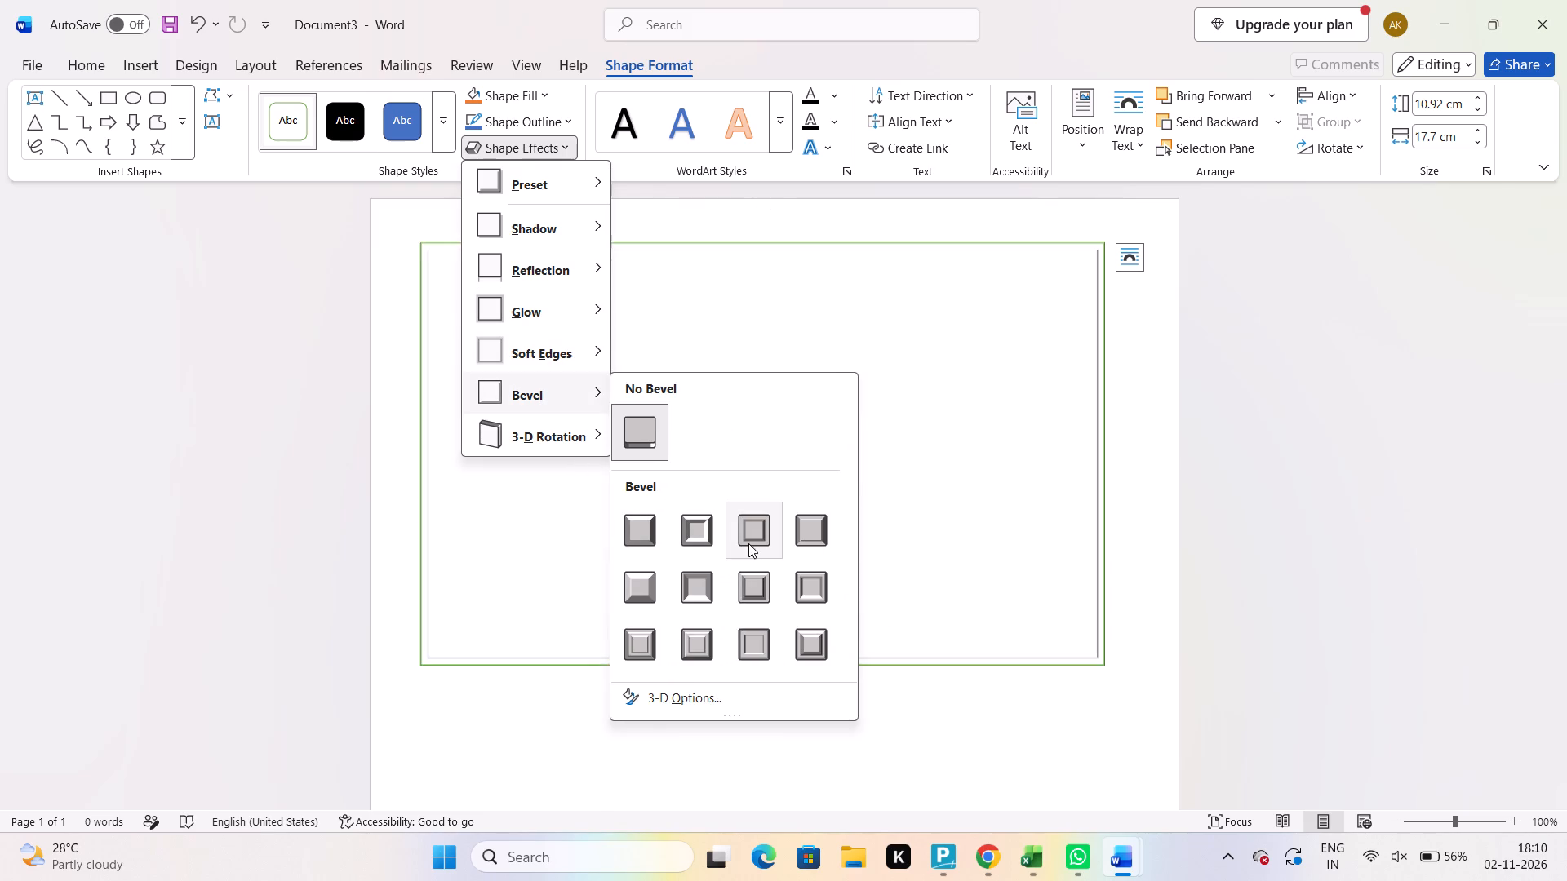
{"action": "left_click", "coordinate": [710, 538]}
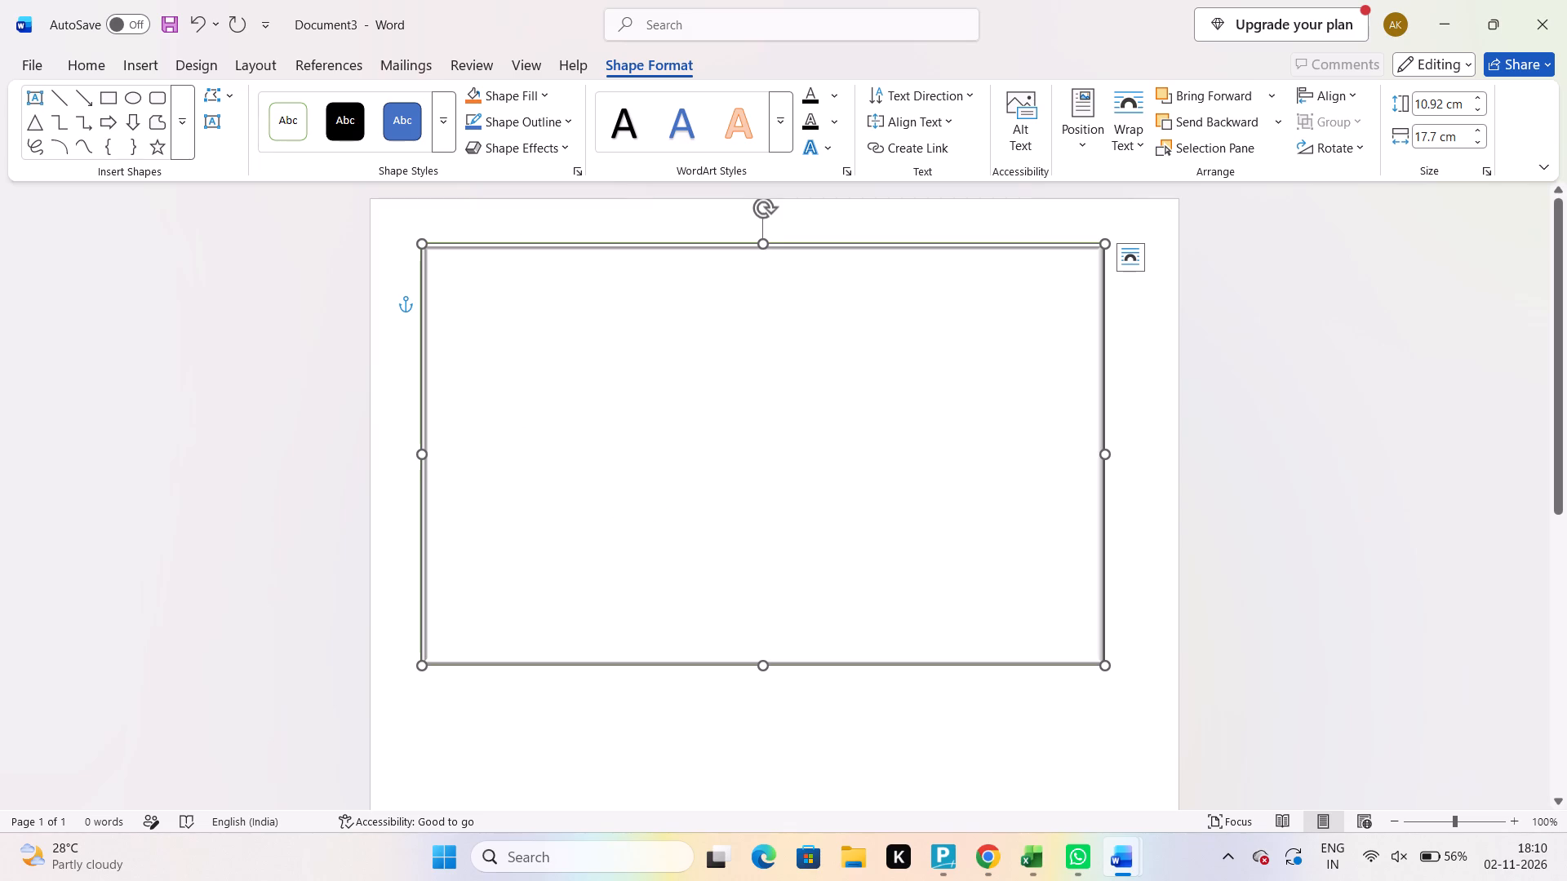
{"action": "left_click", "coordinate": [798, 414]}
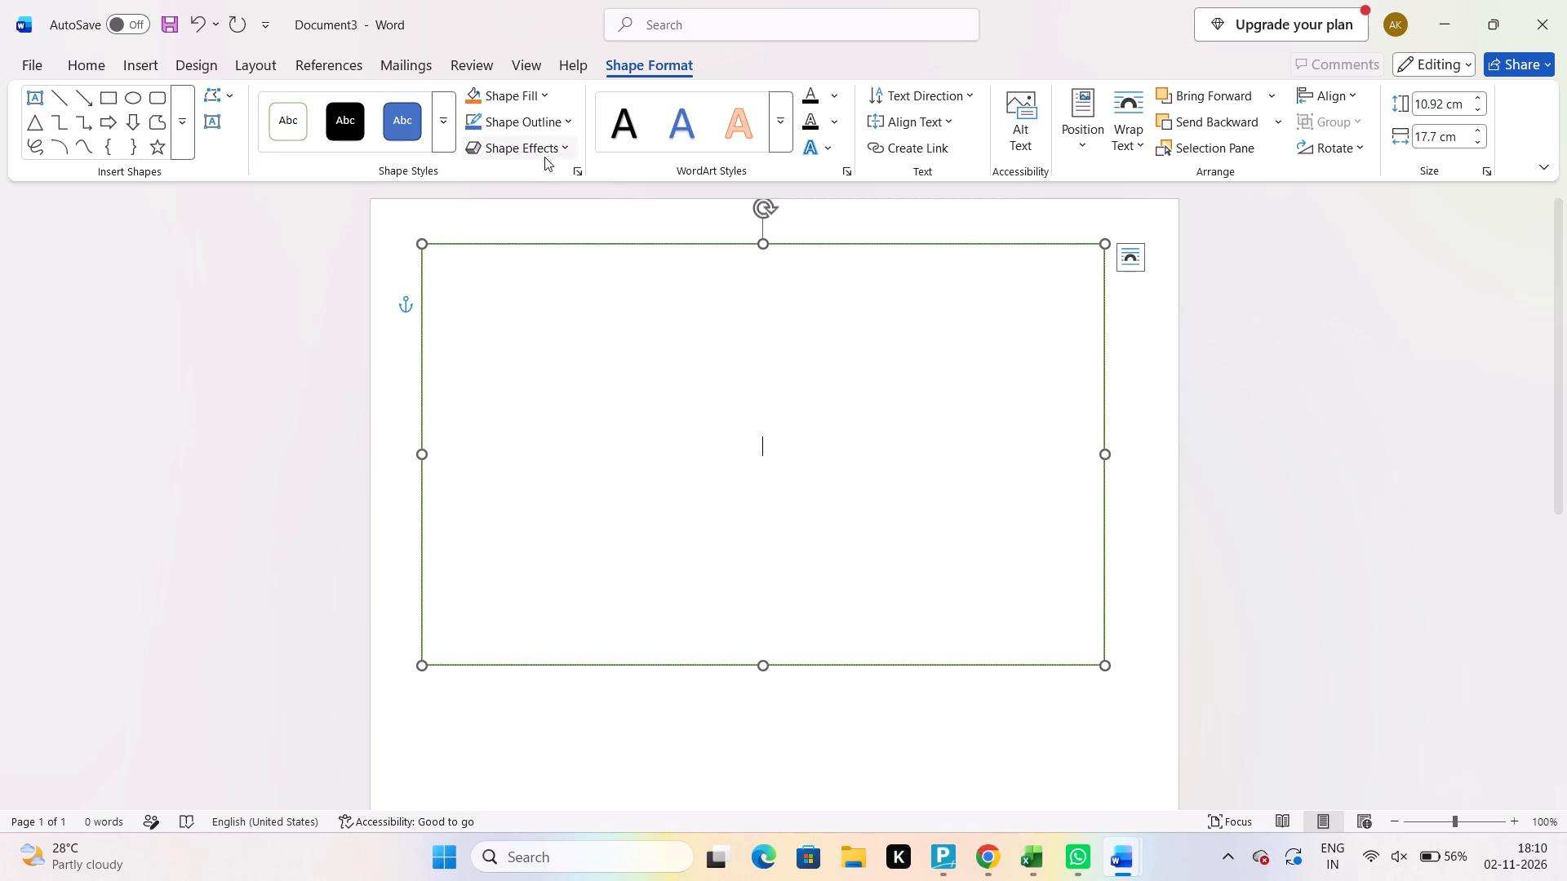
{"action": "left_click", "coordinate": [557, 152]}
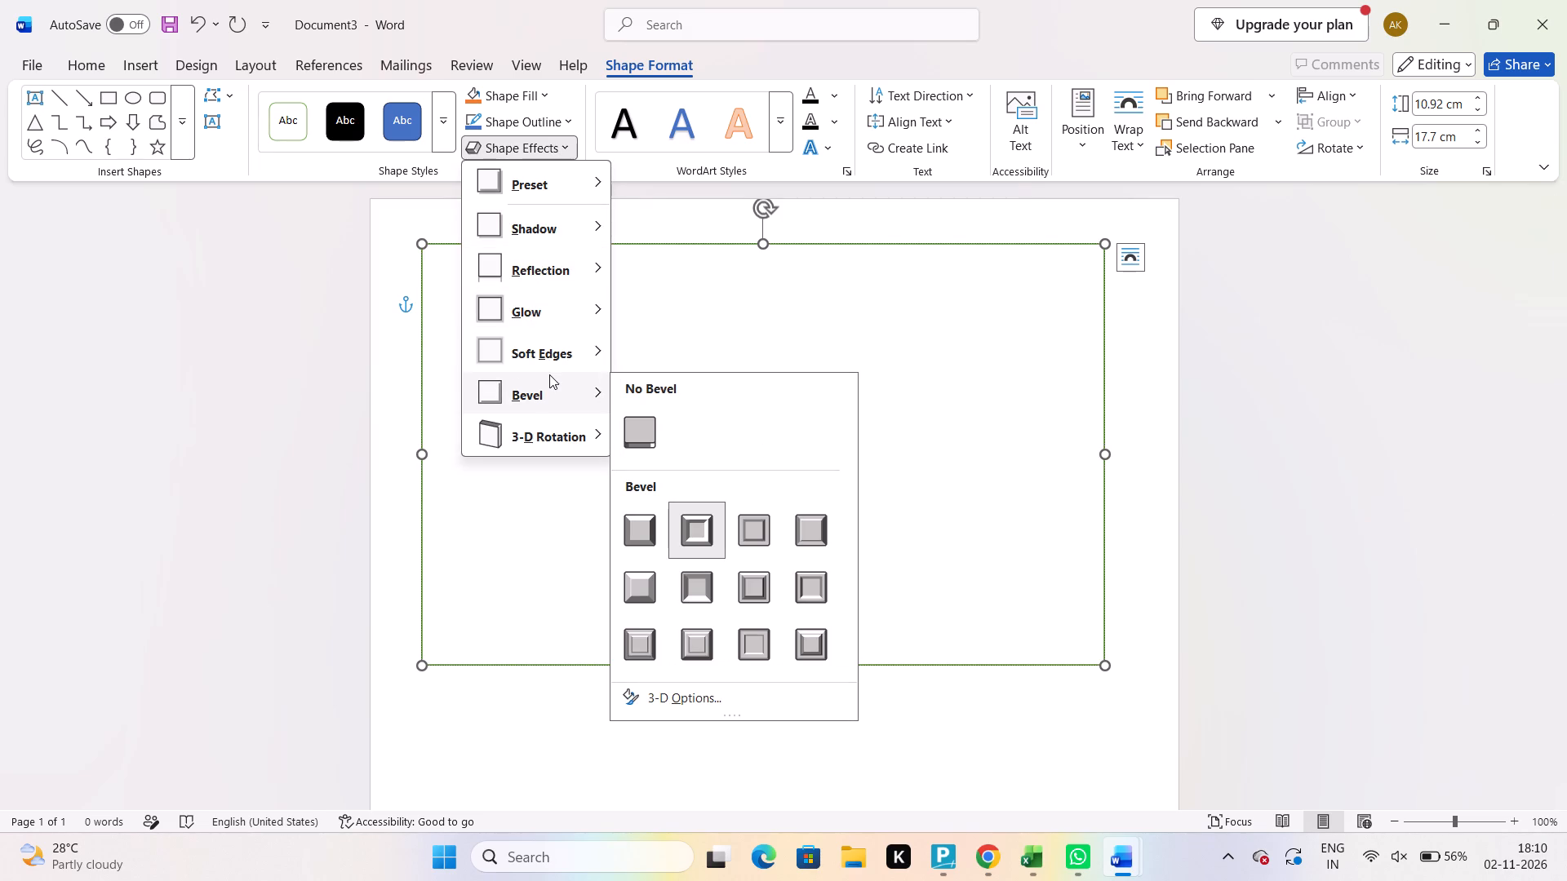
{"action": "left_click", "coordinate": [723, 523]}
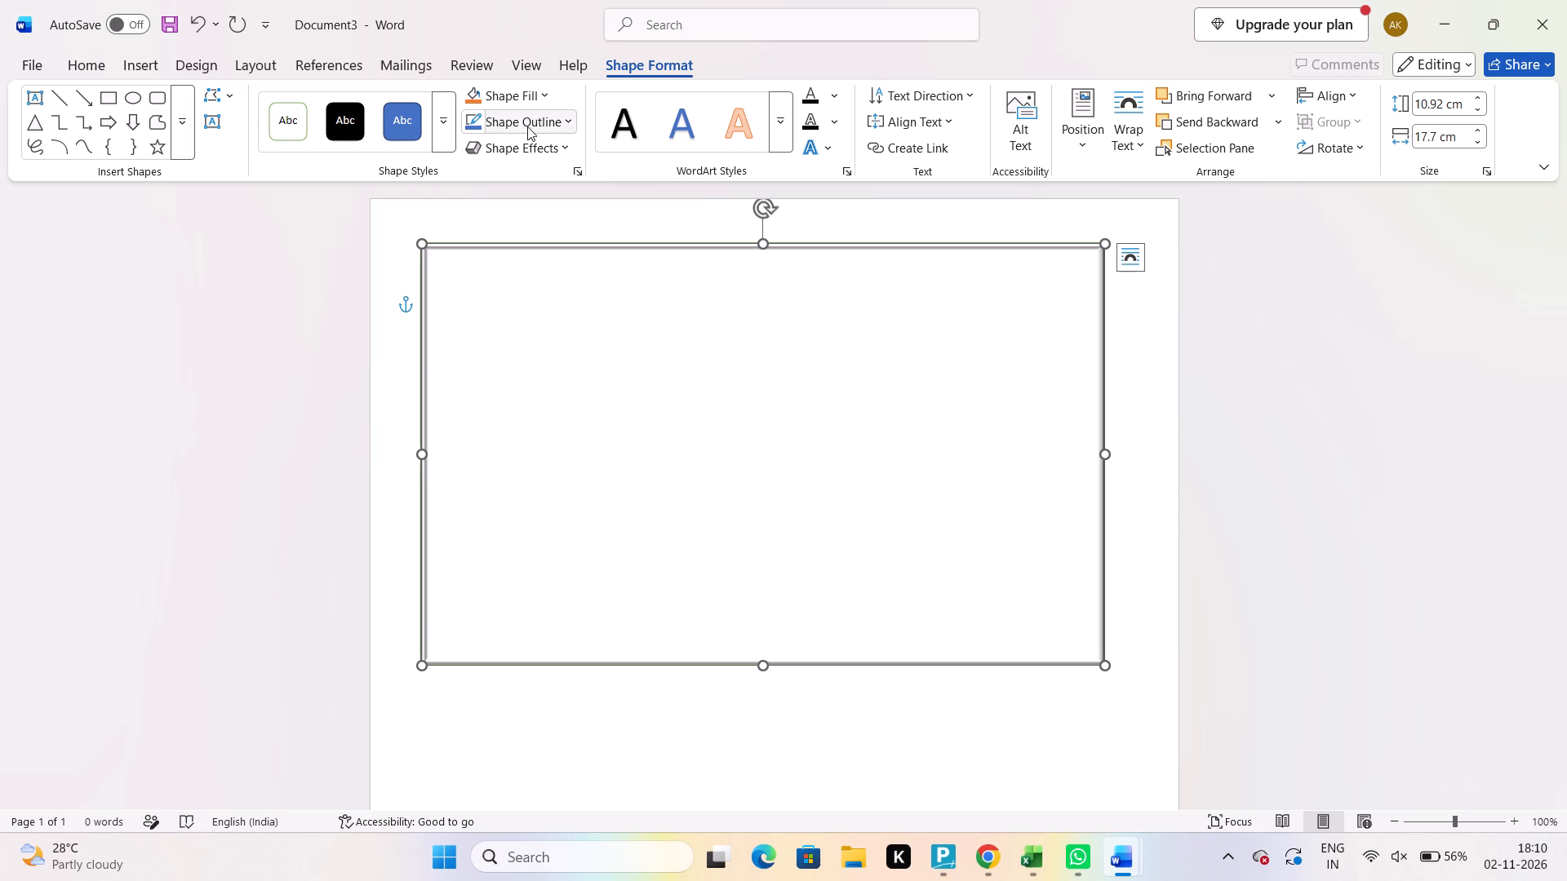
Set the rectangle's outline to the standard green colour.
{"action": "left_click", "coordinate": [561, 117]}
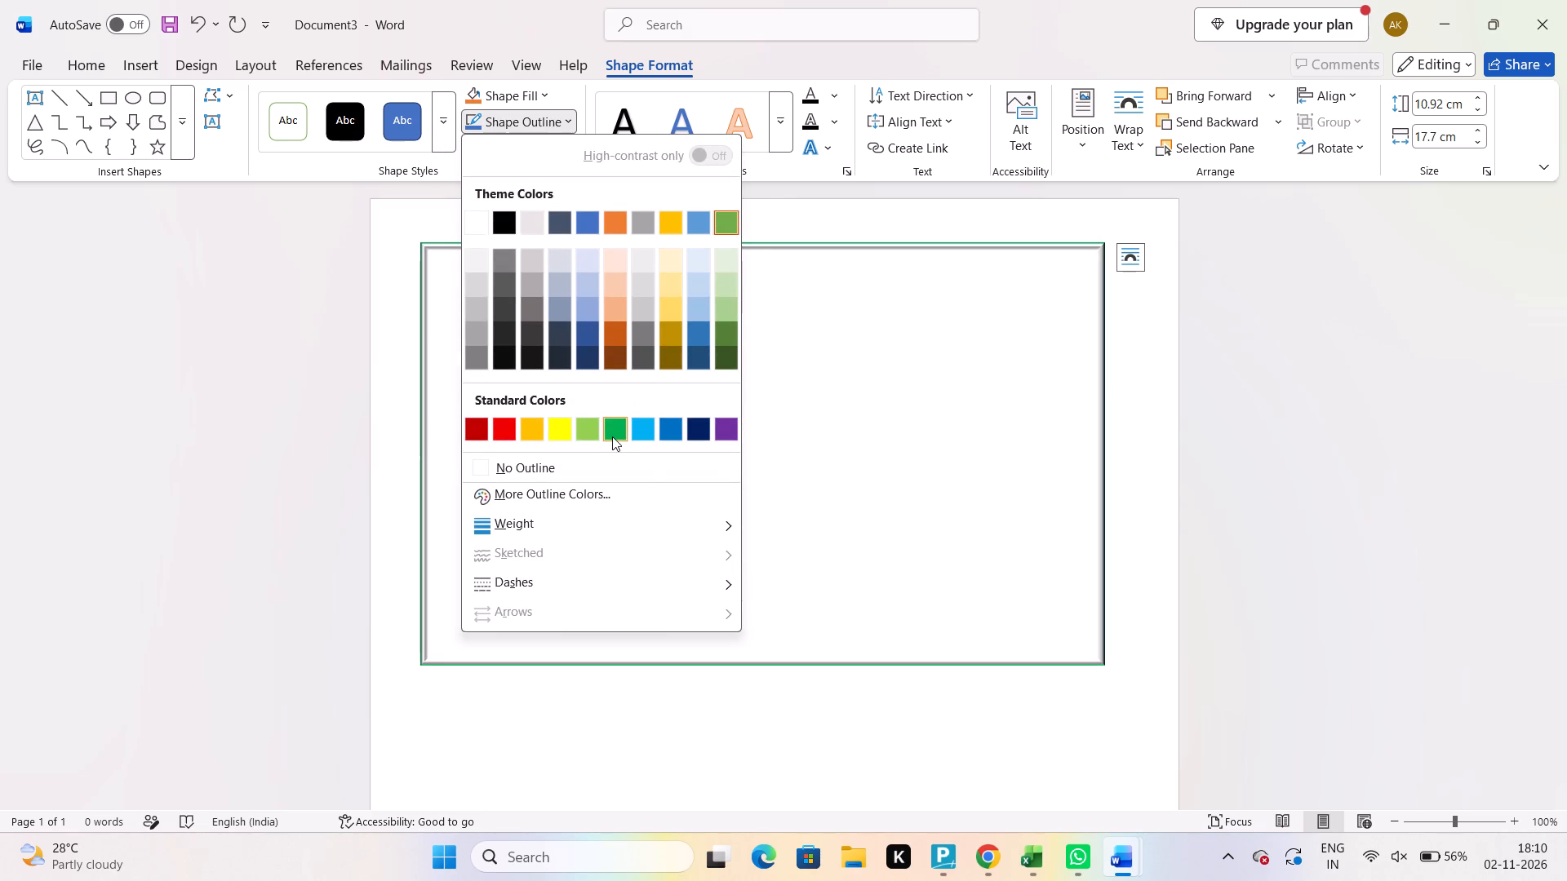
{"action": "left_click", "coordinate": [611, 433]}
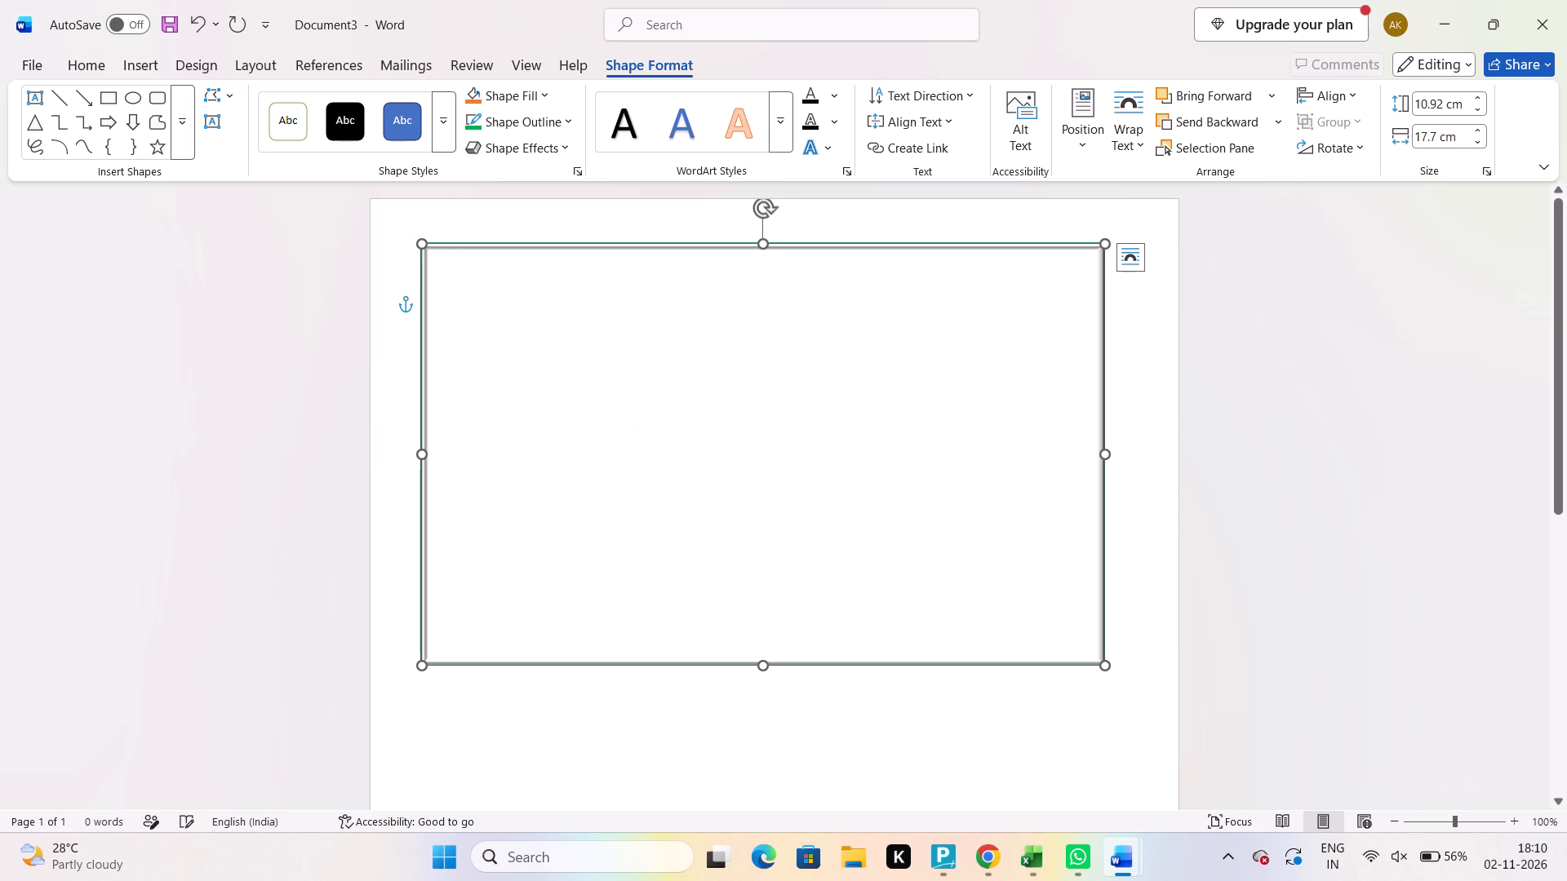
Apply the green gradient theme style from the fifth row of theme styles to the large rectangle.
{"action": "left_click", "coordinate": [446, 125]}
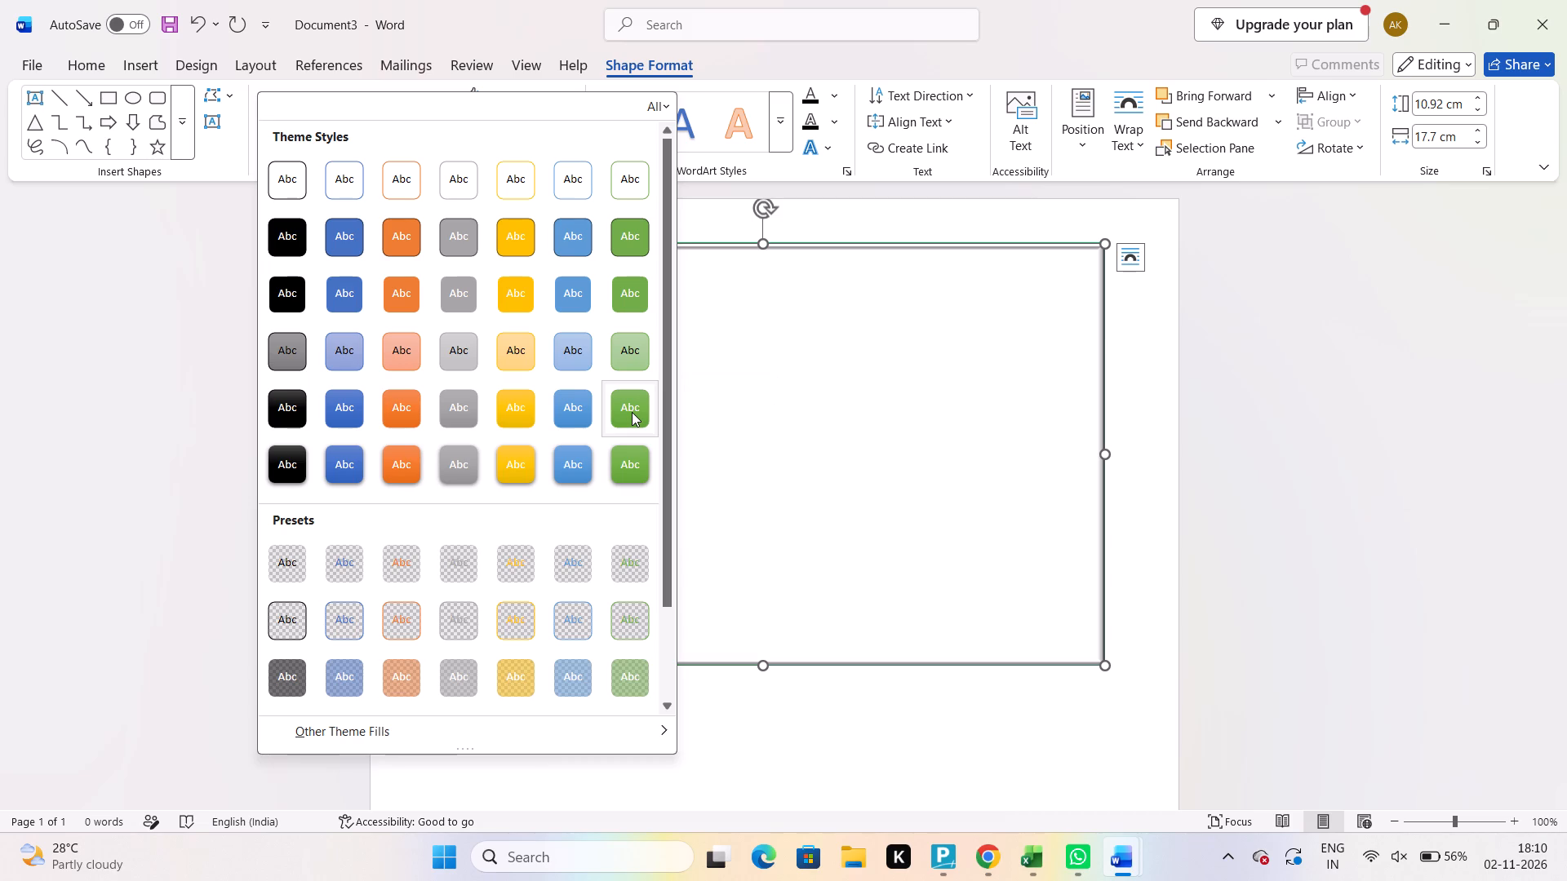
{"action": "left_click", "coordinate": [632, 412]}
{"action": "left_click", "coordinate": [642, 420]}
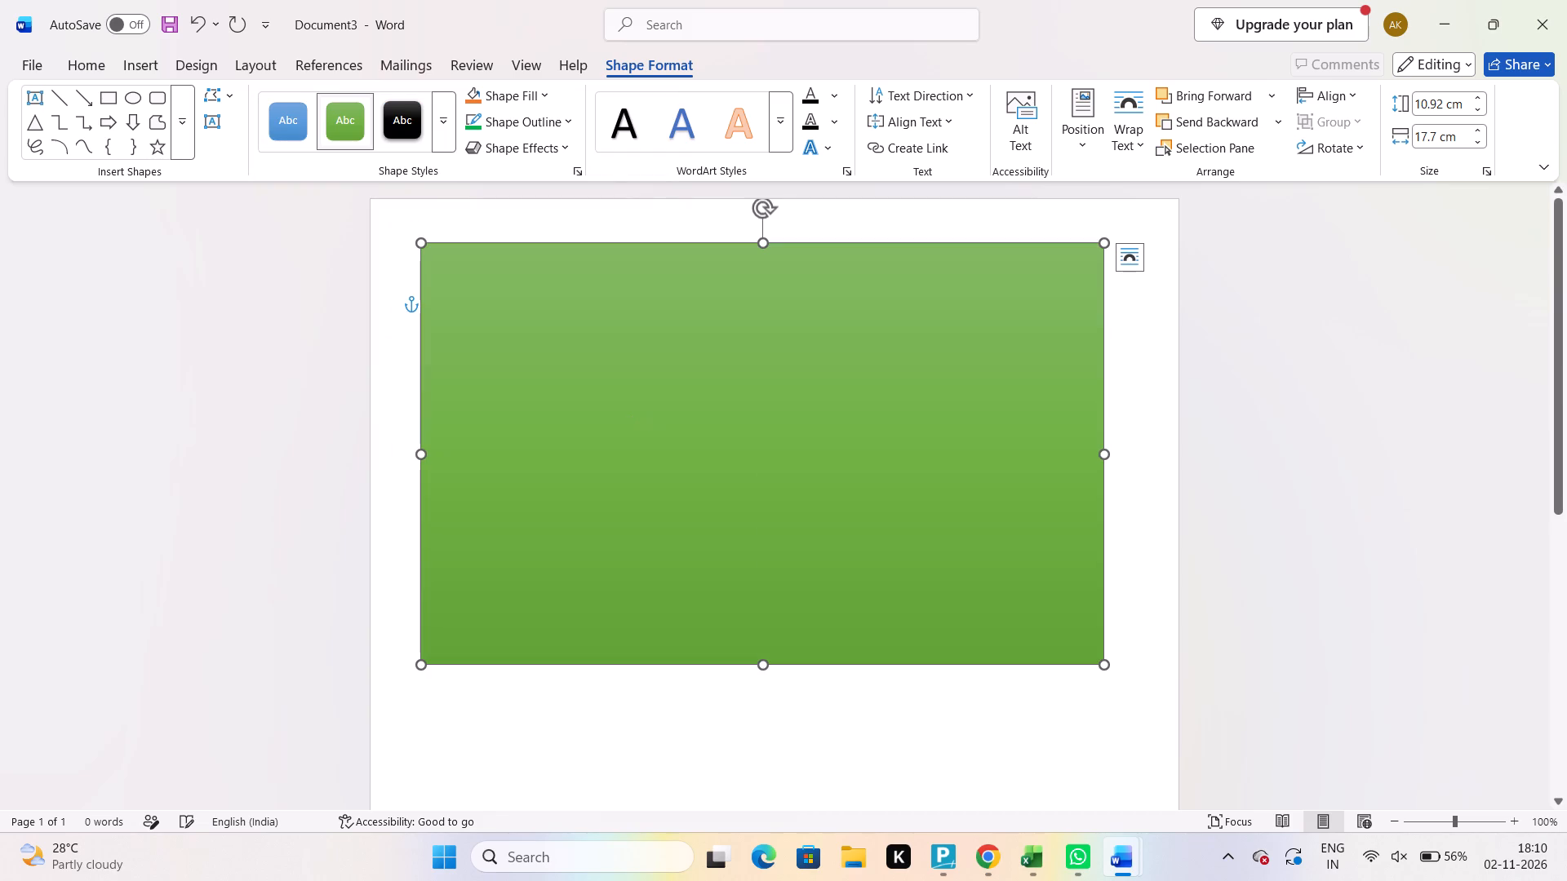
{"action": "left_click", "coordinate": [647, 418]}
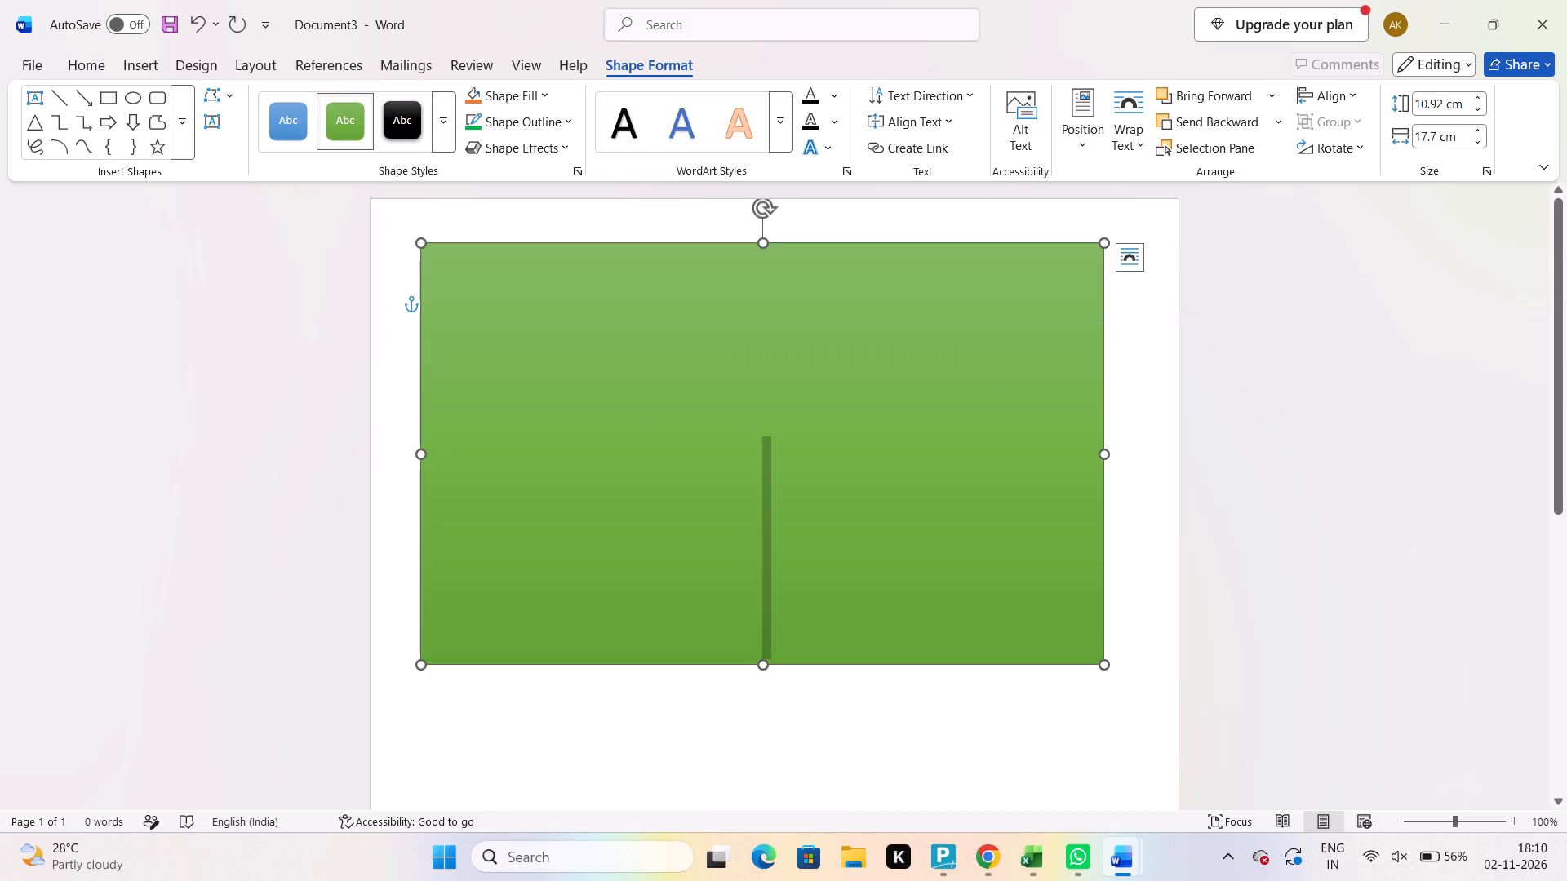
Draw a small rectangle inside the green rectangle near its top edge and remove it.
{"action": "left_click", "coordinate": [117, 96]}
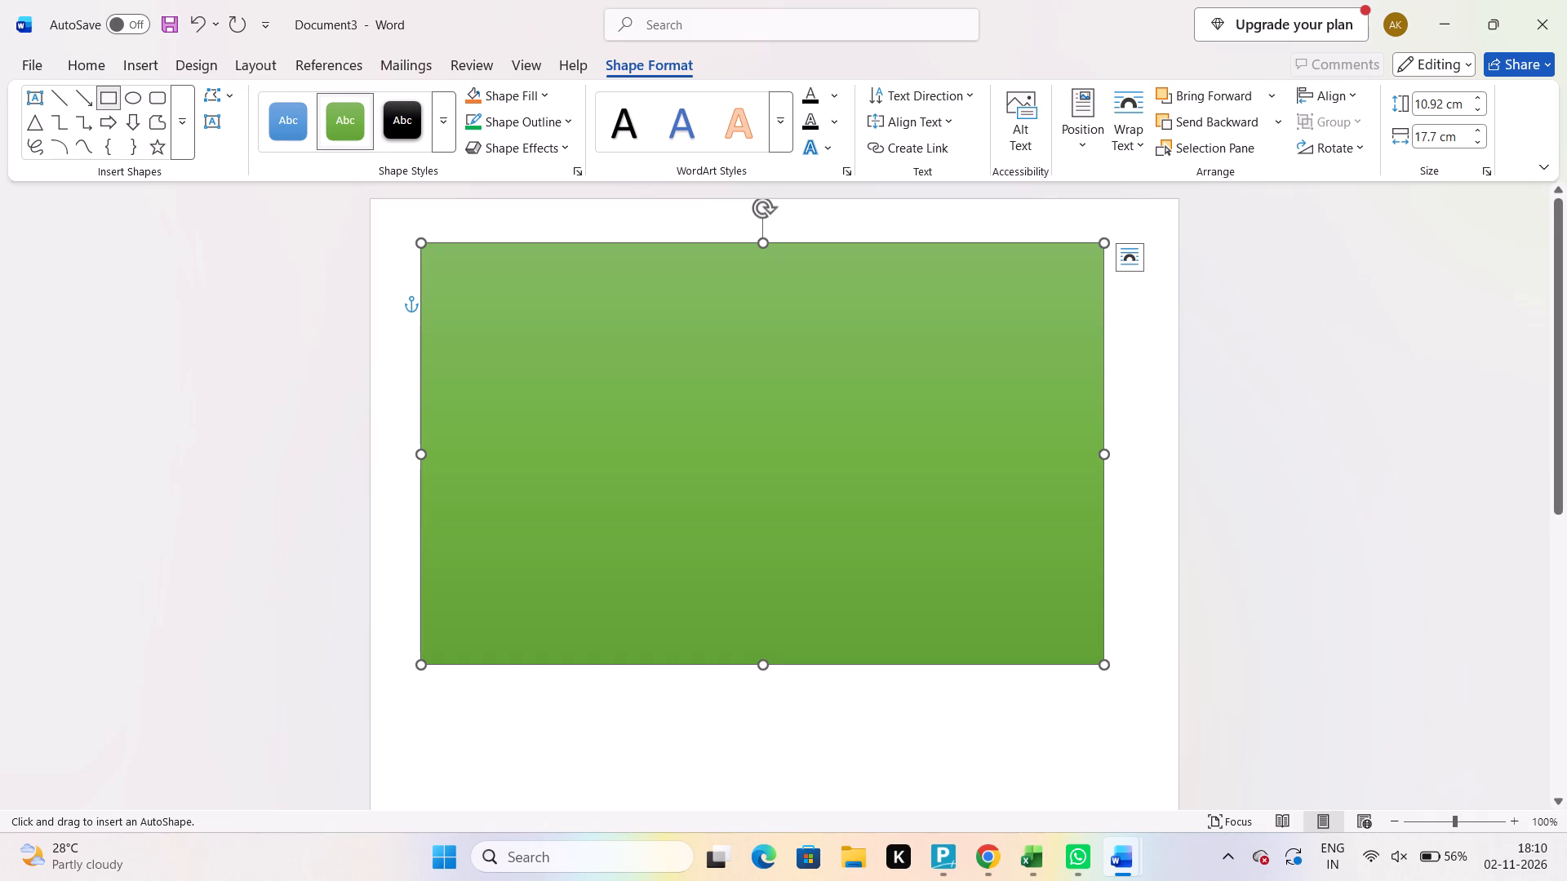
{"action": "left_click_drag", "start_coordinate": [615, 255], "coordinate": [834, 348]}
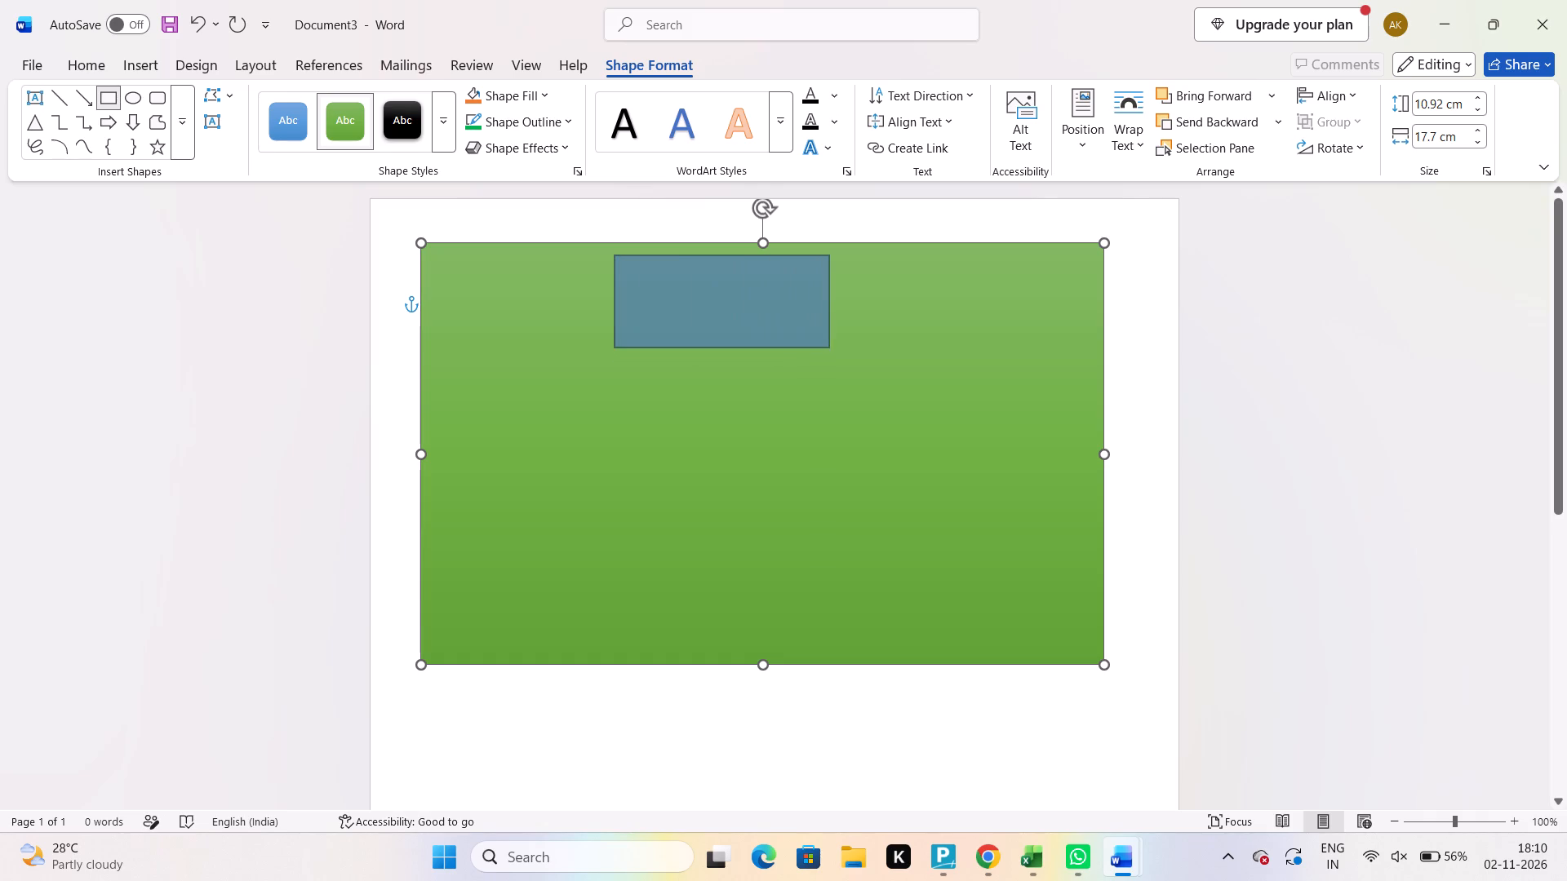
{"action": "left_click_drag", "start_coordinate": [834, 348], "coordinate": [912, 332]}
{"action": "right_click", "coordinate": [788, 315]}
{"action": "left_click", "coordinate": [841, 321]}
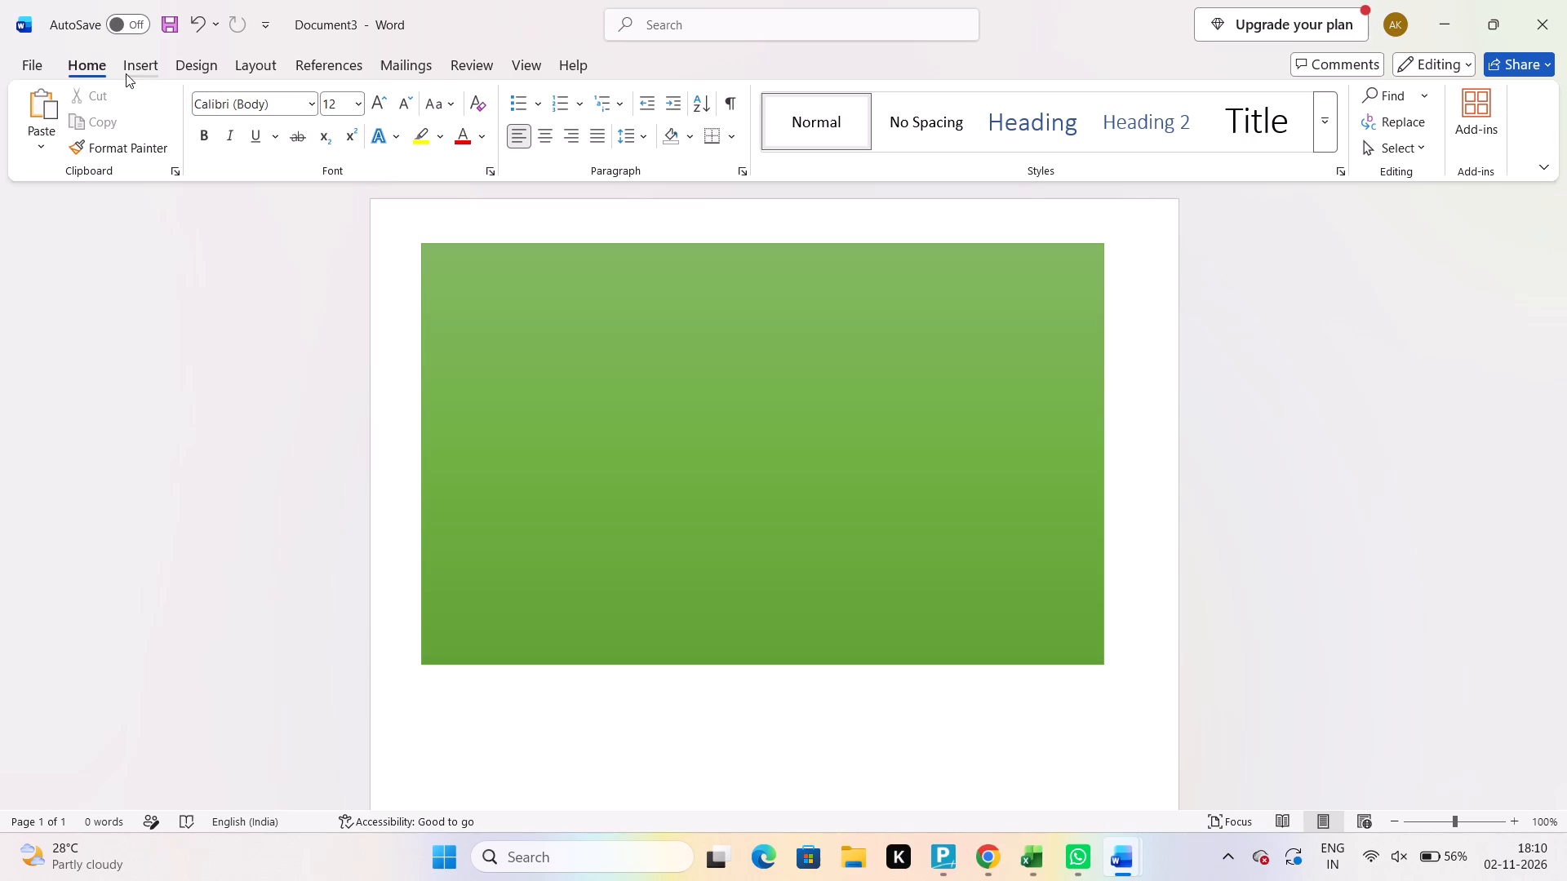
Draw a rounded rectangle about 7.1 cm wide and 1.9 cm tall, roughly centred near the green rectangle's top edge.
{"action": "left_click", "coordinate": [141, 65]}
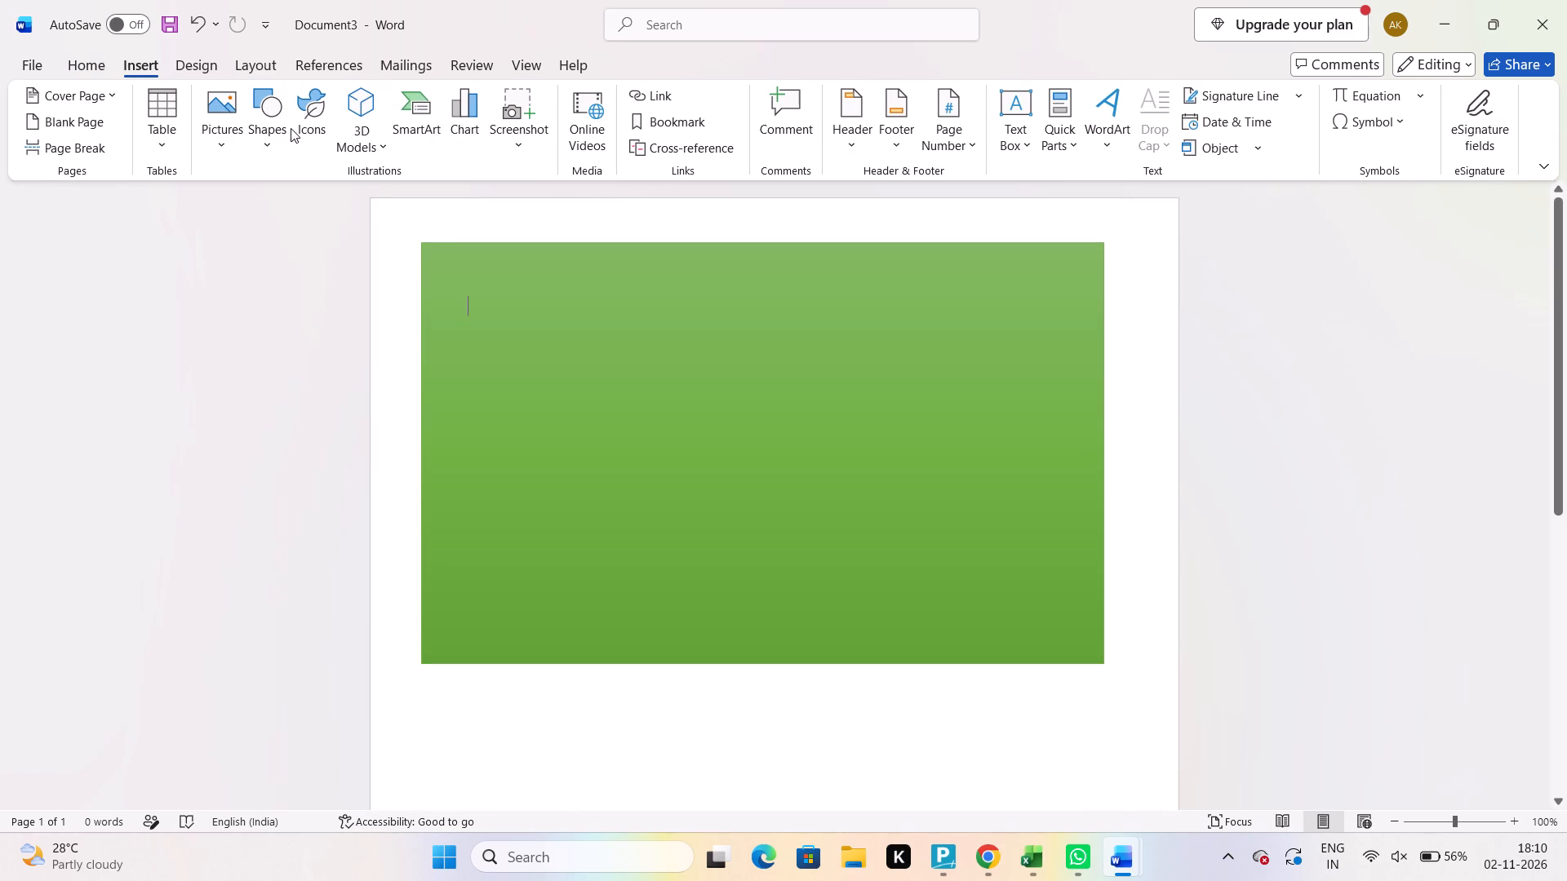
{"action": "left_click", "coordinate": [282, 126]}
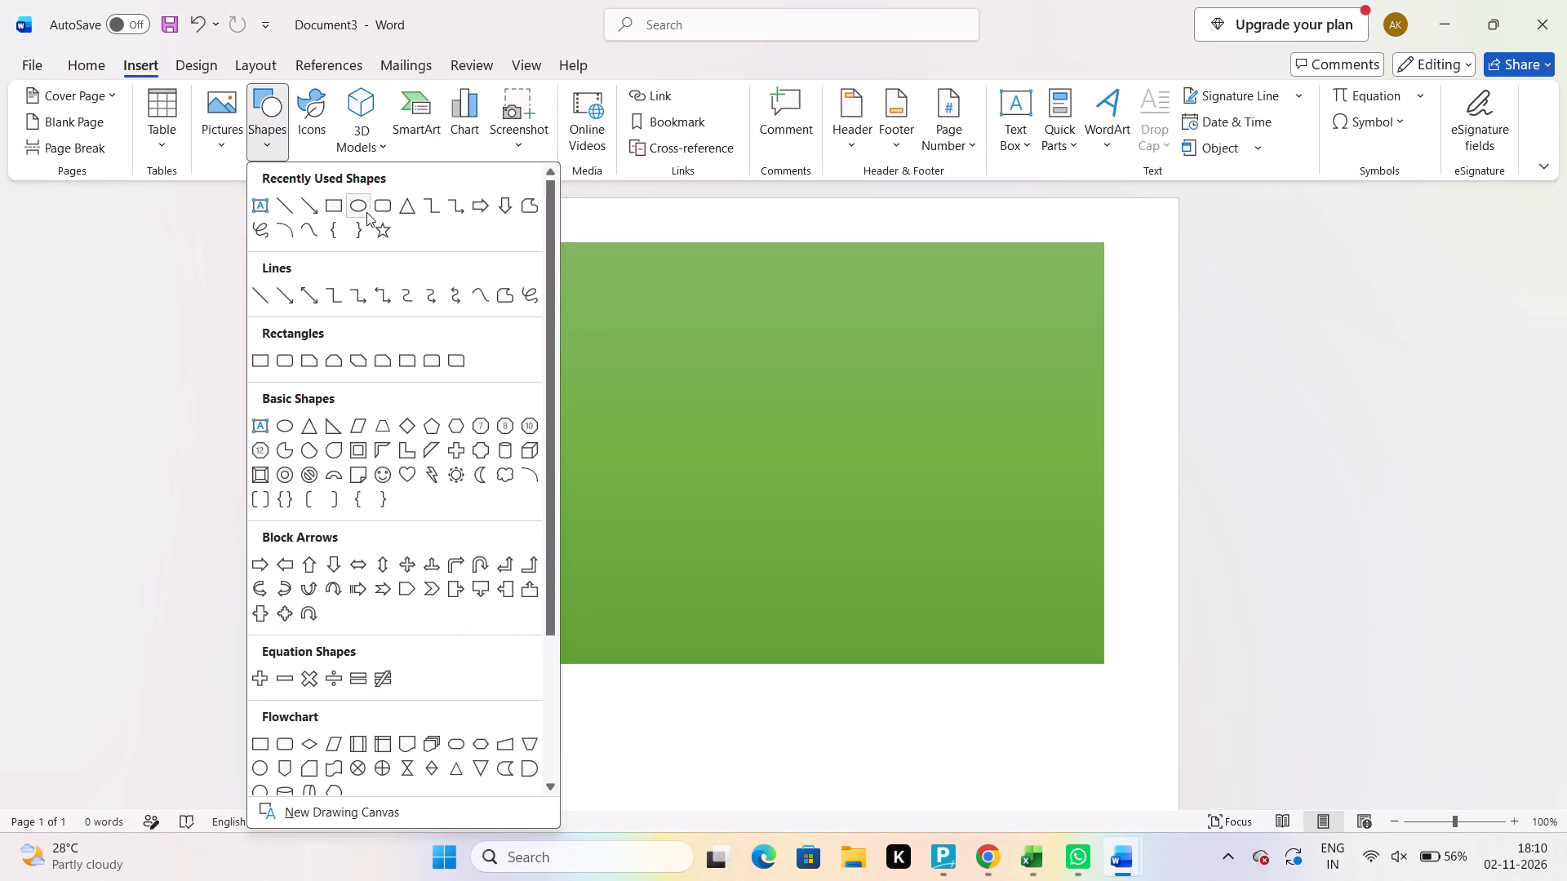
{"action": "left_click", "coordinate": [381, 206]}
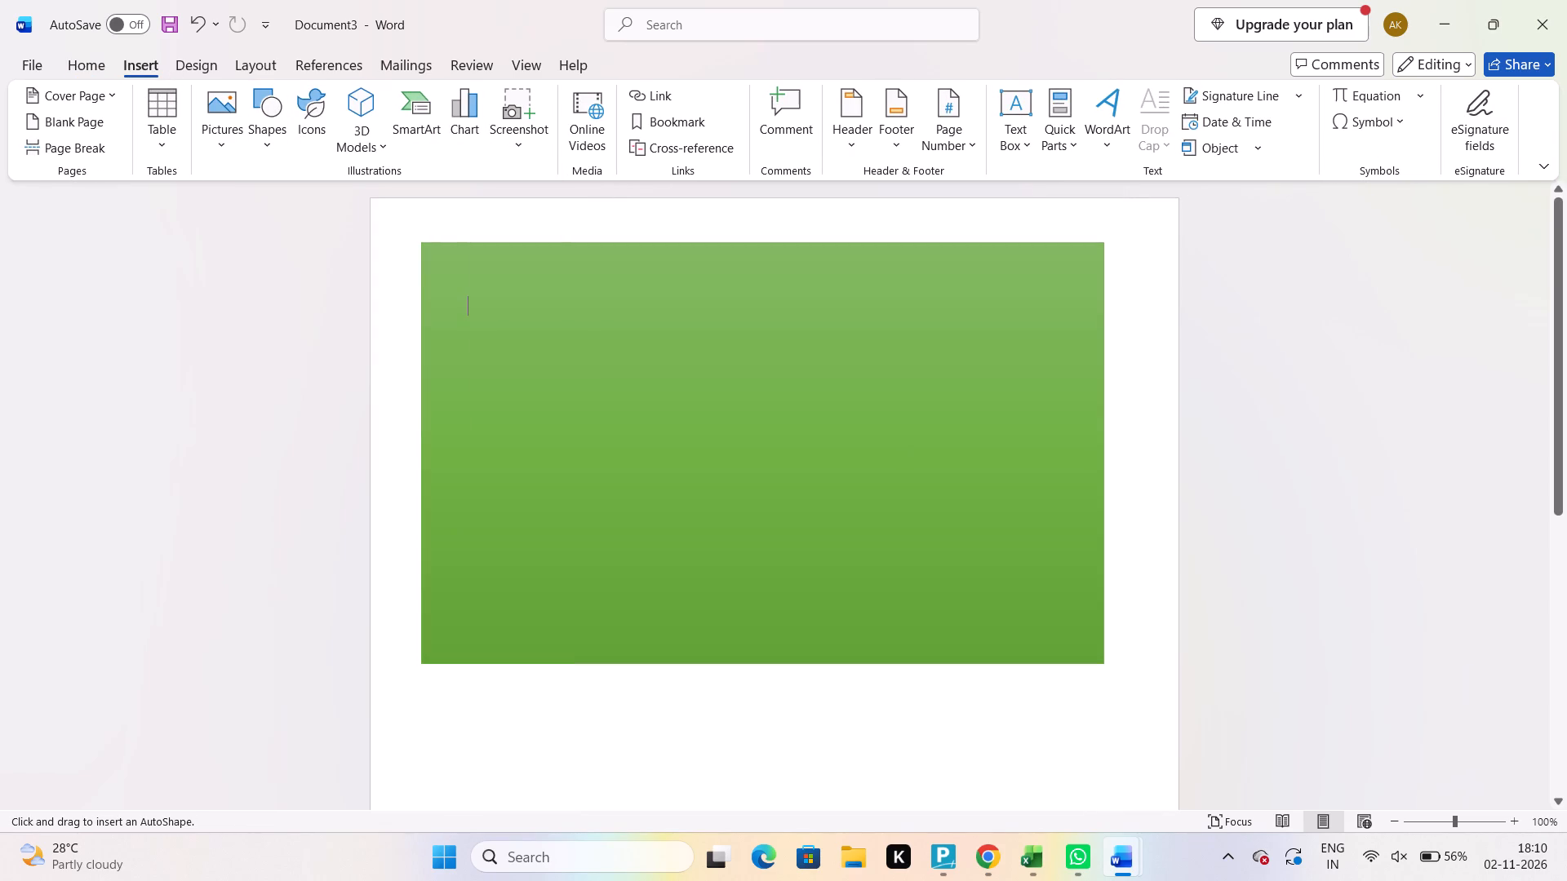
{"action": "left_click_drag", "start_coordinate": [647, 268], "coordinate": [923, 343]}
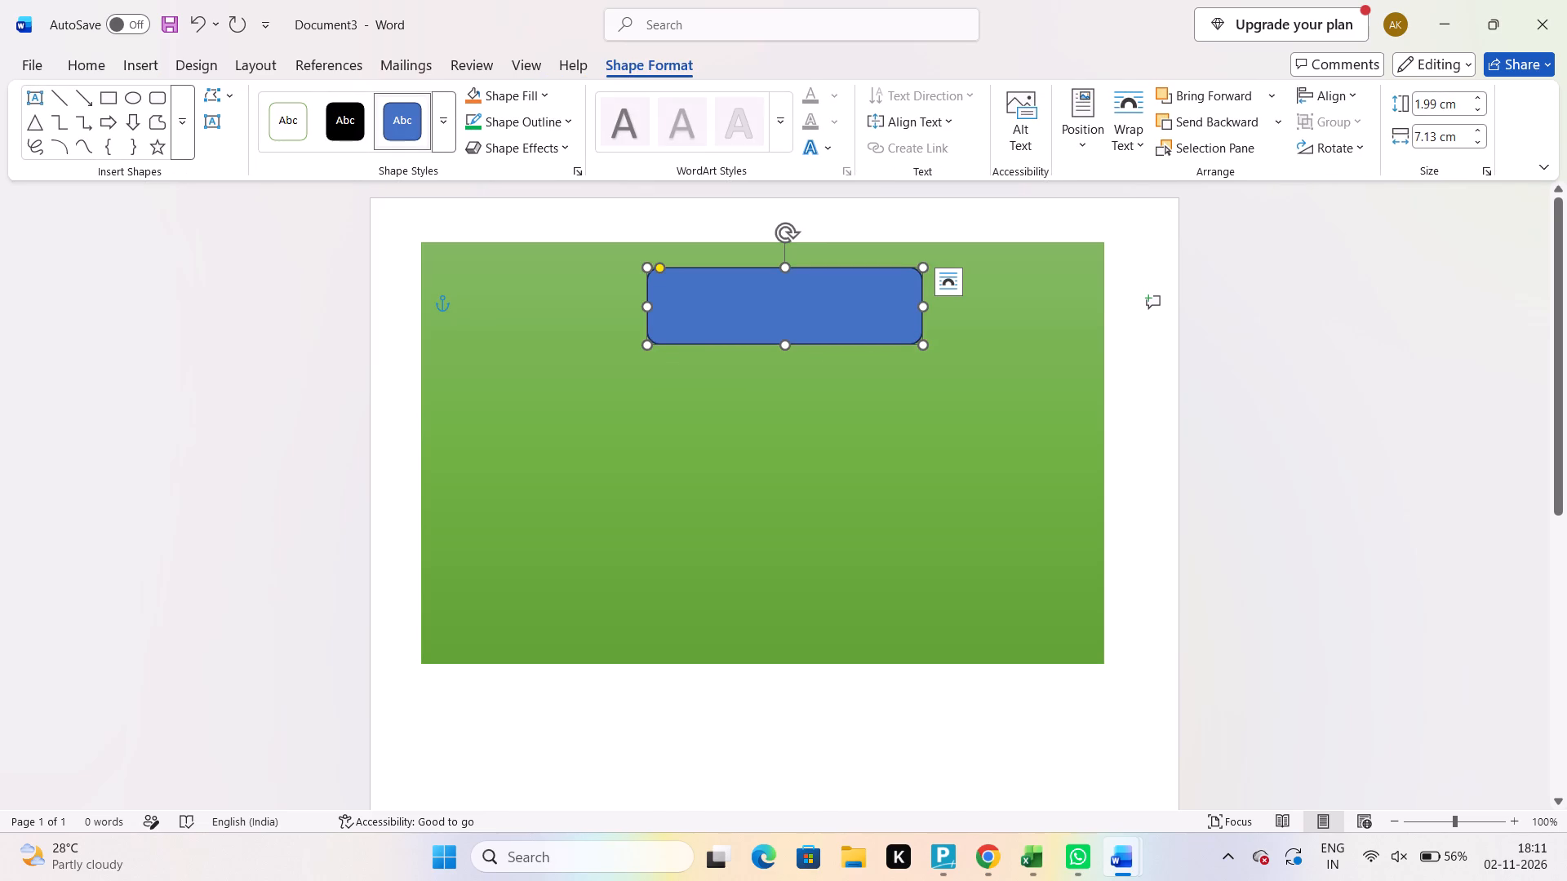
{"action": "left_click_drag", "start_coordinate": [785, 265], "coordinate": [786, 259]}
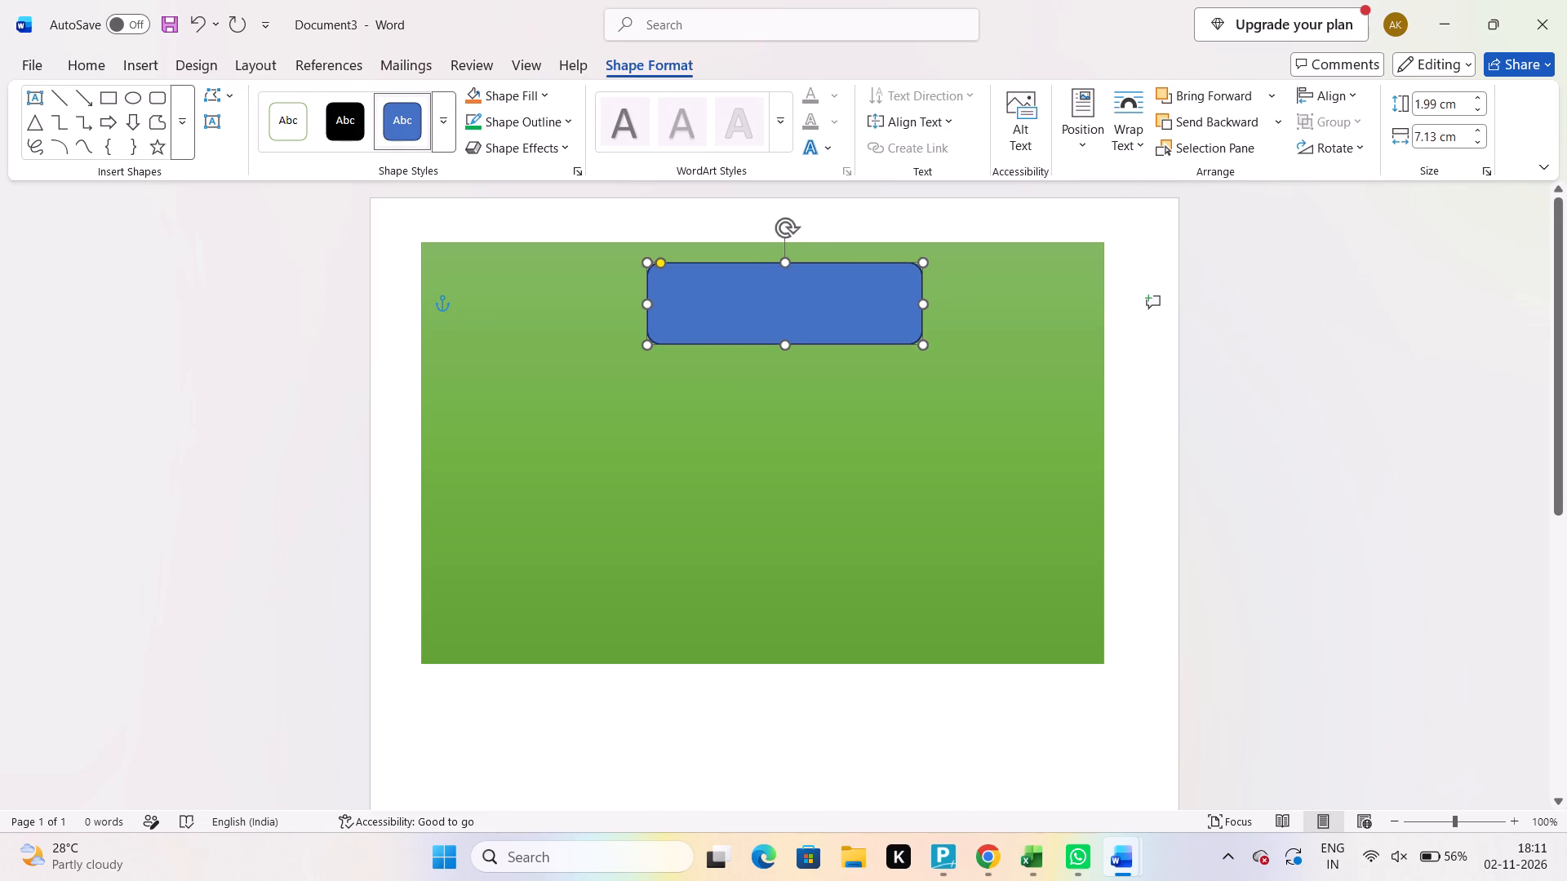
{"action": "left_click_drag", "start_coordinate": [786, 259], "coordinate": [786, 257]}
{"action": "left_click_drag", "start_coordinate": [786, 343], "coordinate": [787, 343]}
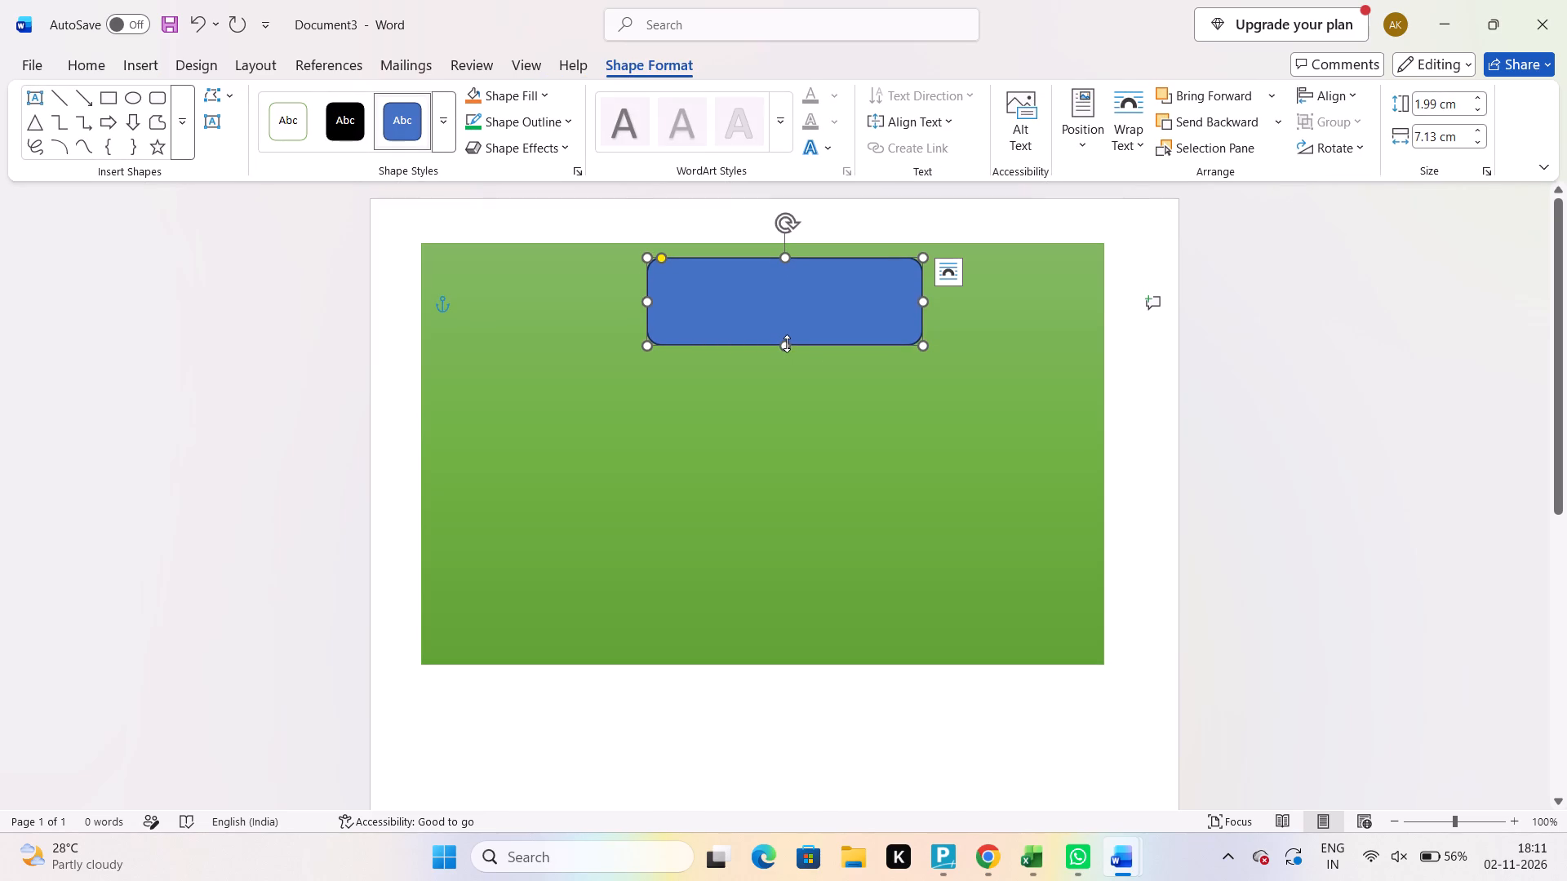
{"action": "left_click_drag", "start_coordinate": [787, 343], "coordinate": [794, 330]}
{"action": "left_click", "coordinate": [794, 330]}
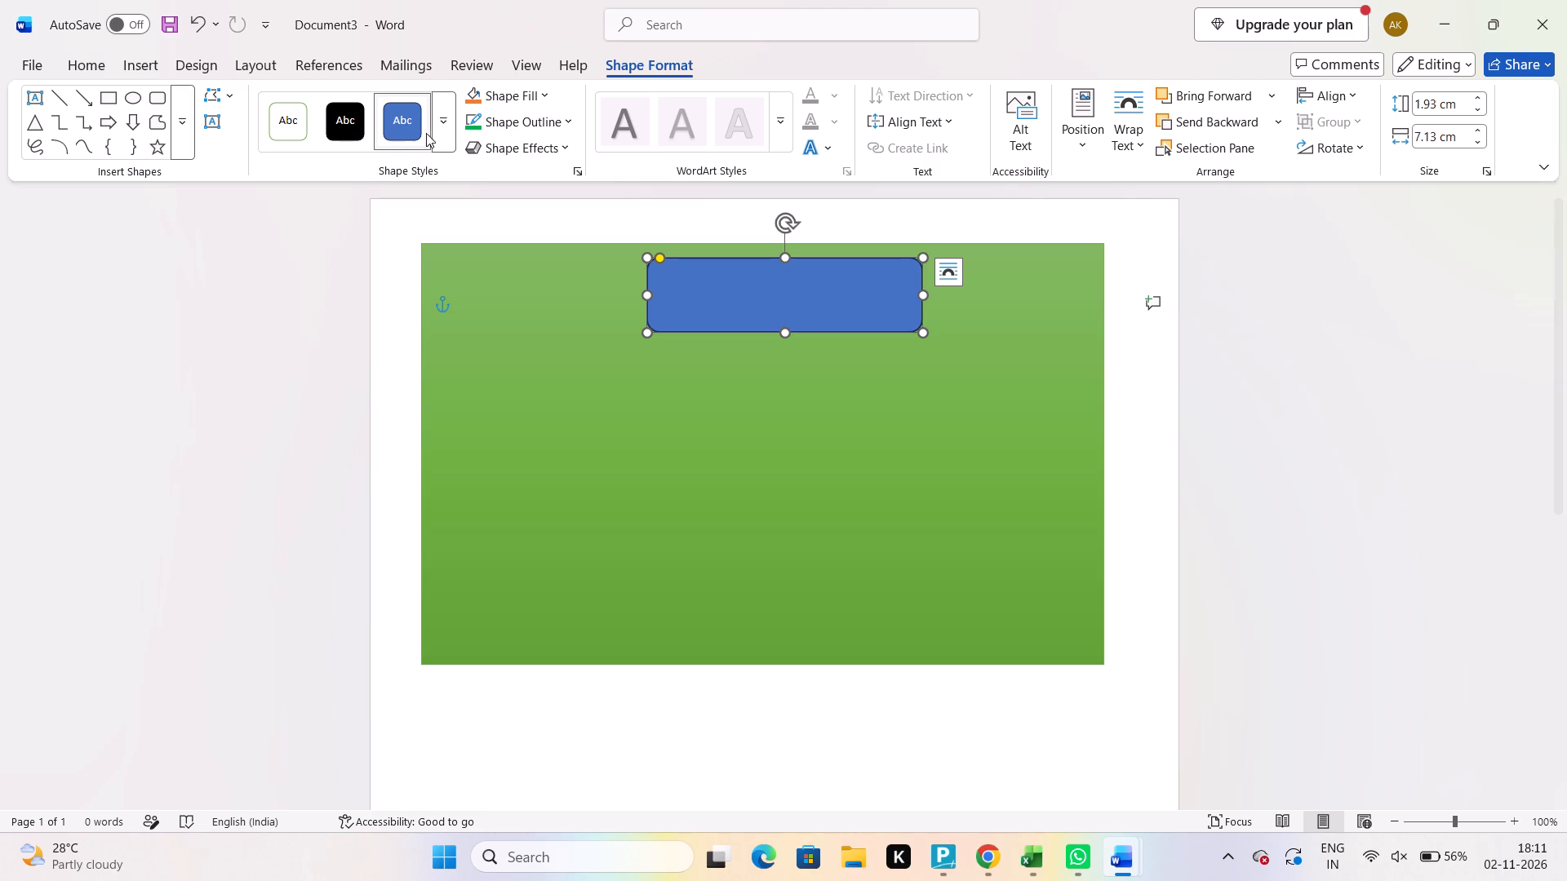
Apply the white-filled preset shape style with a green outline to the rounded rectangle.
{"action": "left_click", "coordinate": [293, 117]}
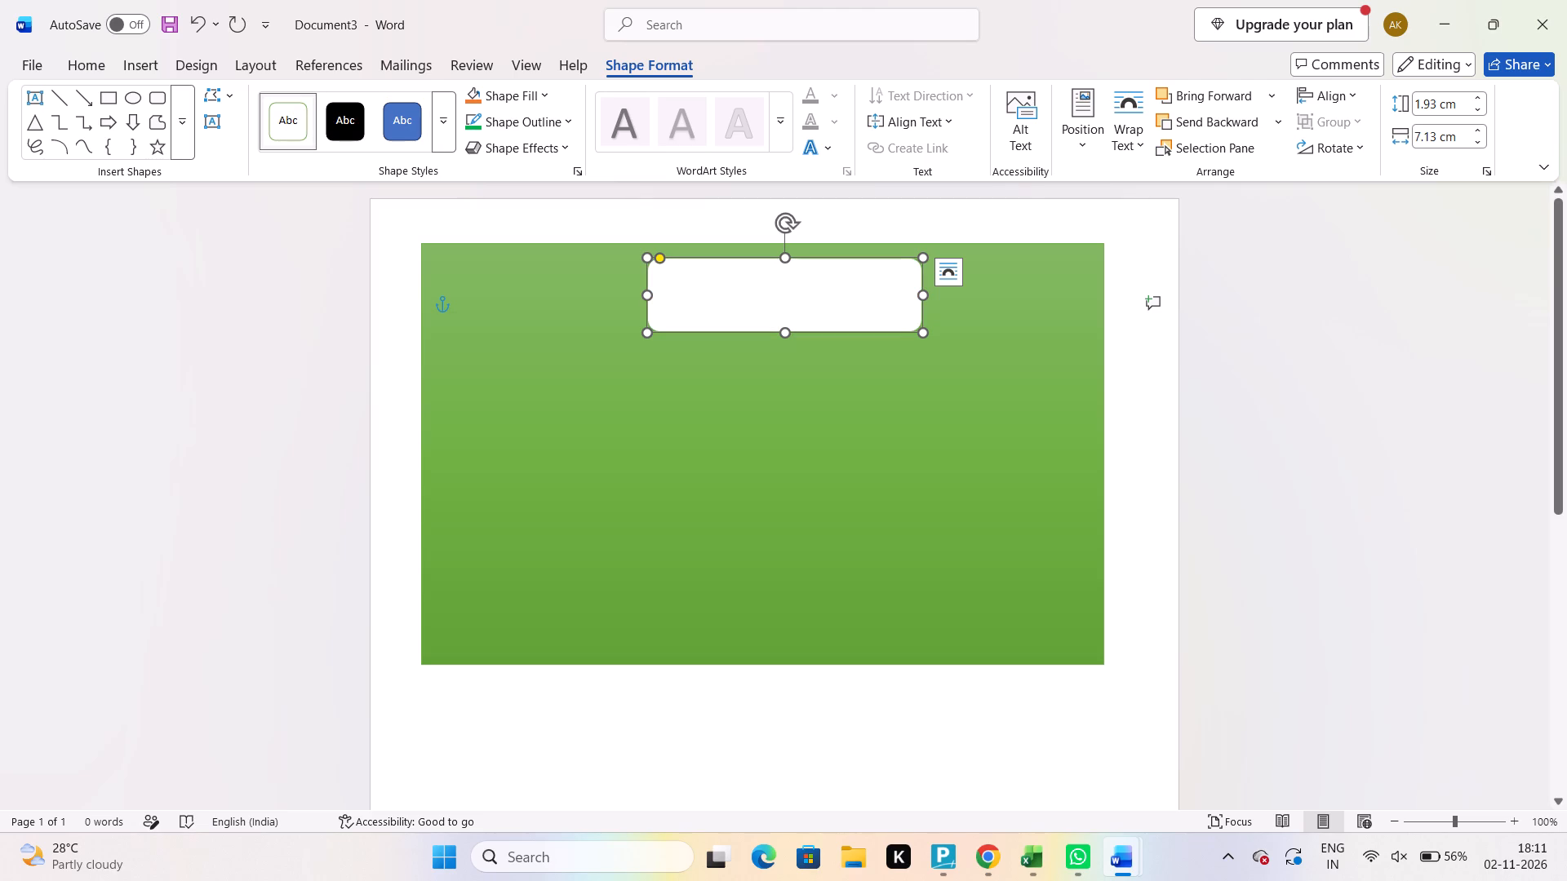
Widen the white rounded rectangle slightly, mainly by extending its left side.
{"action": "left_click", "coordinate": [648, 294]}
{"action": "left_click_drag", "start_coordinate": [648, 294], "coordinate": [627, 293]}
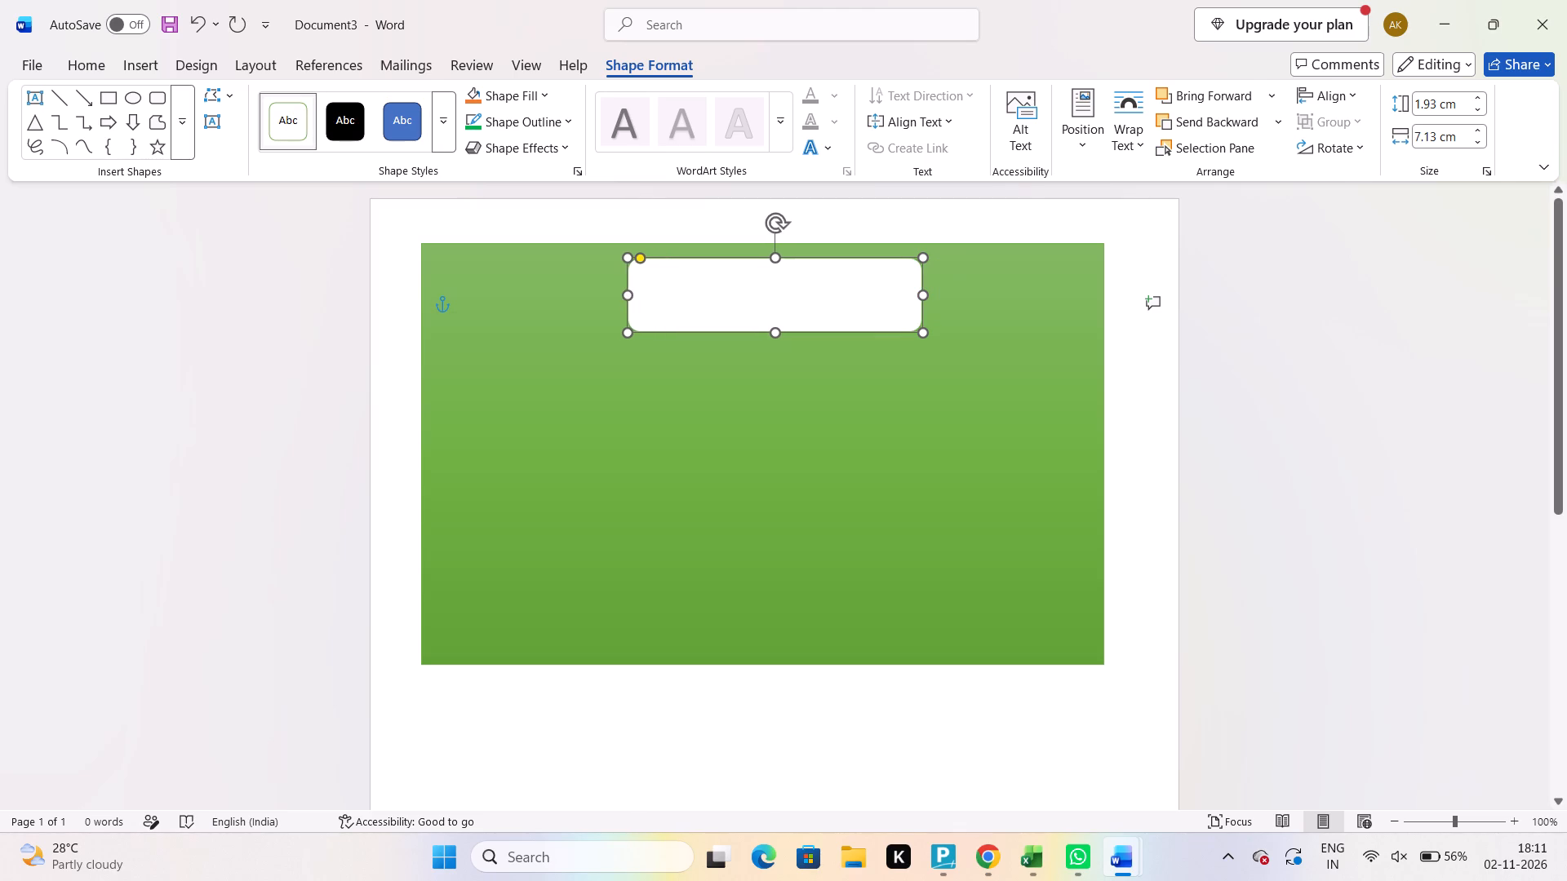
{"action": "left_click_drag", "start_coordinate": [627, 293], "coordinate": [624, 291]}
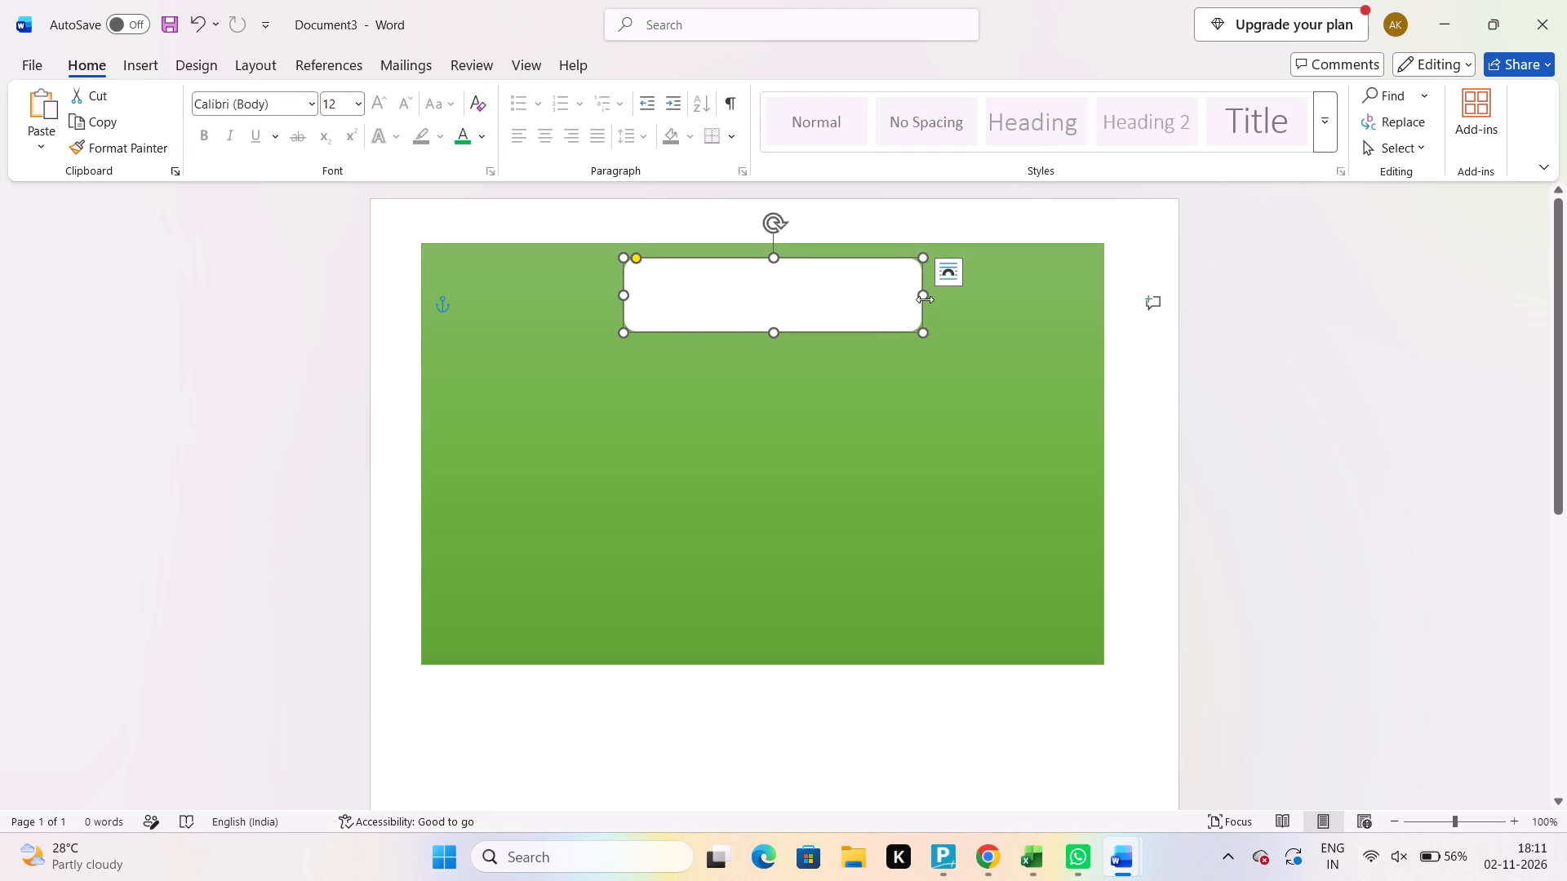
{"action": "left_click", "coordinate": [925, 298]}
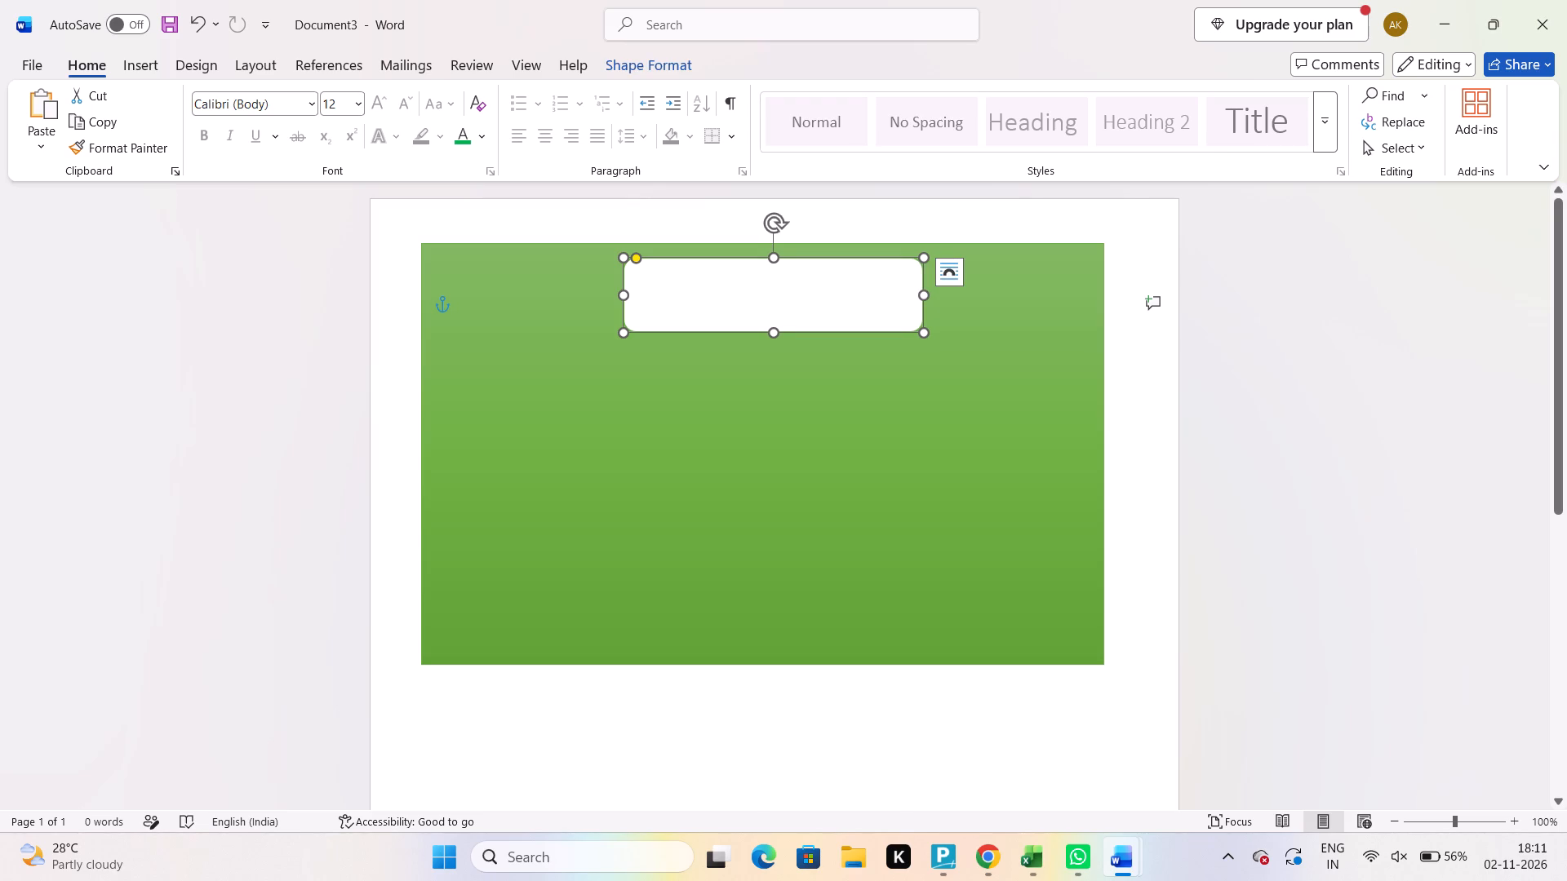
Add the text "SWIGY" inside the white rounded rectangle.
{"action": "left_click", "coordinate": [757, 305]}
{"action": "right_click", "coordinate": [757, 303]}
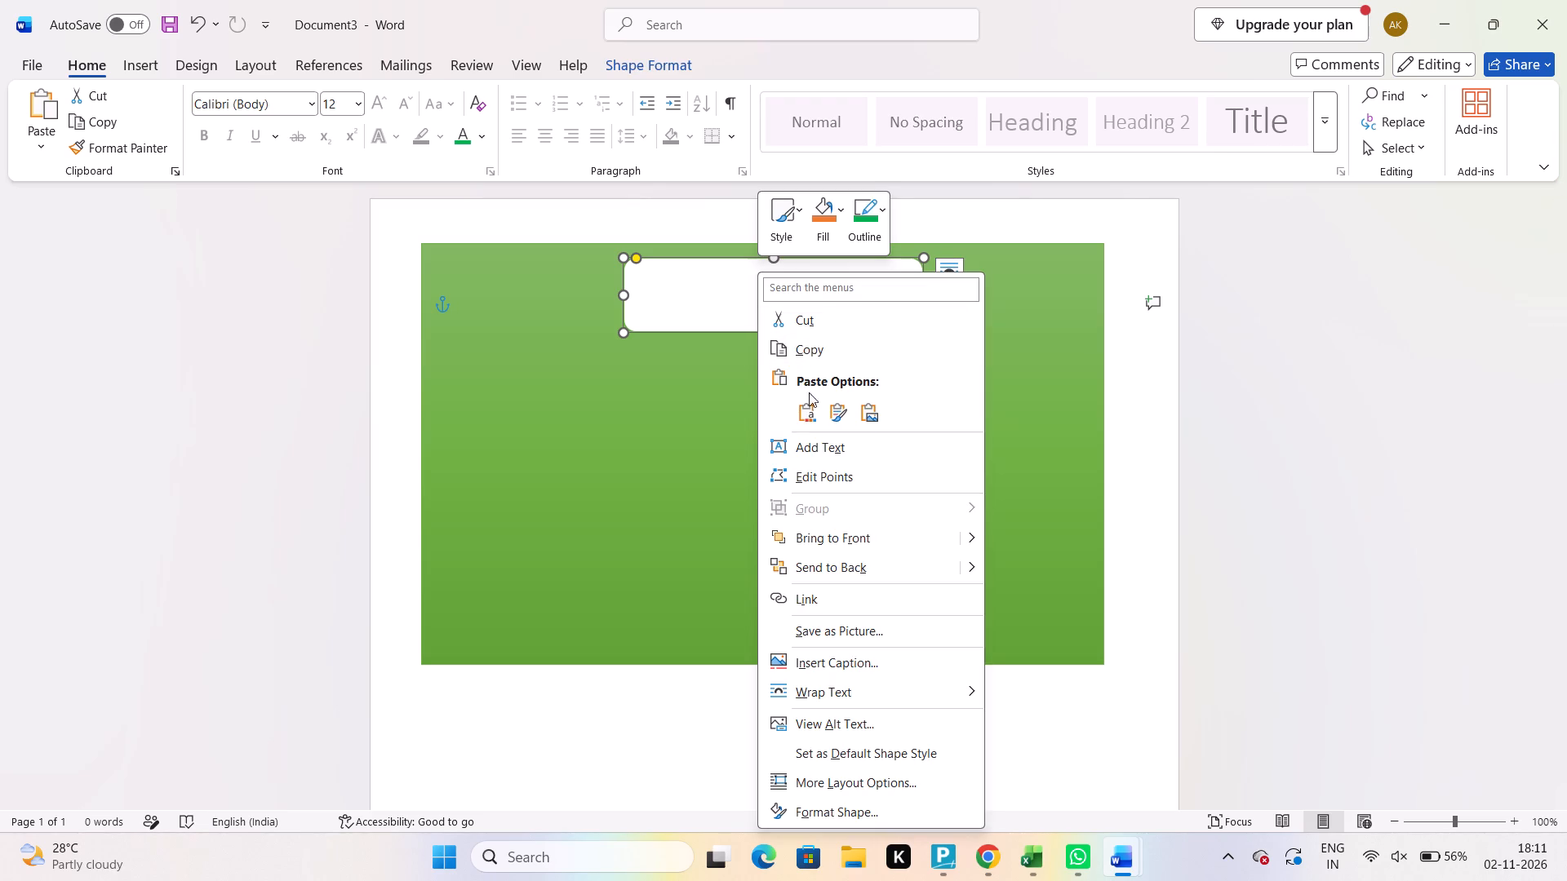
{"action": "left_click", "coordinate": [823, 451]}
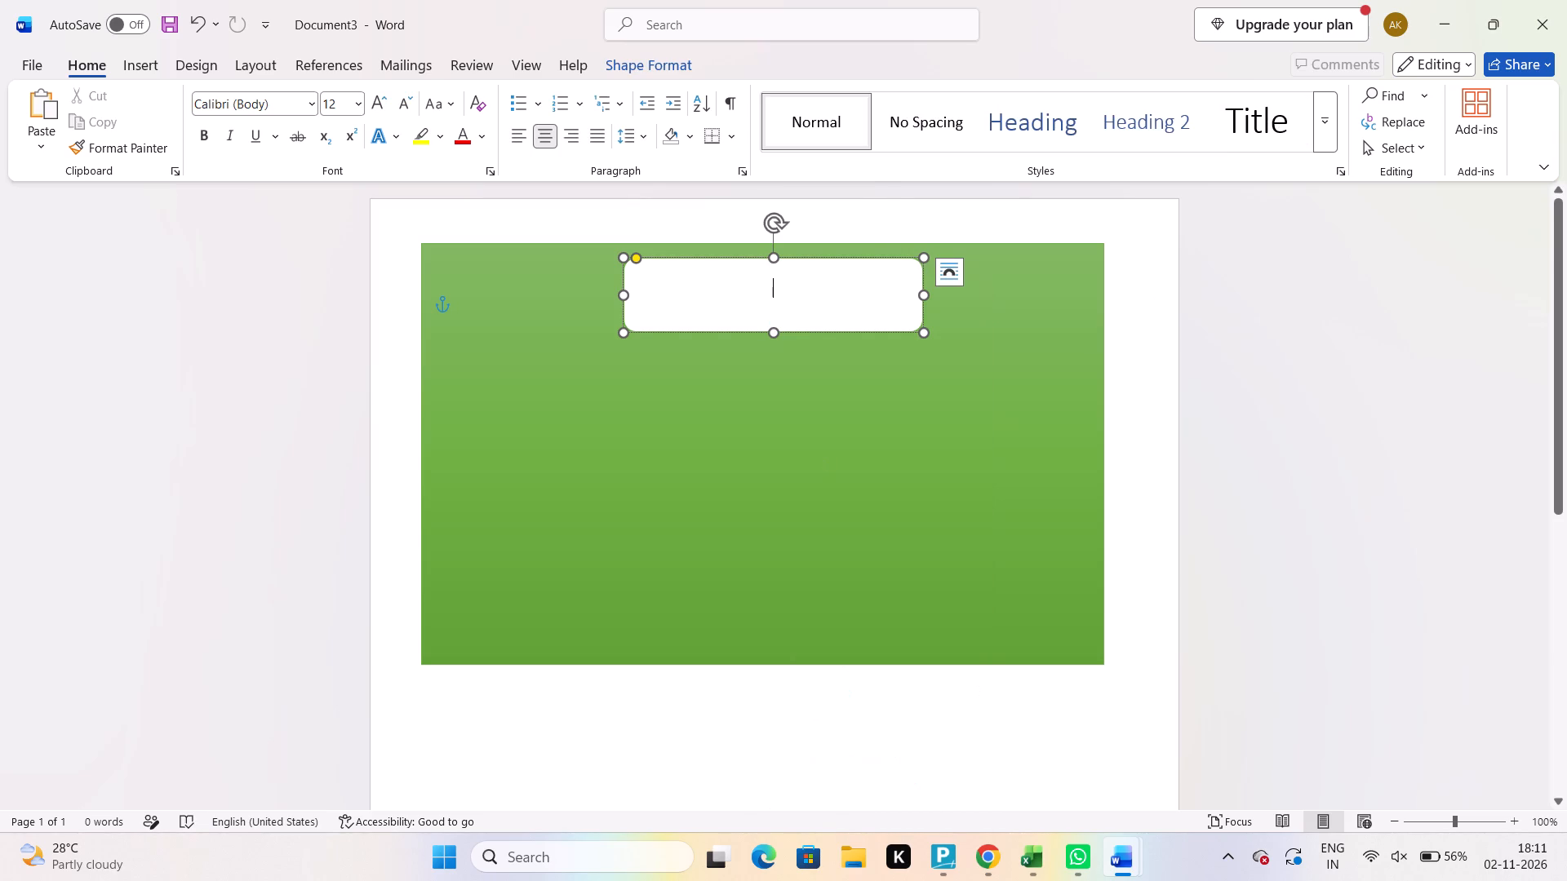
{"action": "key", "text": "s"}
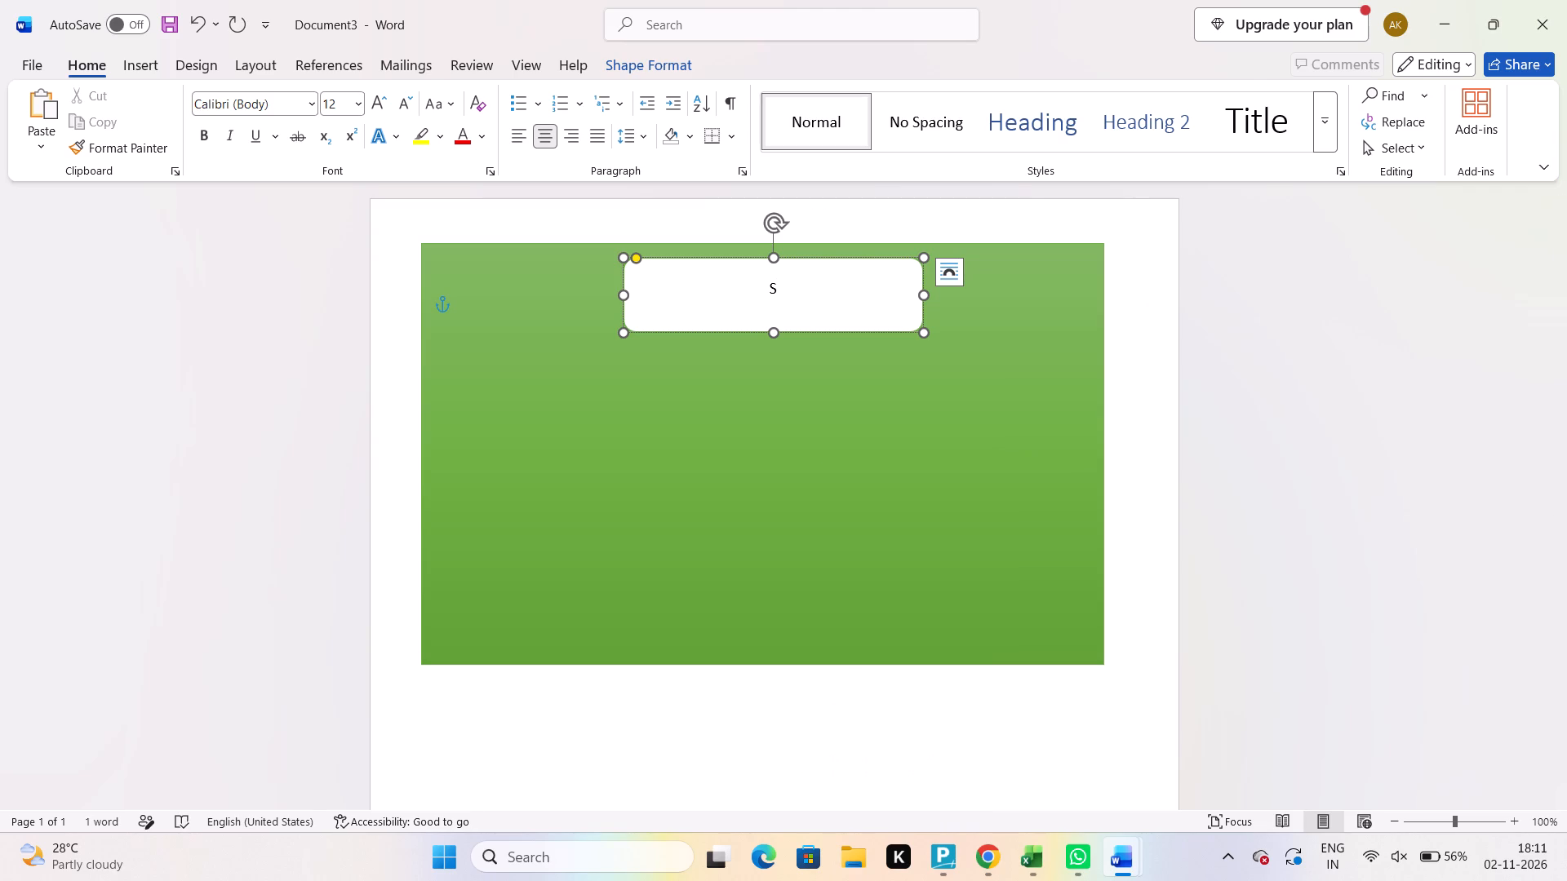
{"action": "type", "text": "WIGY"}
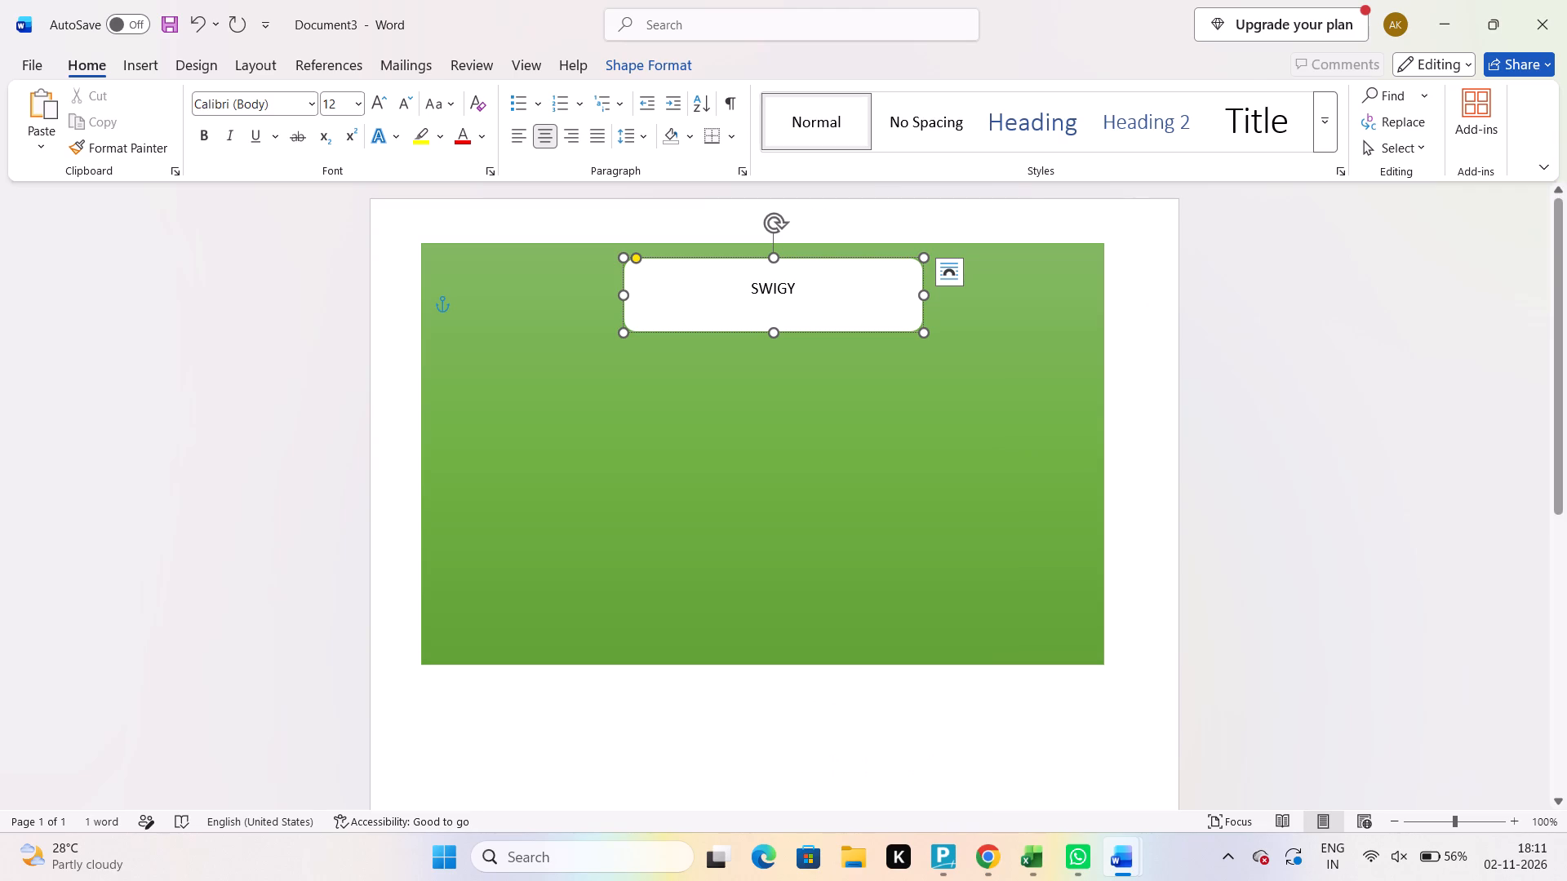
Set the SWIGY text to size 20 and make it bold.
{"action": "left_click_drag", "start_coordinate": [808, 280], "coordinate": [721, 285]}
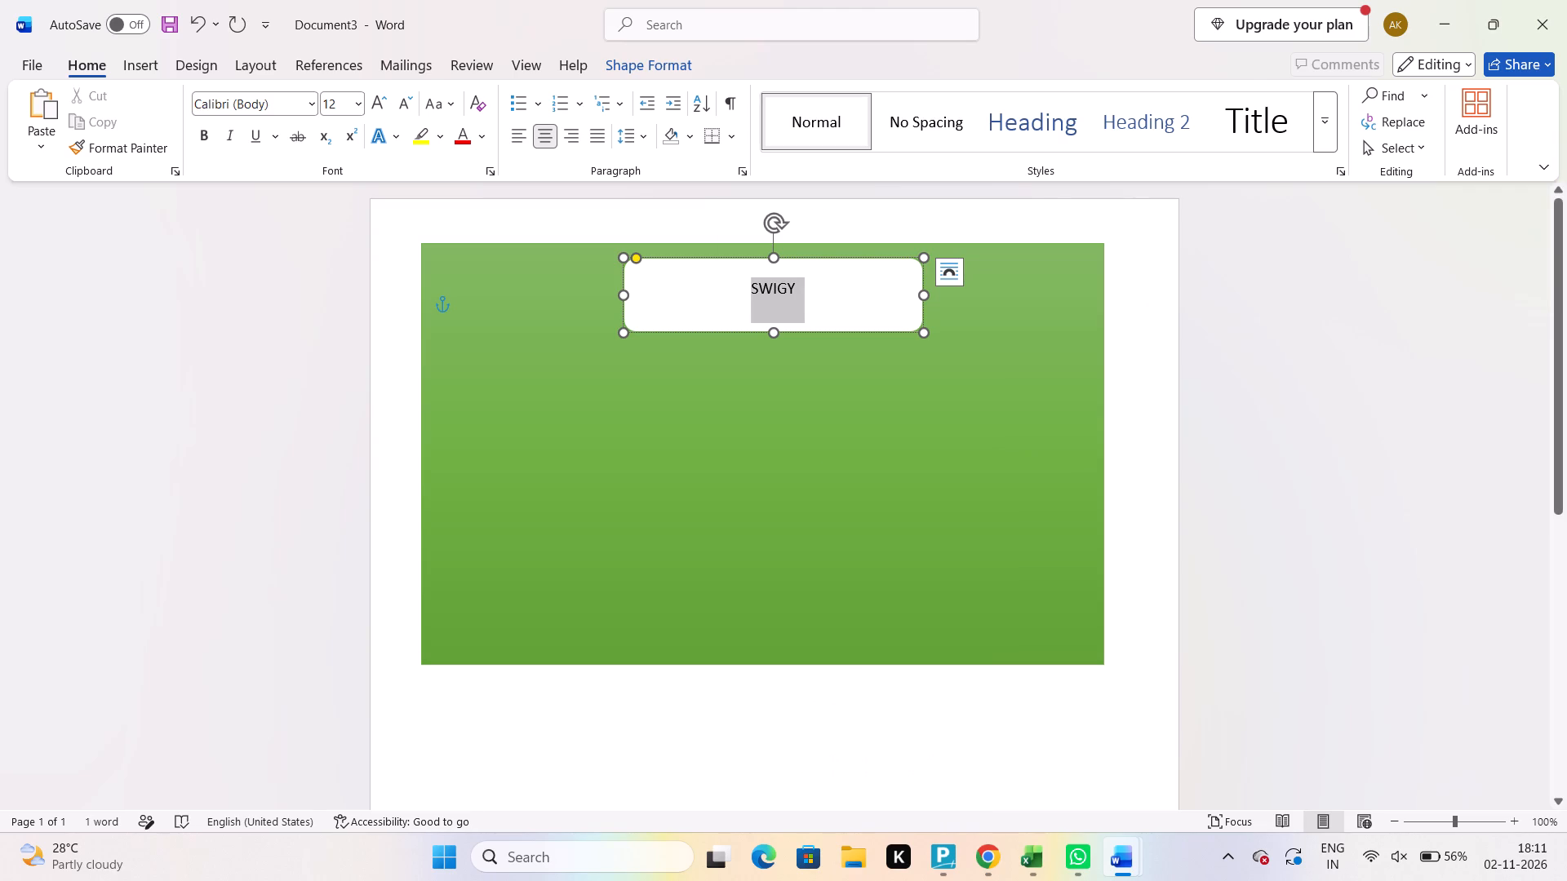
{"action": "triple_click", "coordinate": [375, 100]}
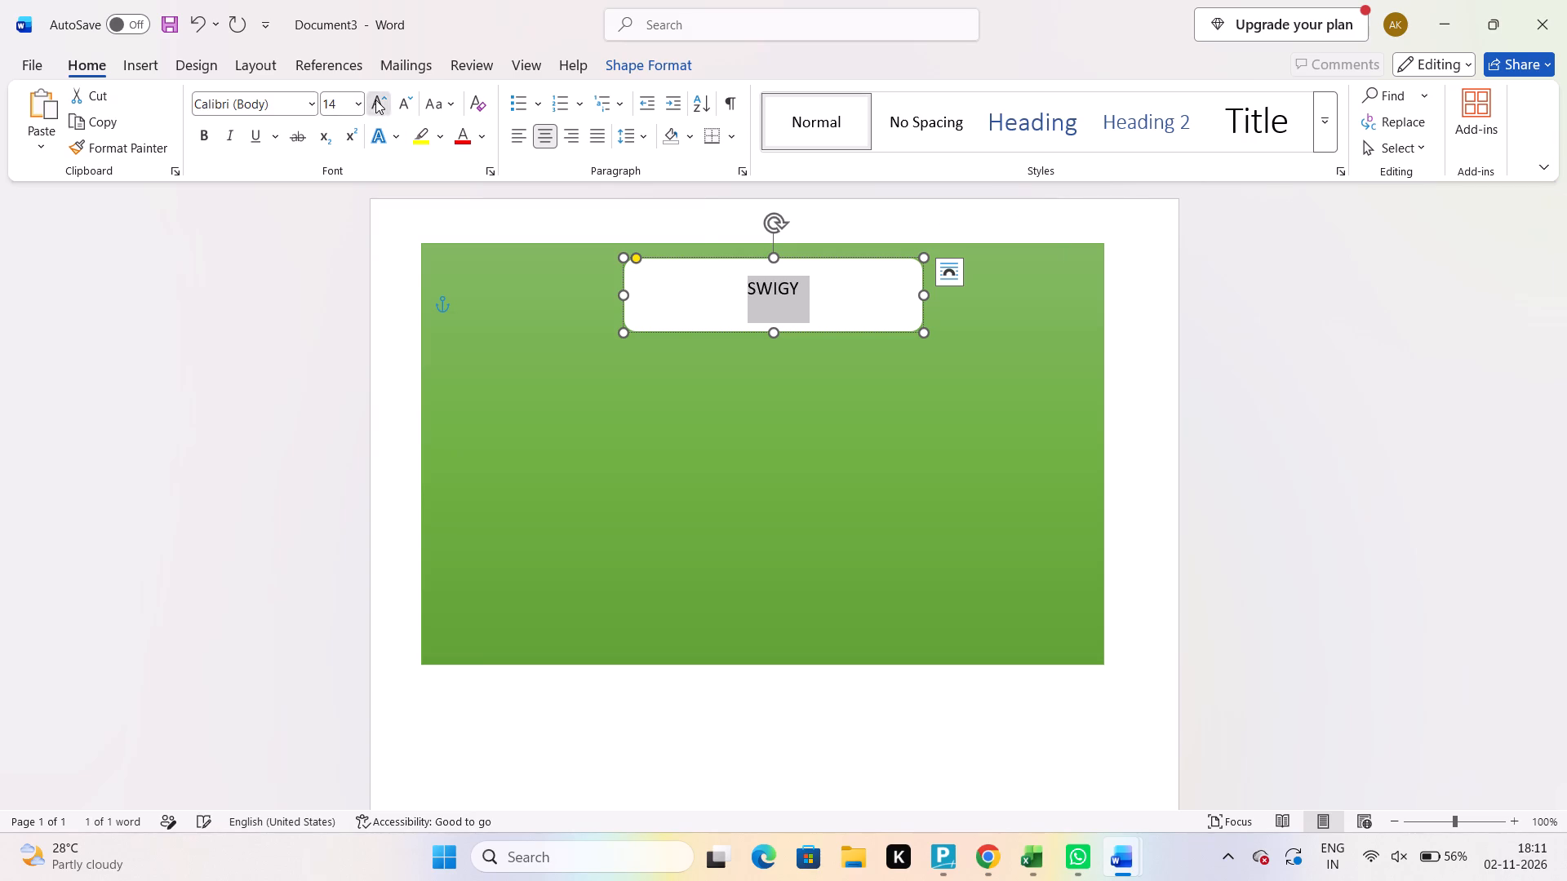
{"action": "left_click", "coordinate": [375, 100]}
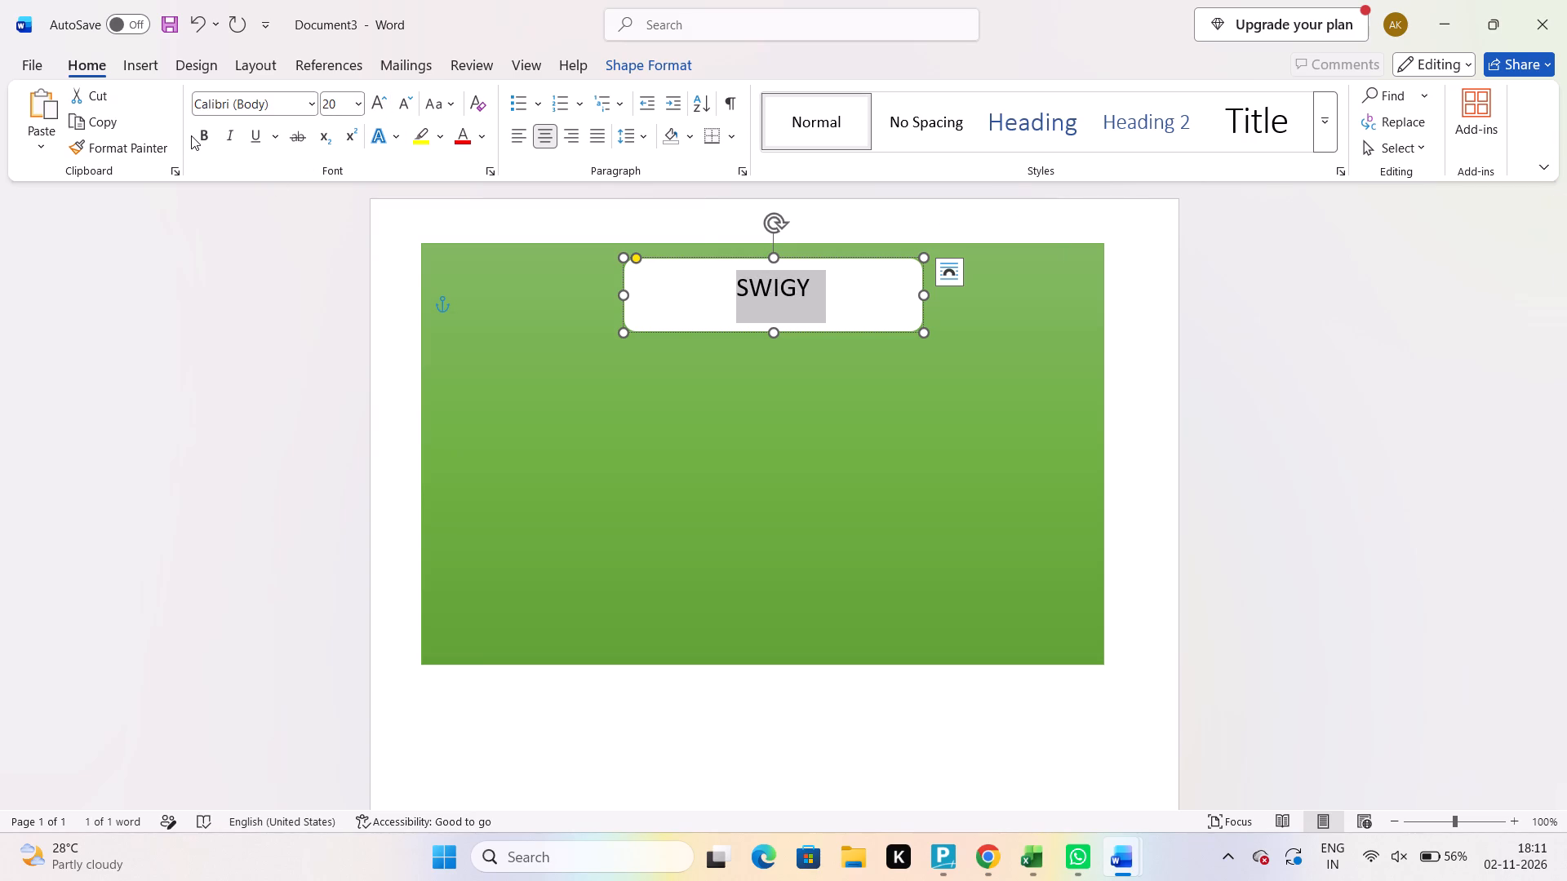
{"action": "left_click", "coordinate": [191, 135]}
{"action": "left_click", "coordinate": [208, 135]}
Preview different fonts on the SWIGY text and set it to Algerian.
{"action": "left_click", "coordinate": [309, 103]}
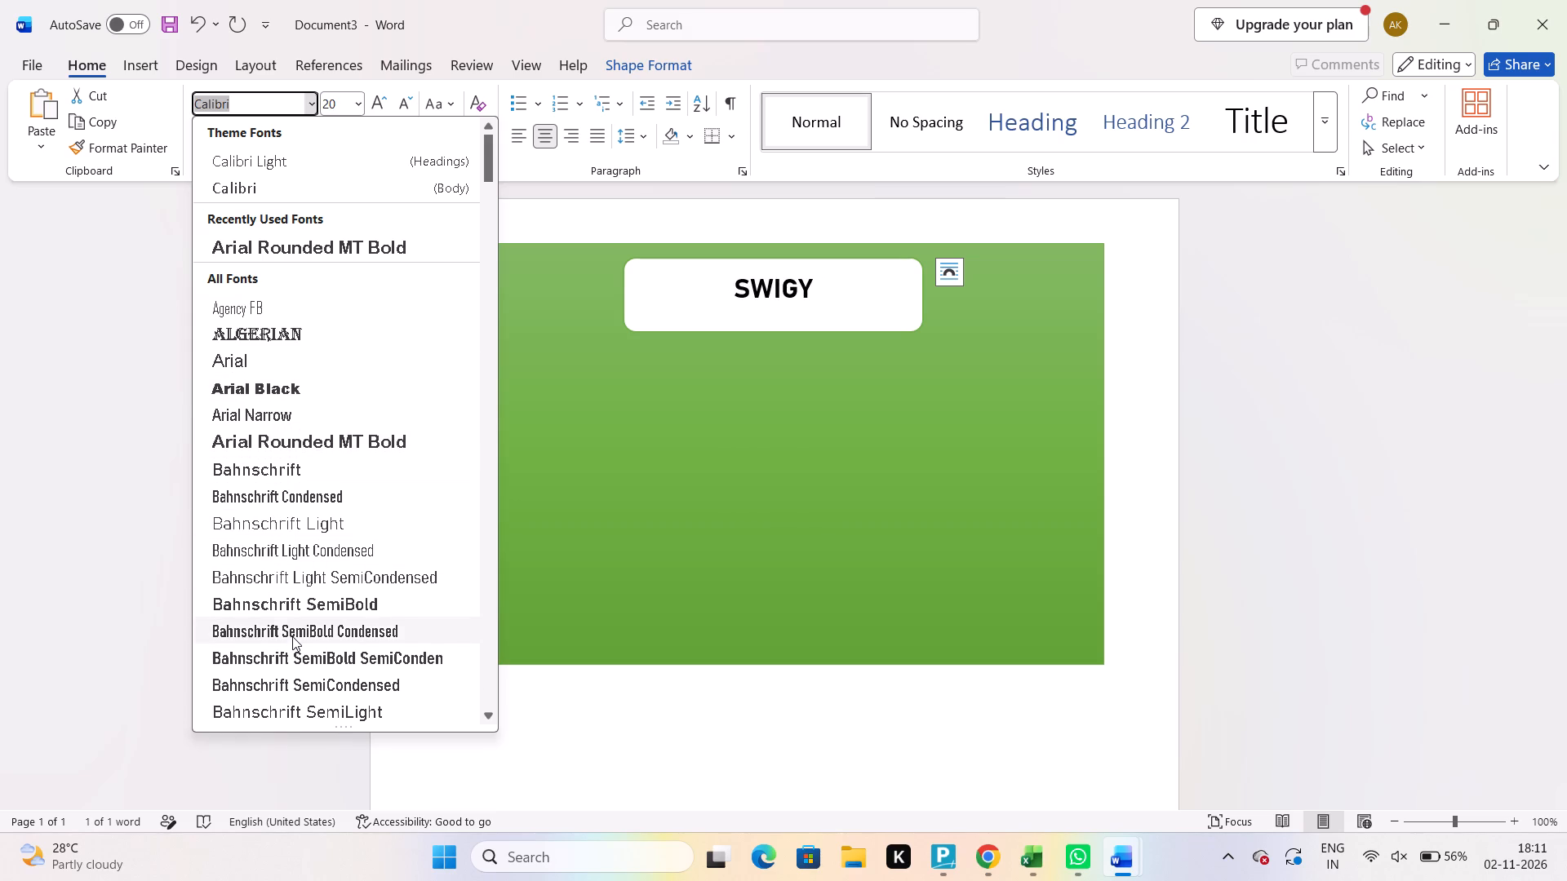
{"action": "scroll", "coordinate": [293, 608], "scroll_direction": "down", "scroll_amount": 3}
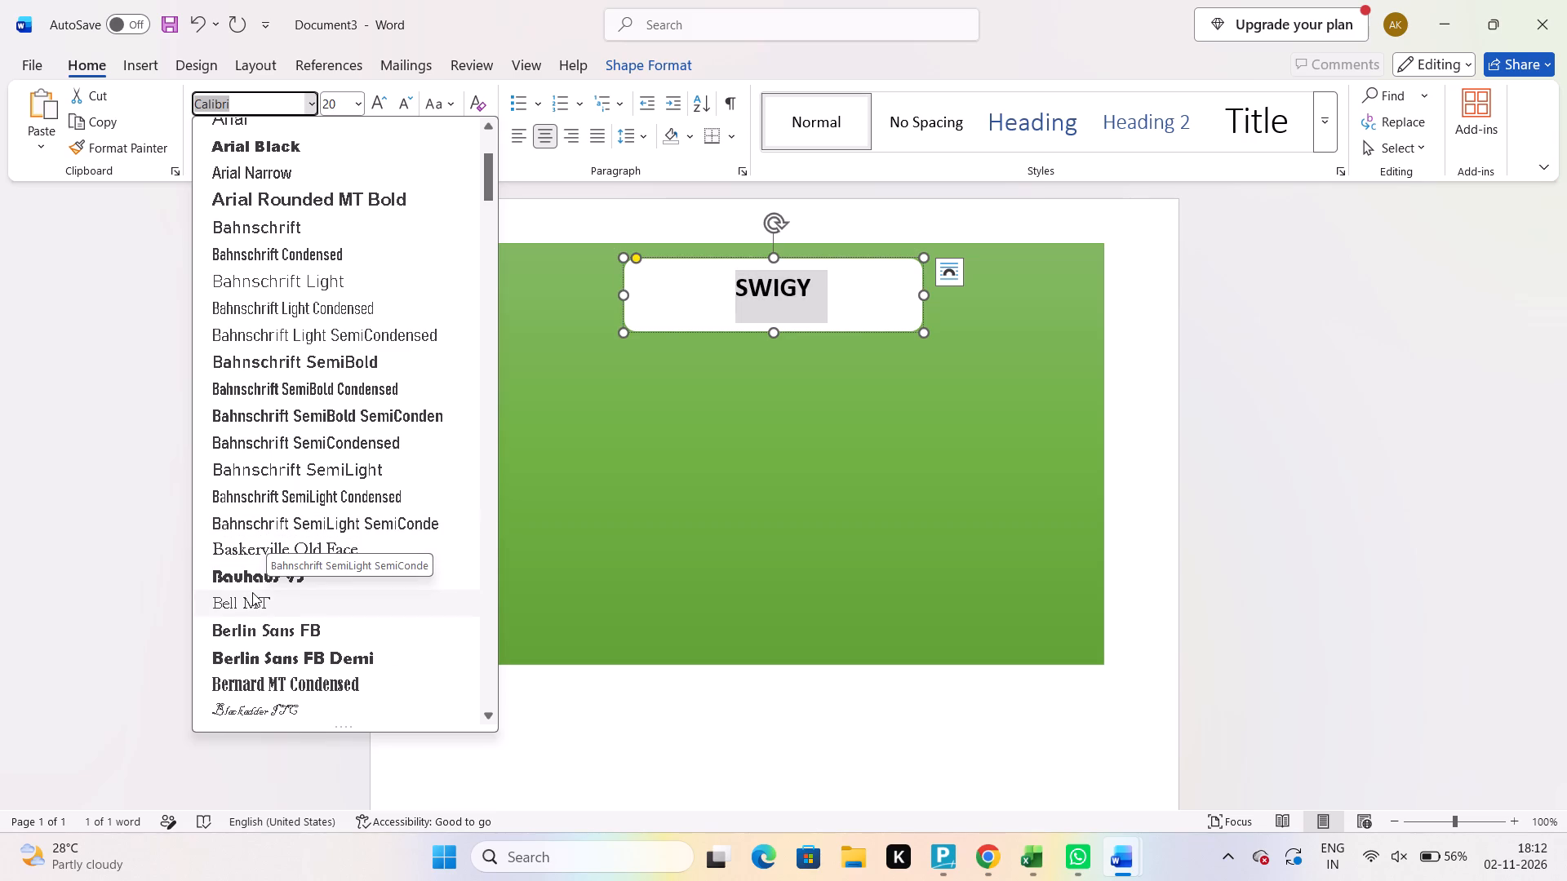
{"action": "scroll", "coordinate": [252, 592], "scroll_direction": "down", "scroll_amount": 1}
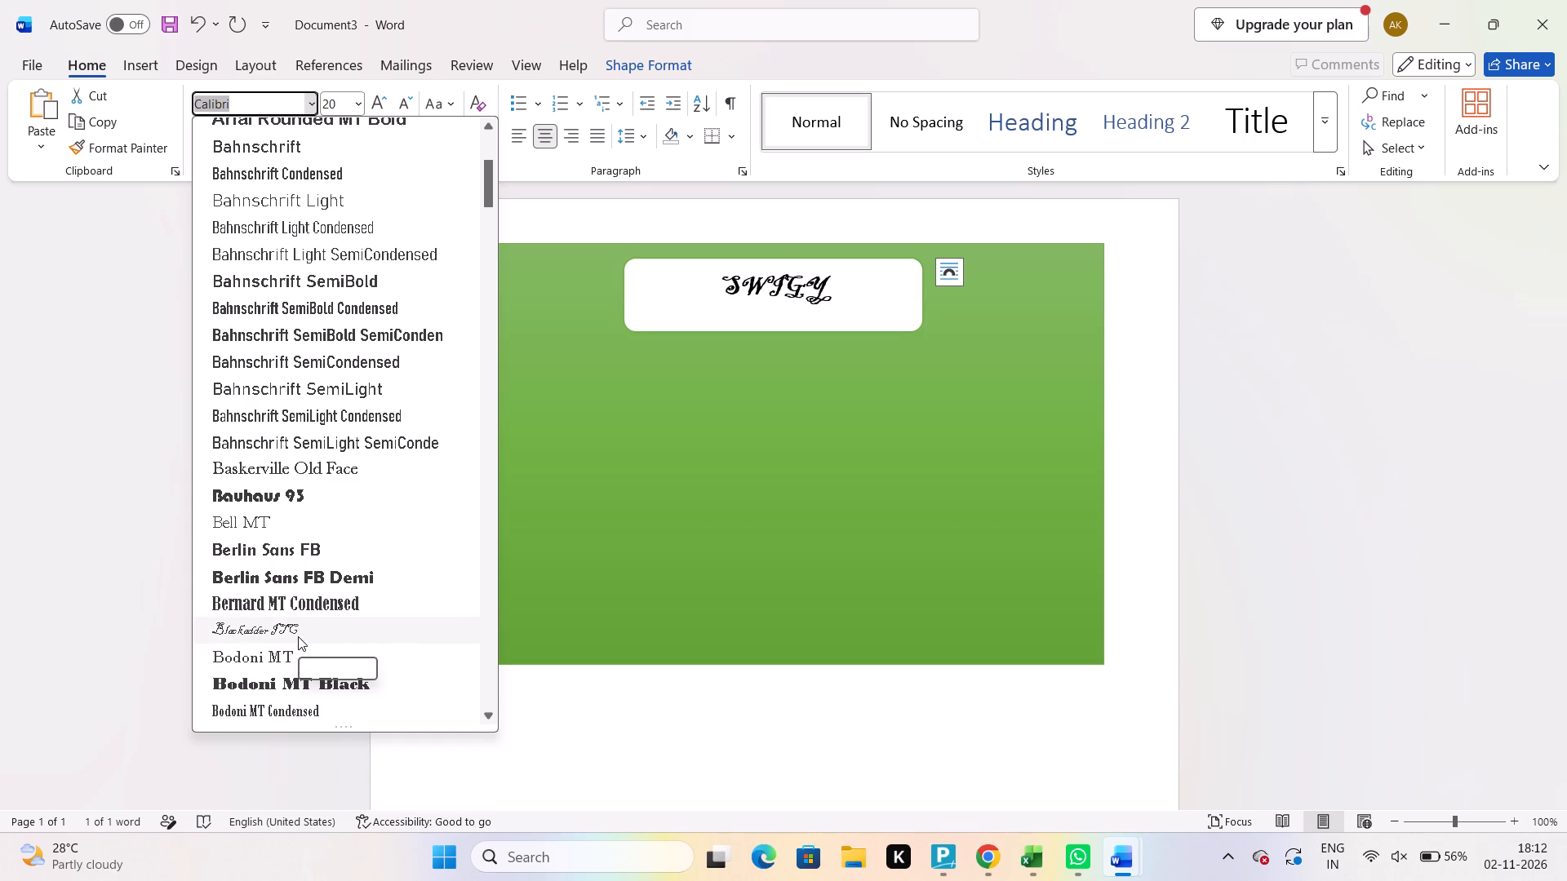
{"action": "scroll", "coordinate": [304, 612], "scroll_direction": "down", "scroll_amount": 7}
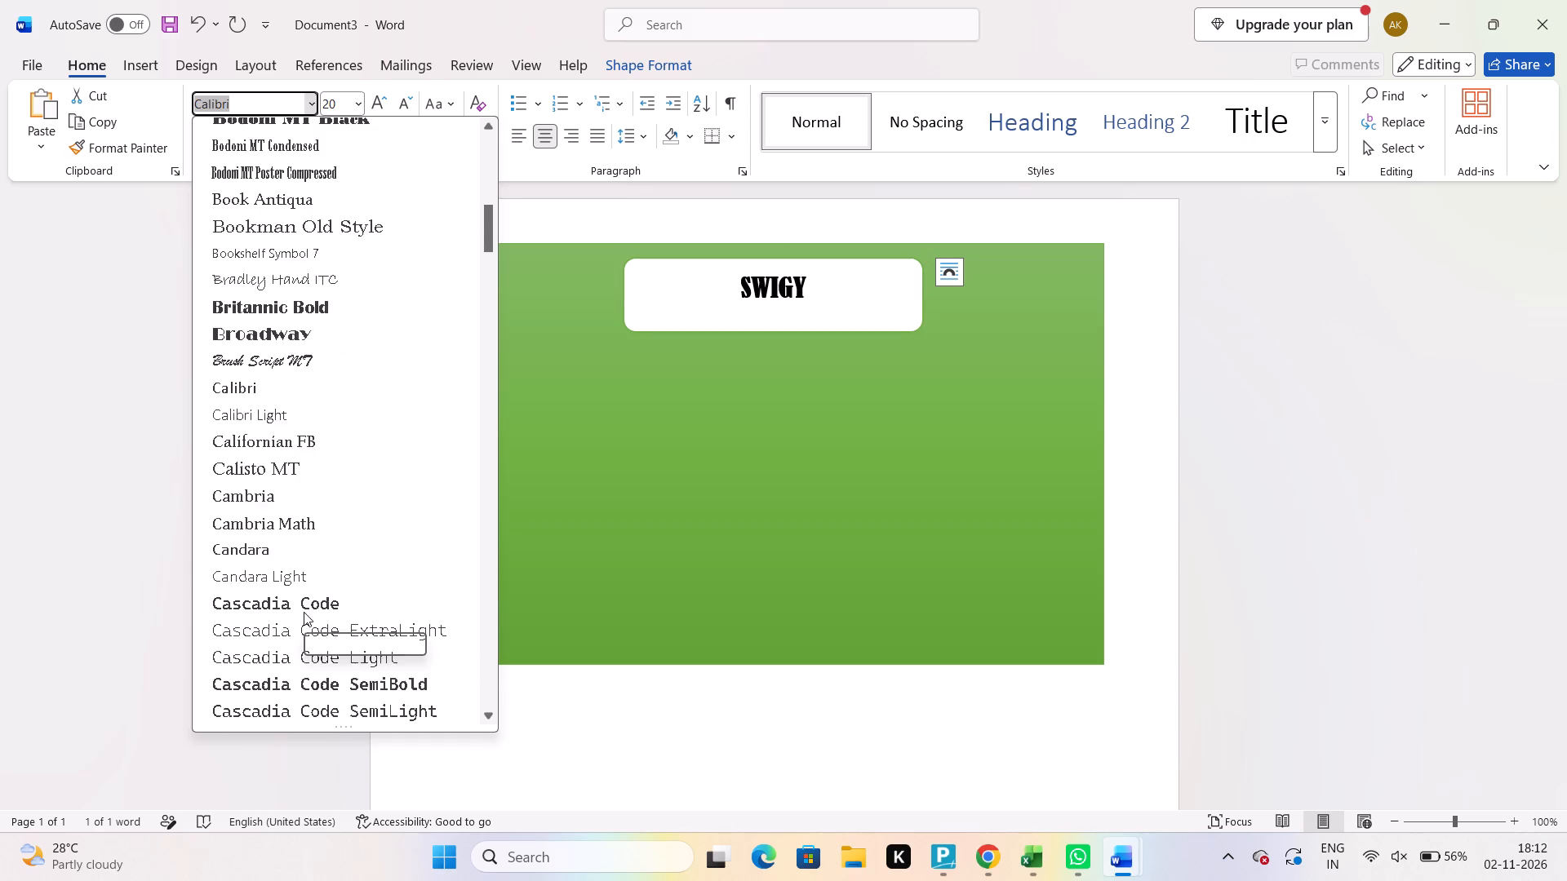
{"action": "scroll", "coordinate": [304, 612], "scroll_direction": "down", "scroll_amount": 3}
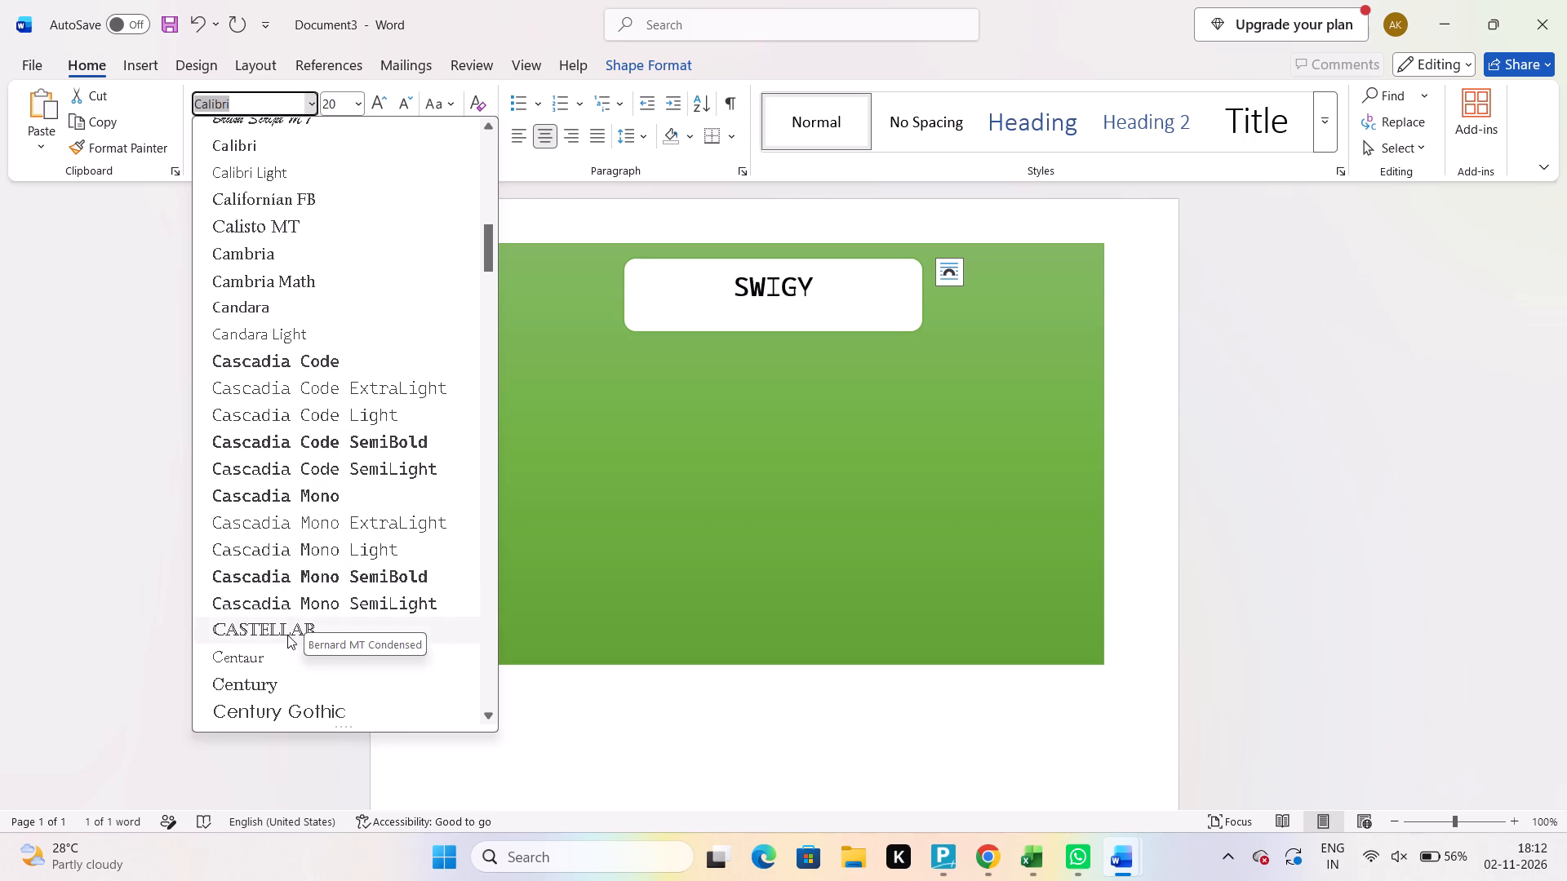
{"action": "scroll", "coordinate": [265, 719], "scroll_direction": "down", "scroll_amount": 2}
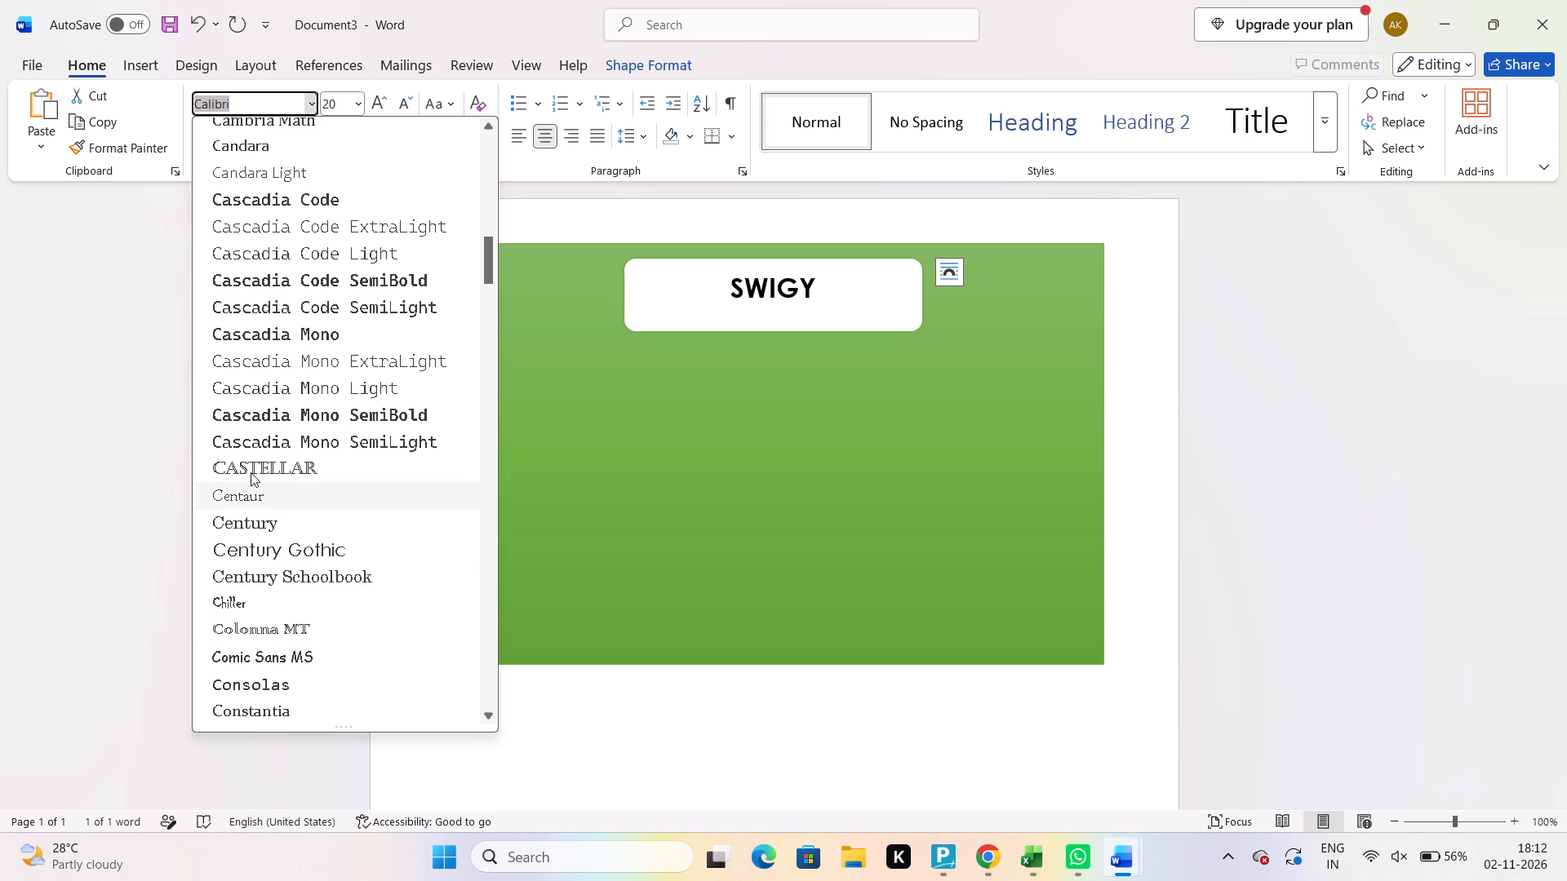
{"action": "scroll", "coordinate": [278, 193], "scroll_direction": "up", "scroll_amount": 7}
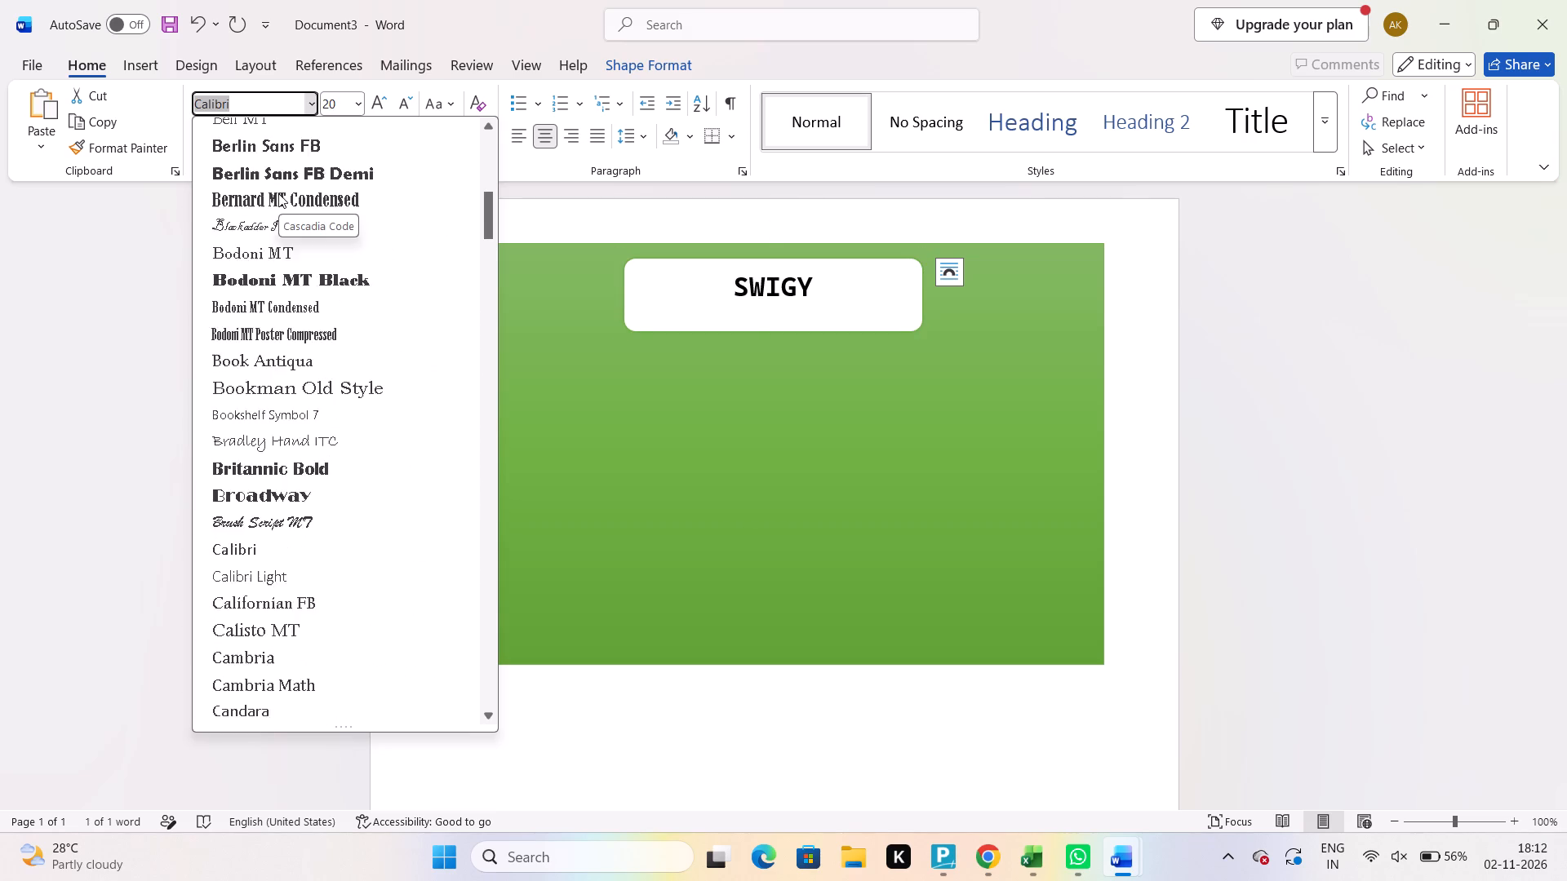
{"action": "scroll", "coordinate": [278, 193], "scroll_direction": "up", "scroll_amount": 12}
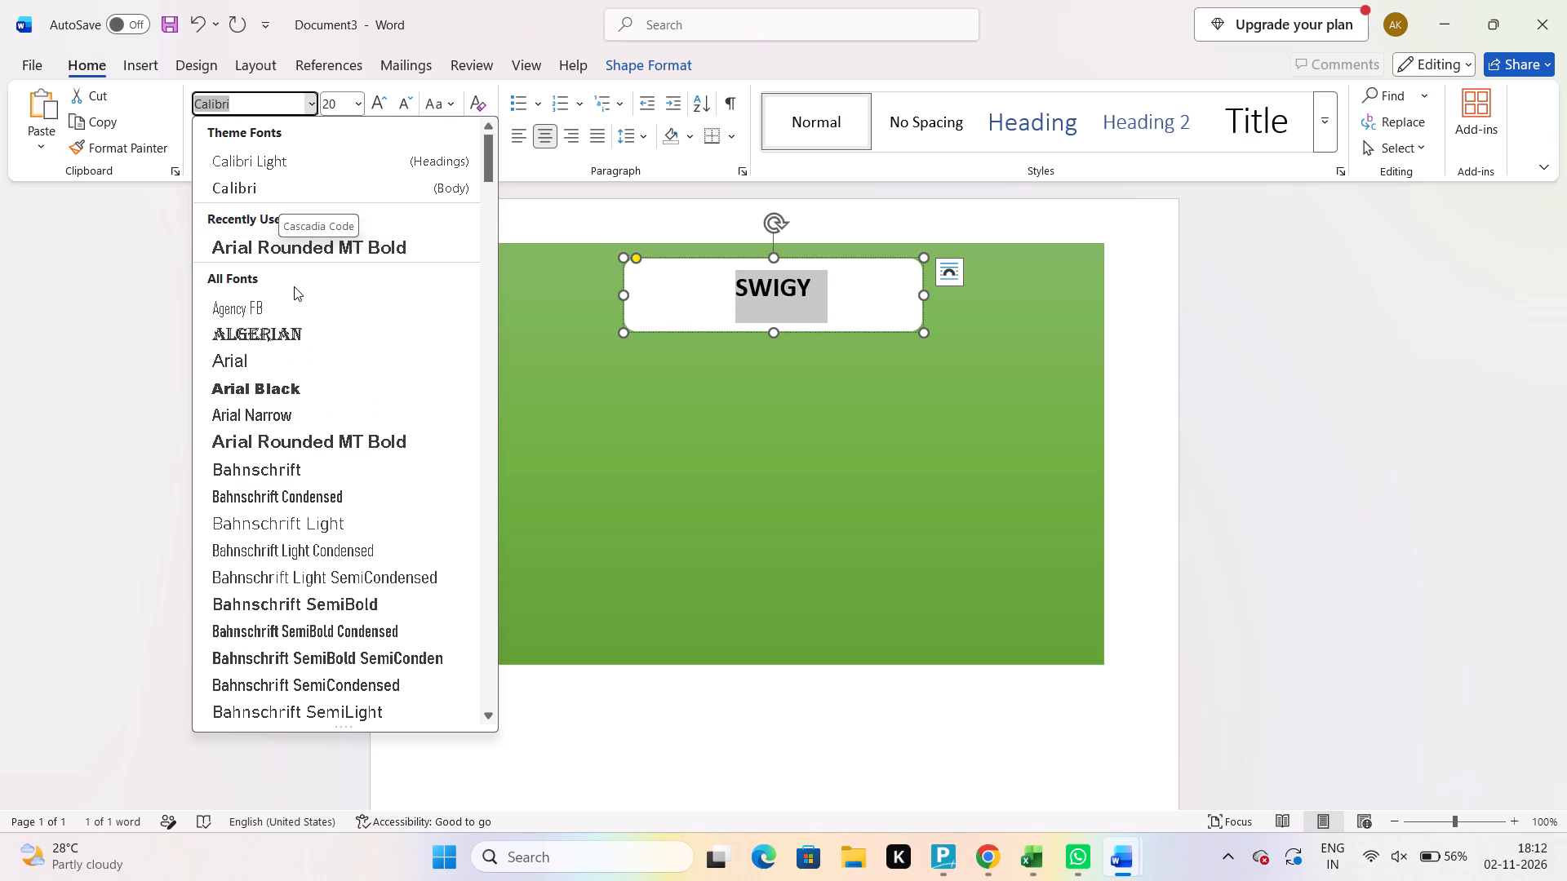
{"action": "left_click", "coordinate": [283, 327]}
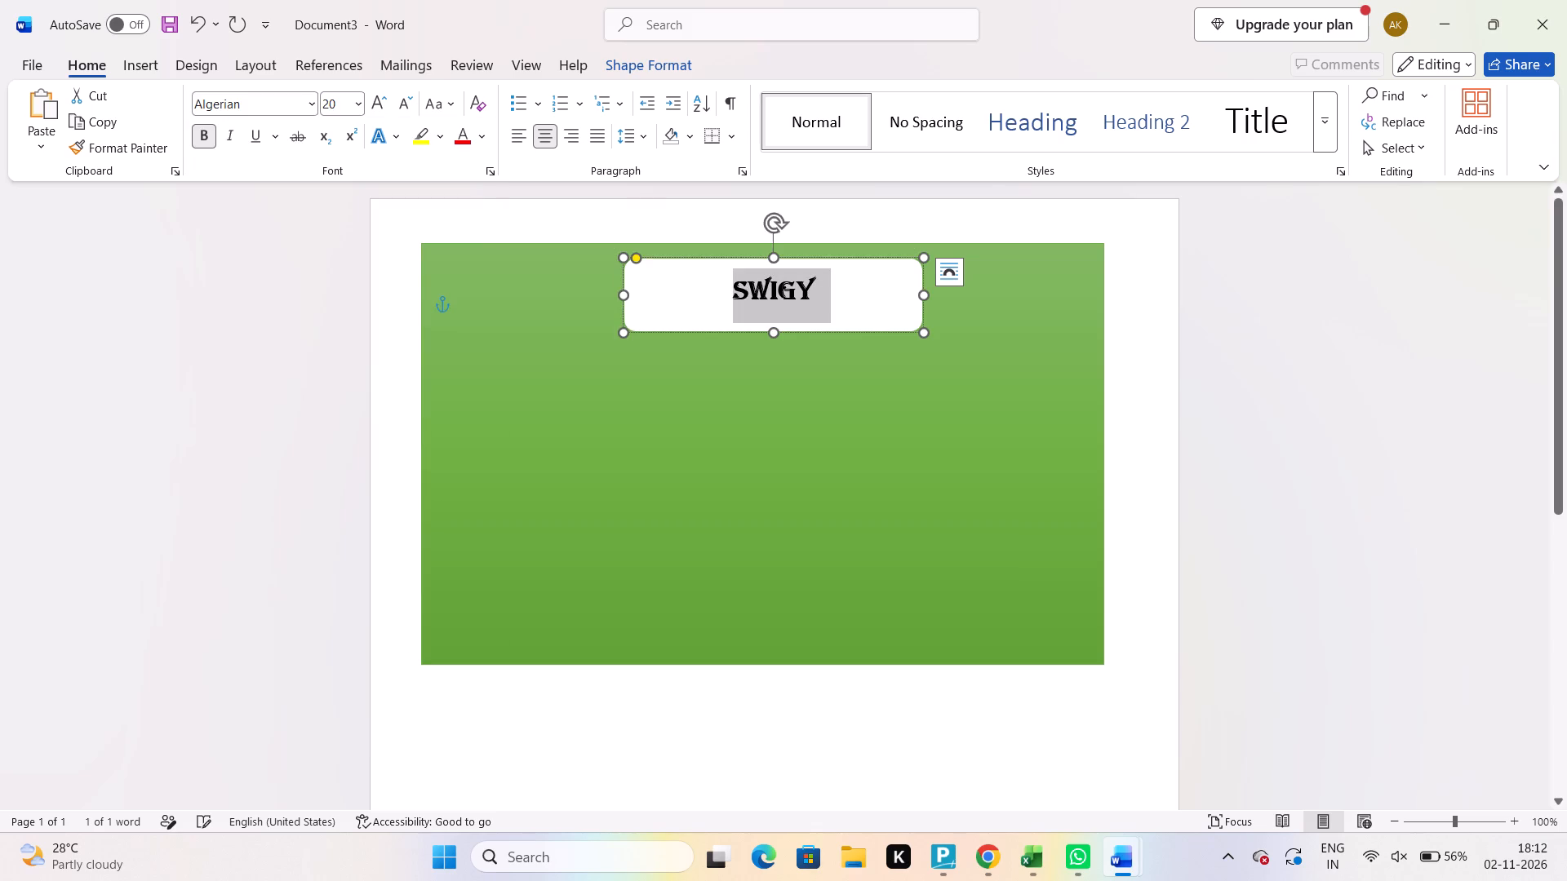
{"action": "left_click", "coordinate": [644, 459]}
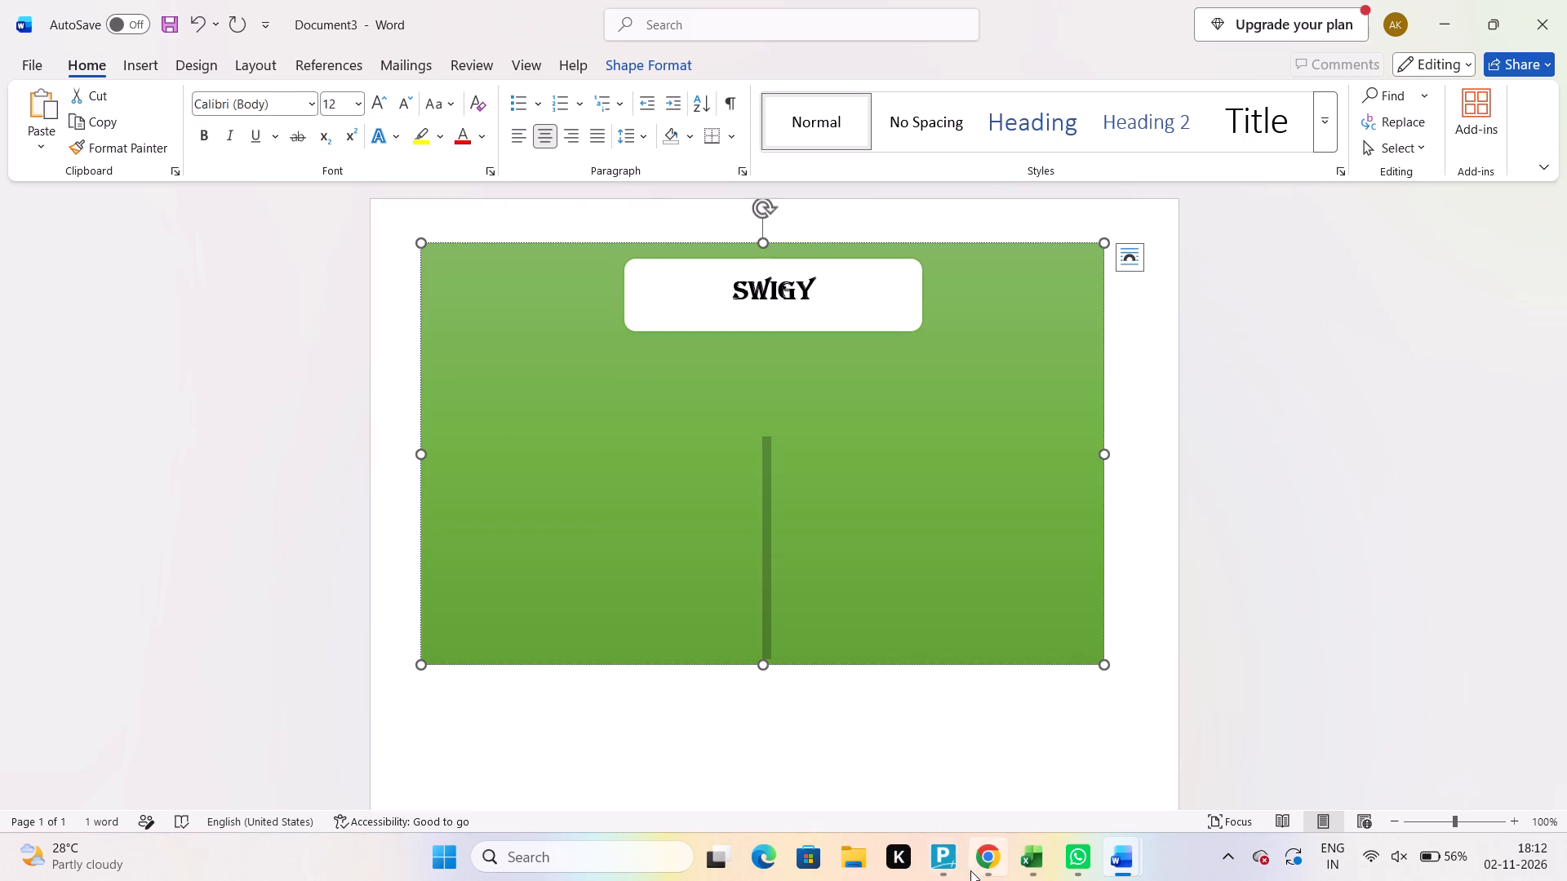
Switch to Chrome, open a new tab and close the Python course video and CLOSE MOHAR search tabs.
{"action": "left_click", "coordinate": [980, 867]}
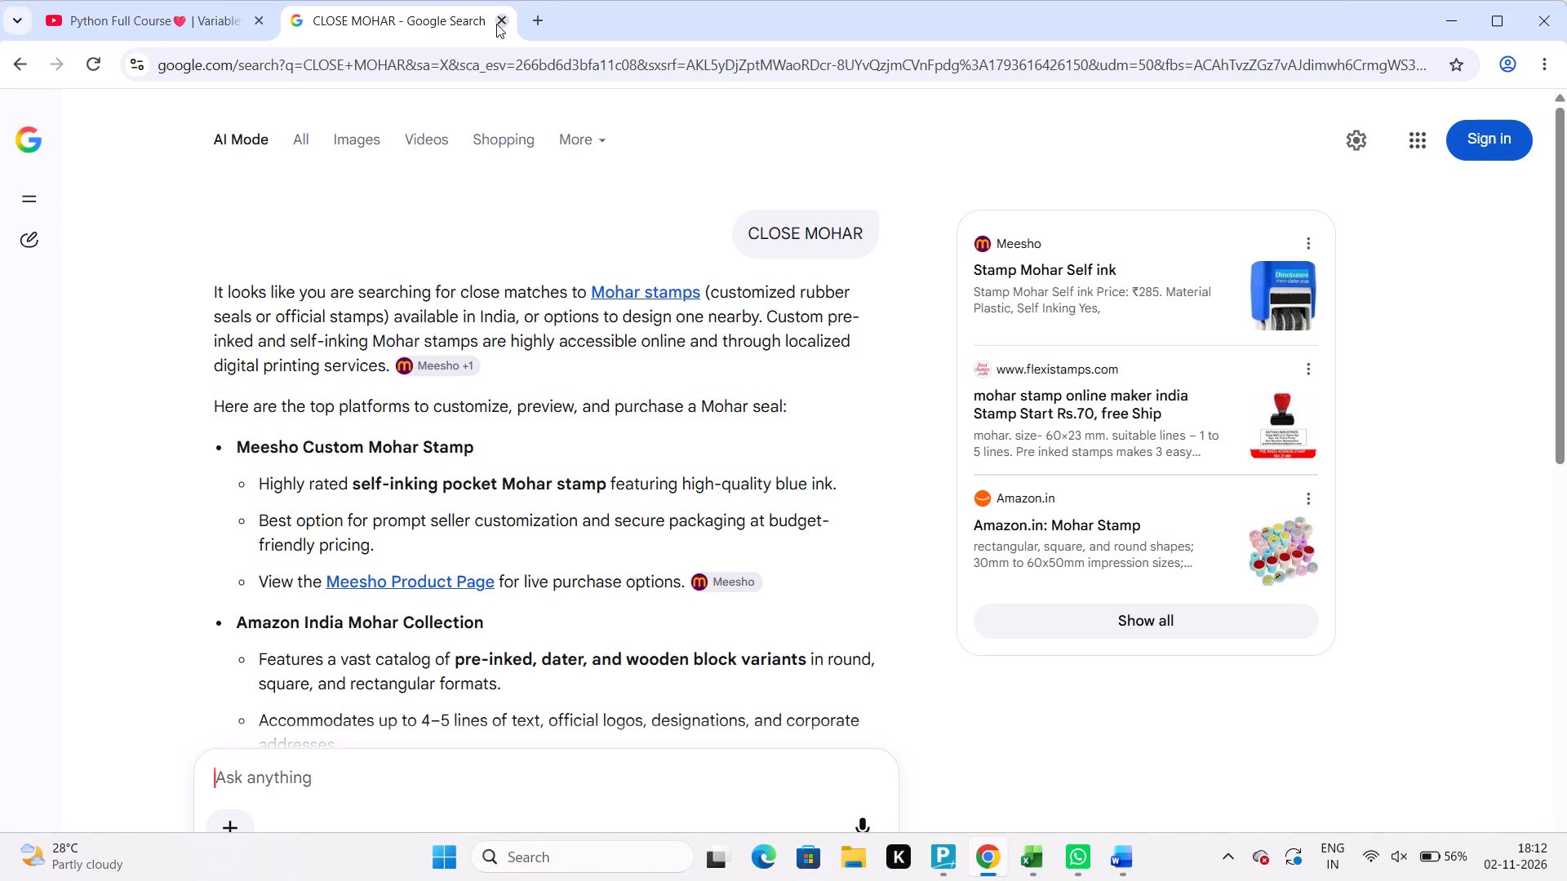
{"action": "left_click", "coordinate": [533, 23]}
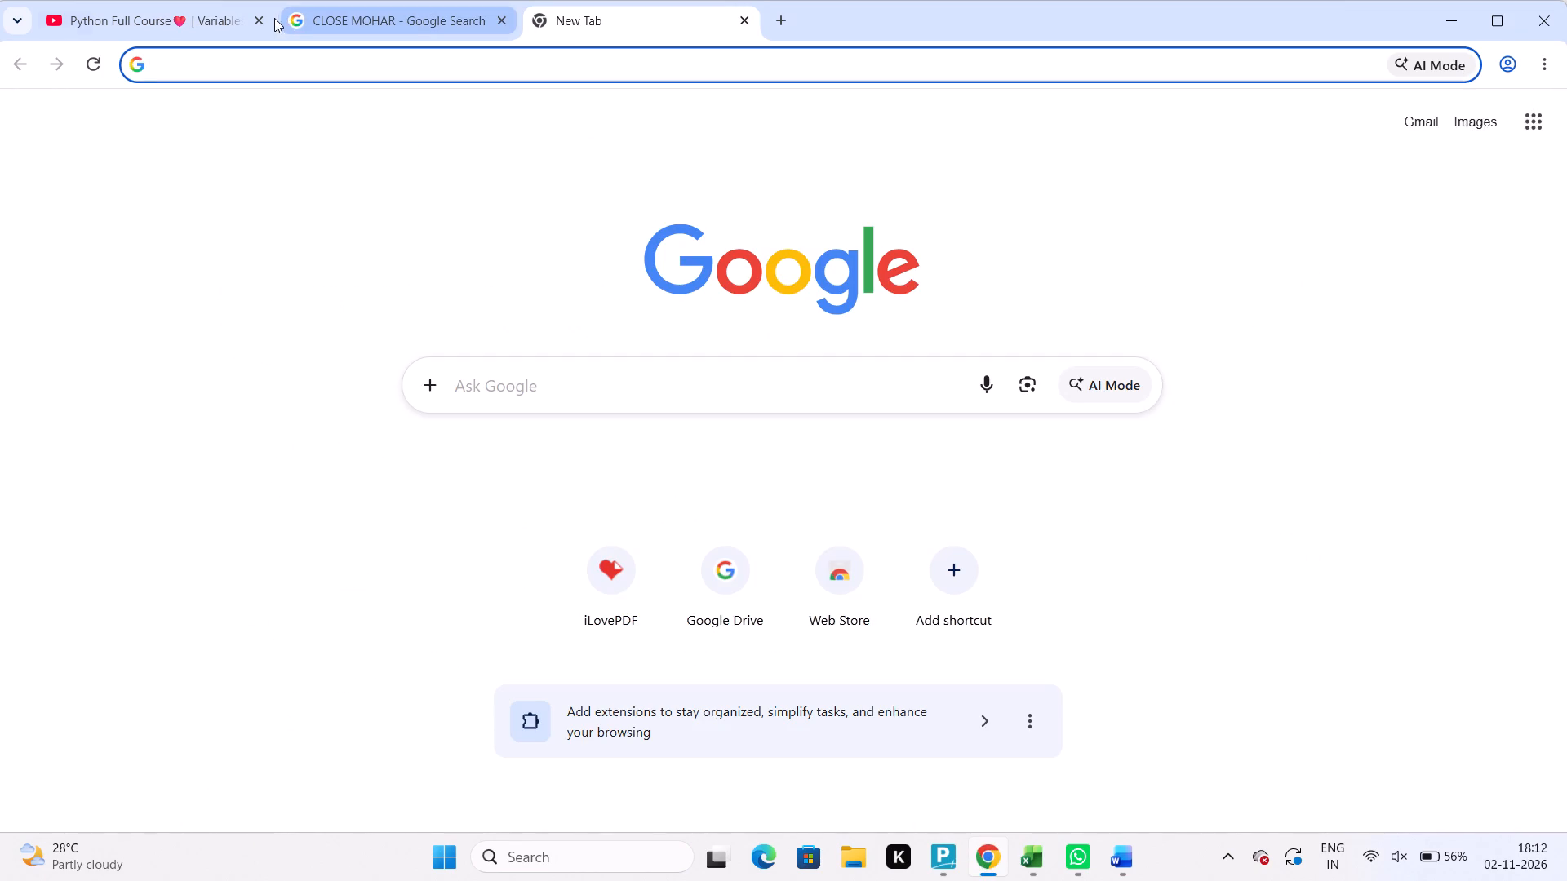
{"action": "left_click", "coordinate": [267, 18]}
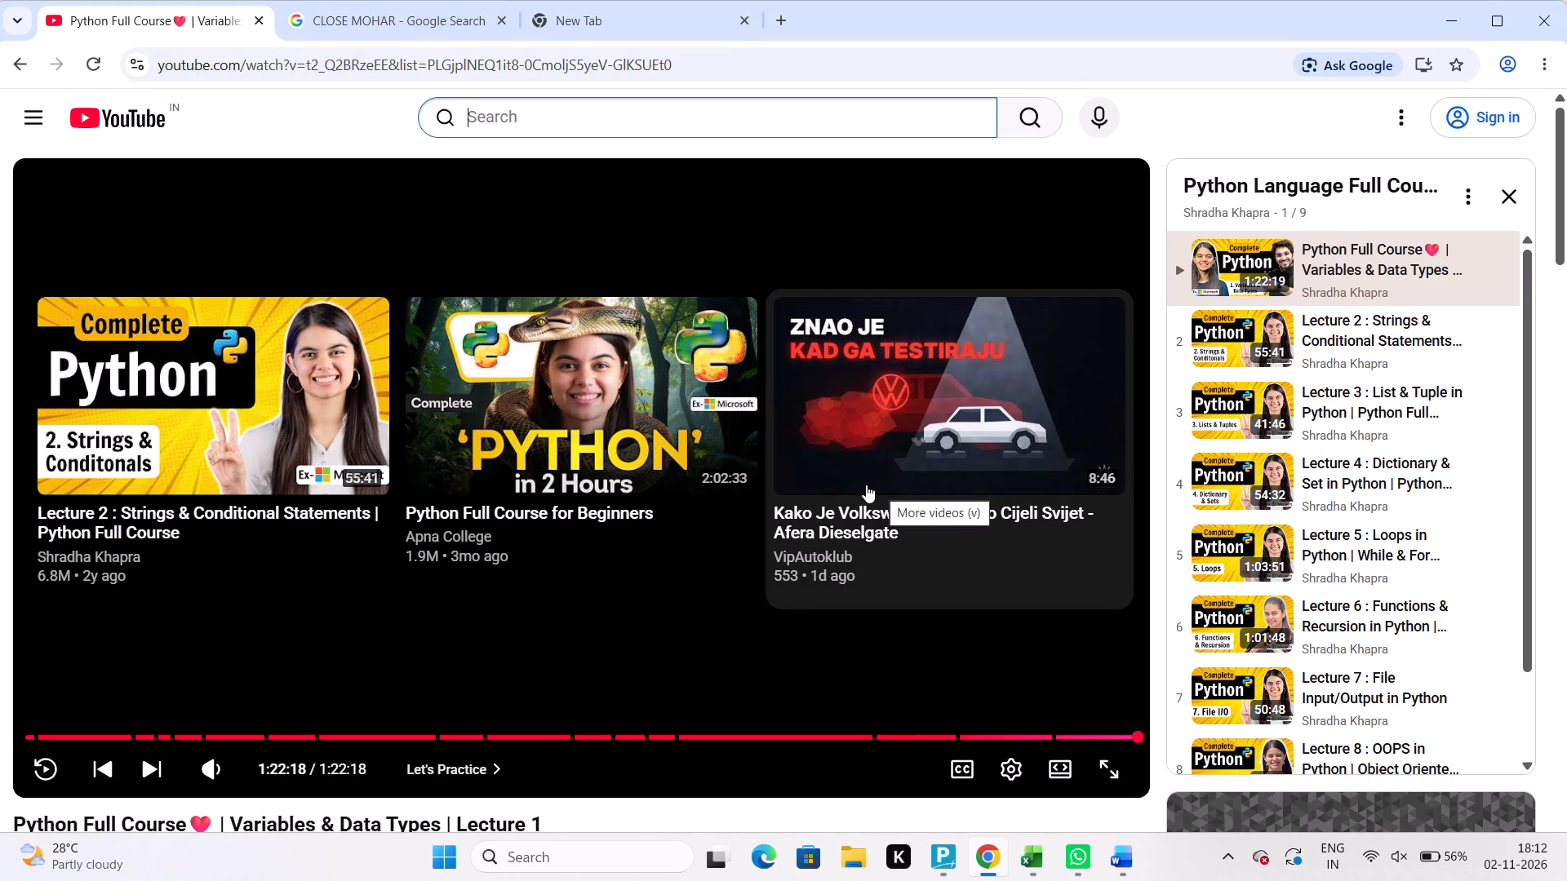
{"action": "left_click", "coordinate": [251, 12]}
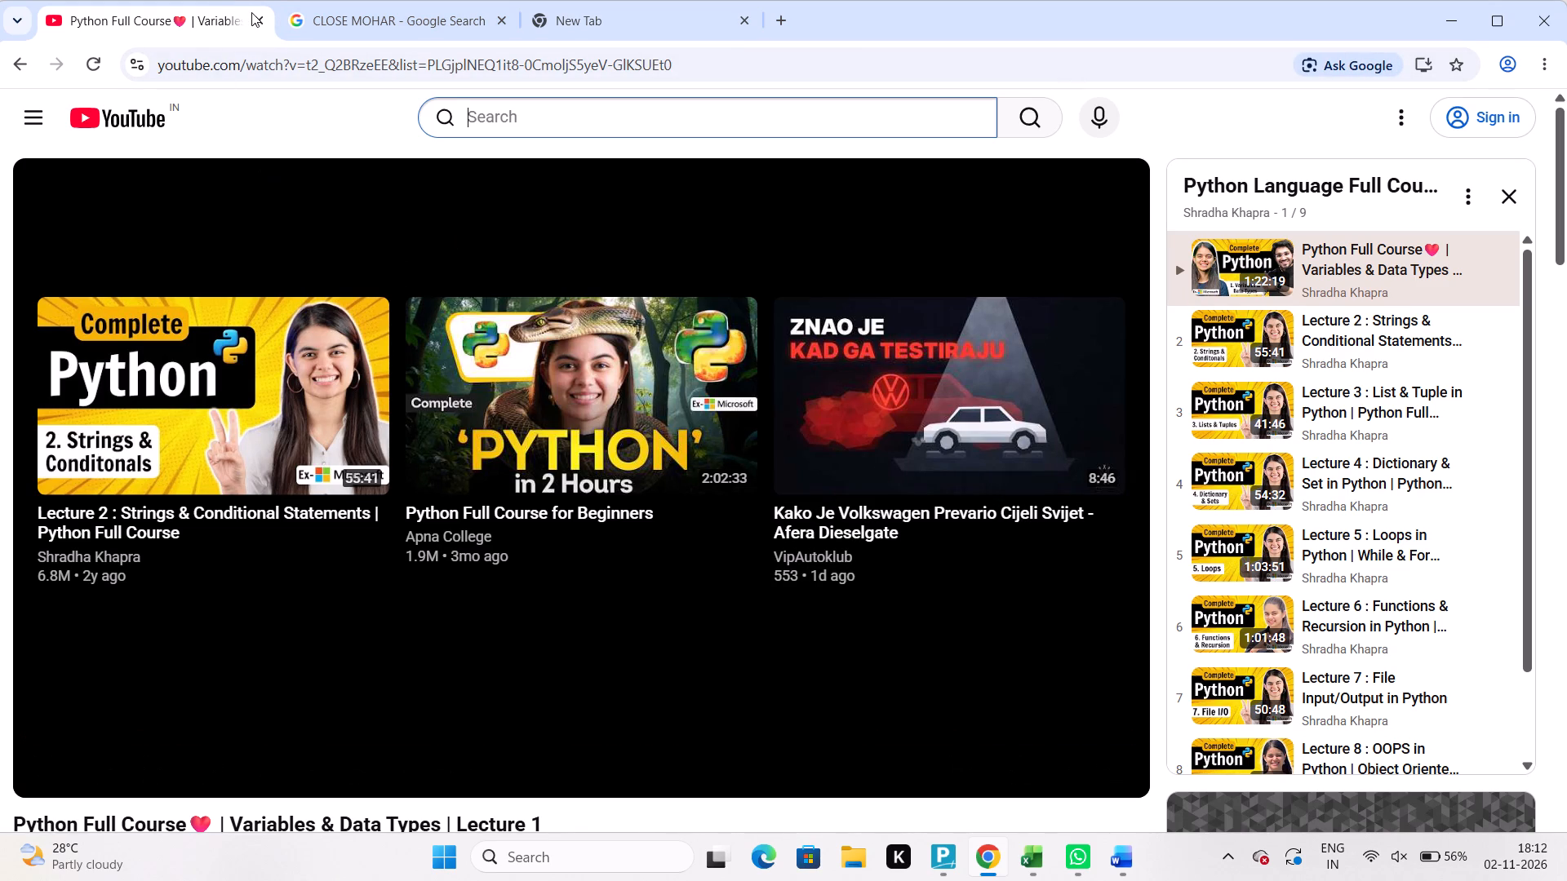
{"action": "left_click", "coordinate": [257, 20]}
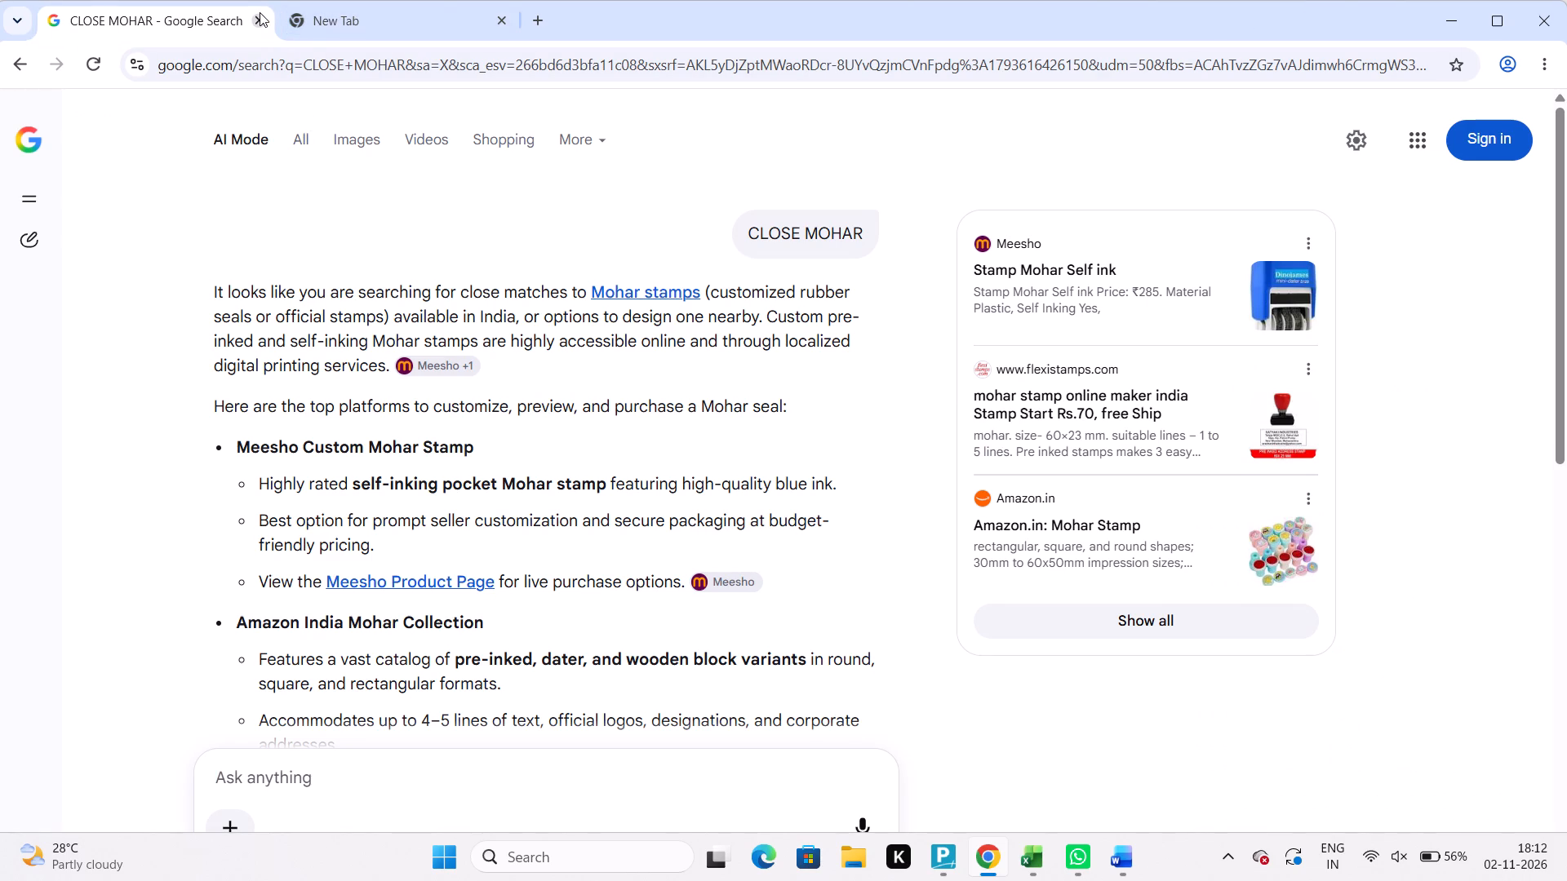
{"action": "left_click", "coordinate": [260, 12]}
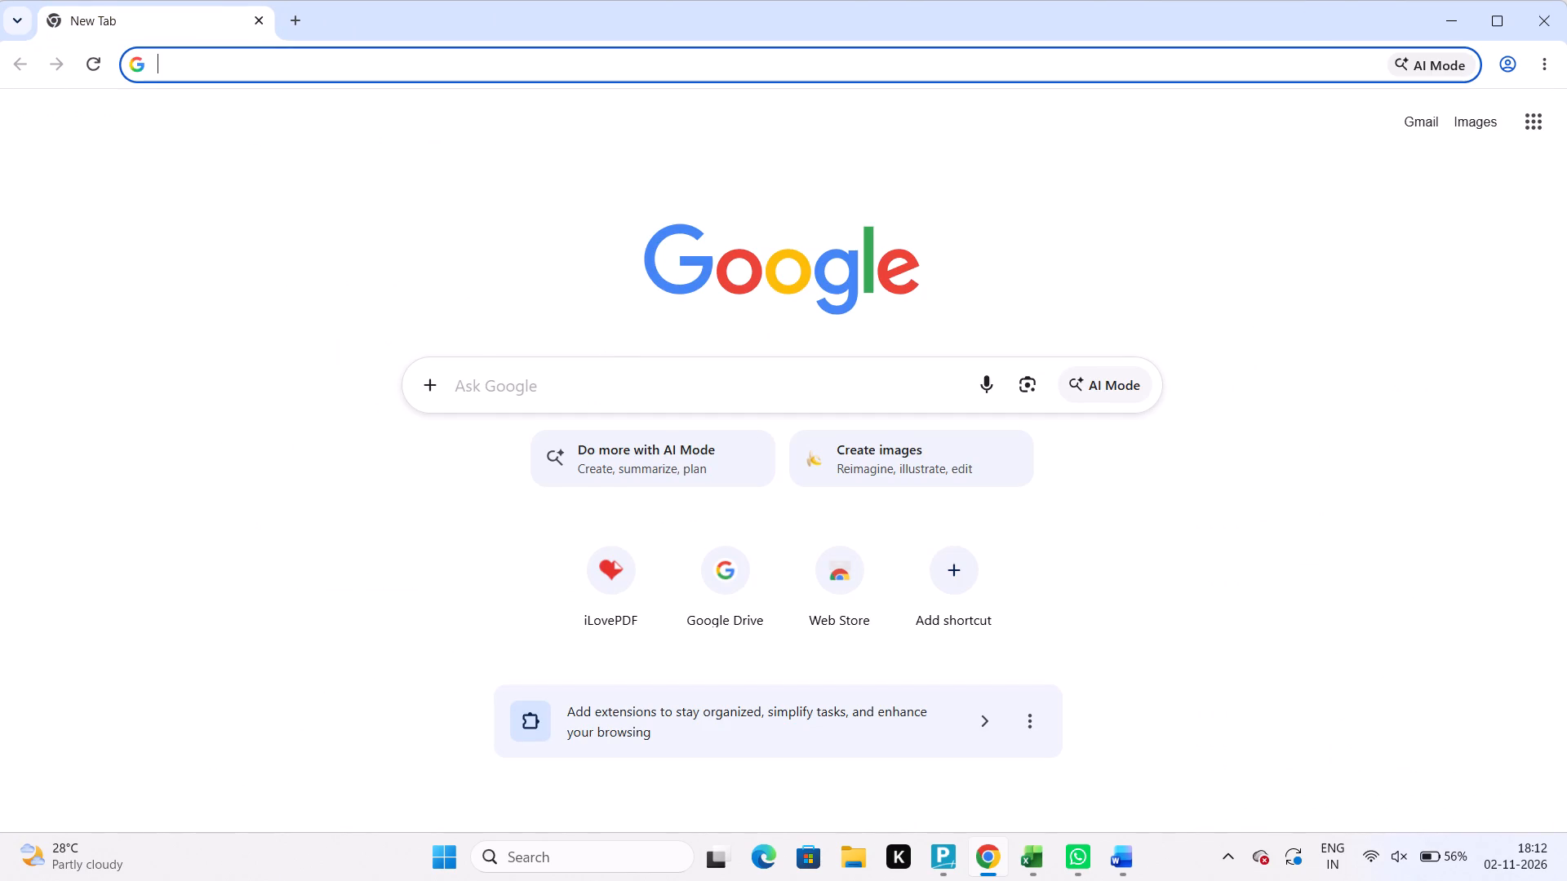
Search Google for "SWIGY POSTER", browse the image results and preview the Swiggy Food Delivery App poster with the scooter rider.
{"action": "left_click", "coordinate": [639, 371]}
{"action": "type", "text": "SWIGY"}
{"action": "key", "text": "space"}
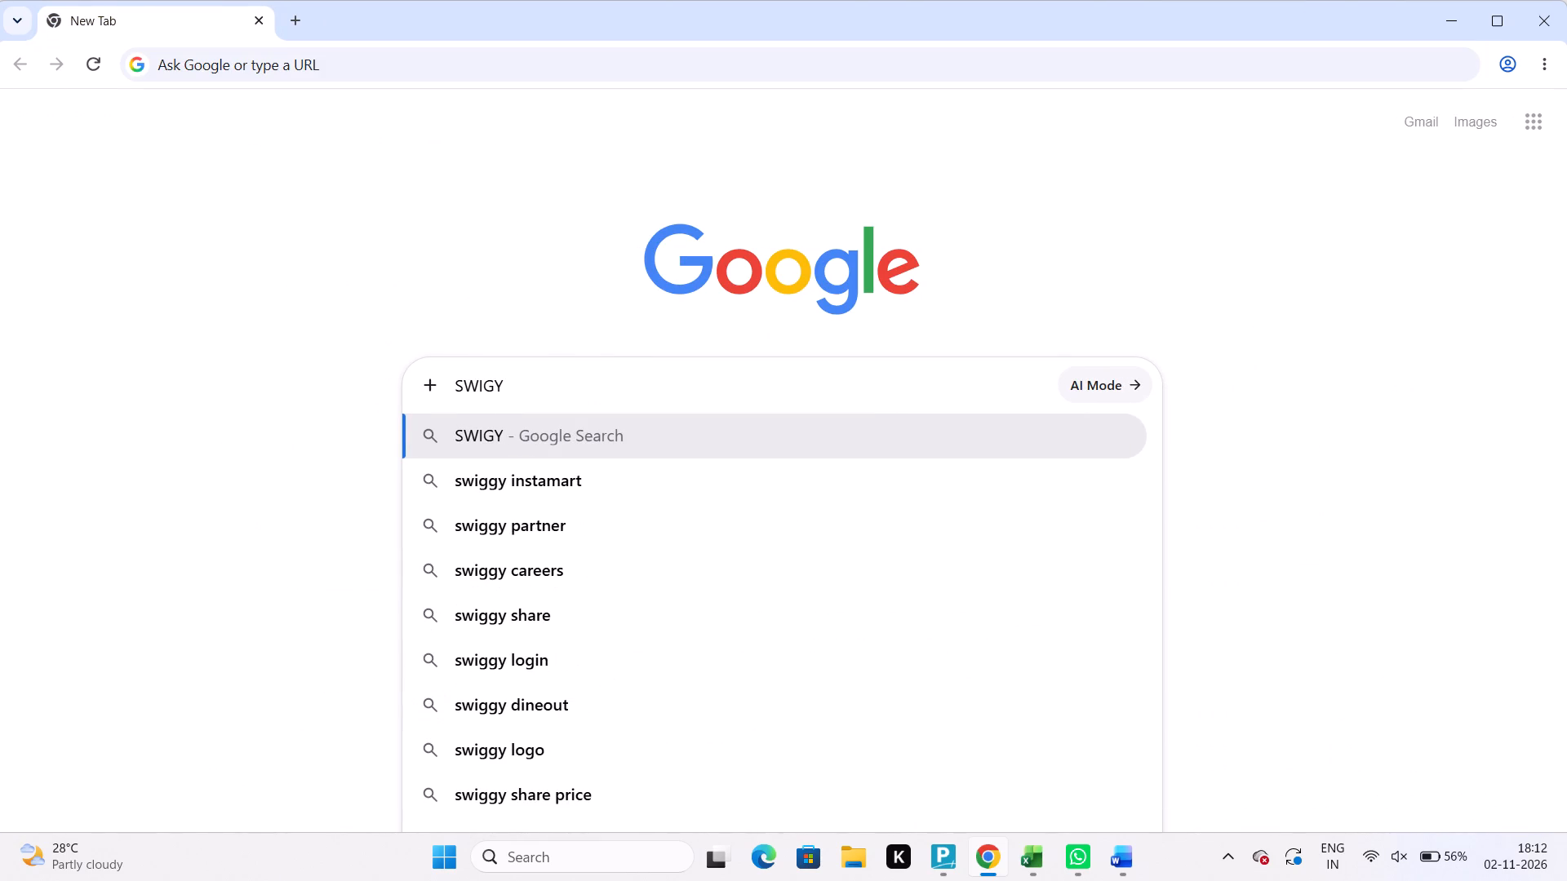
{"action": "type", "text": "POSTERE"}
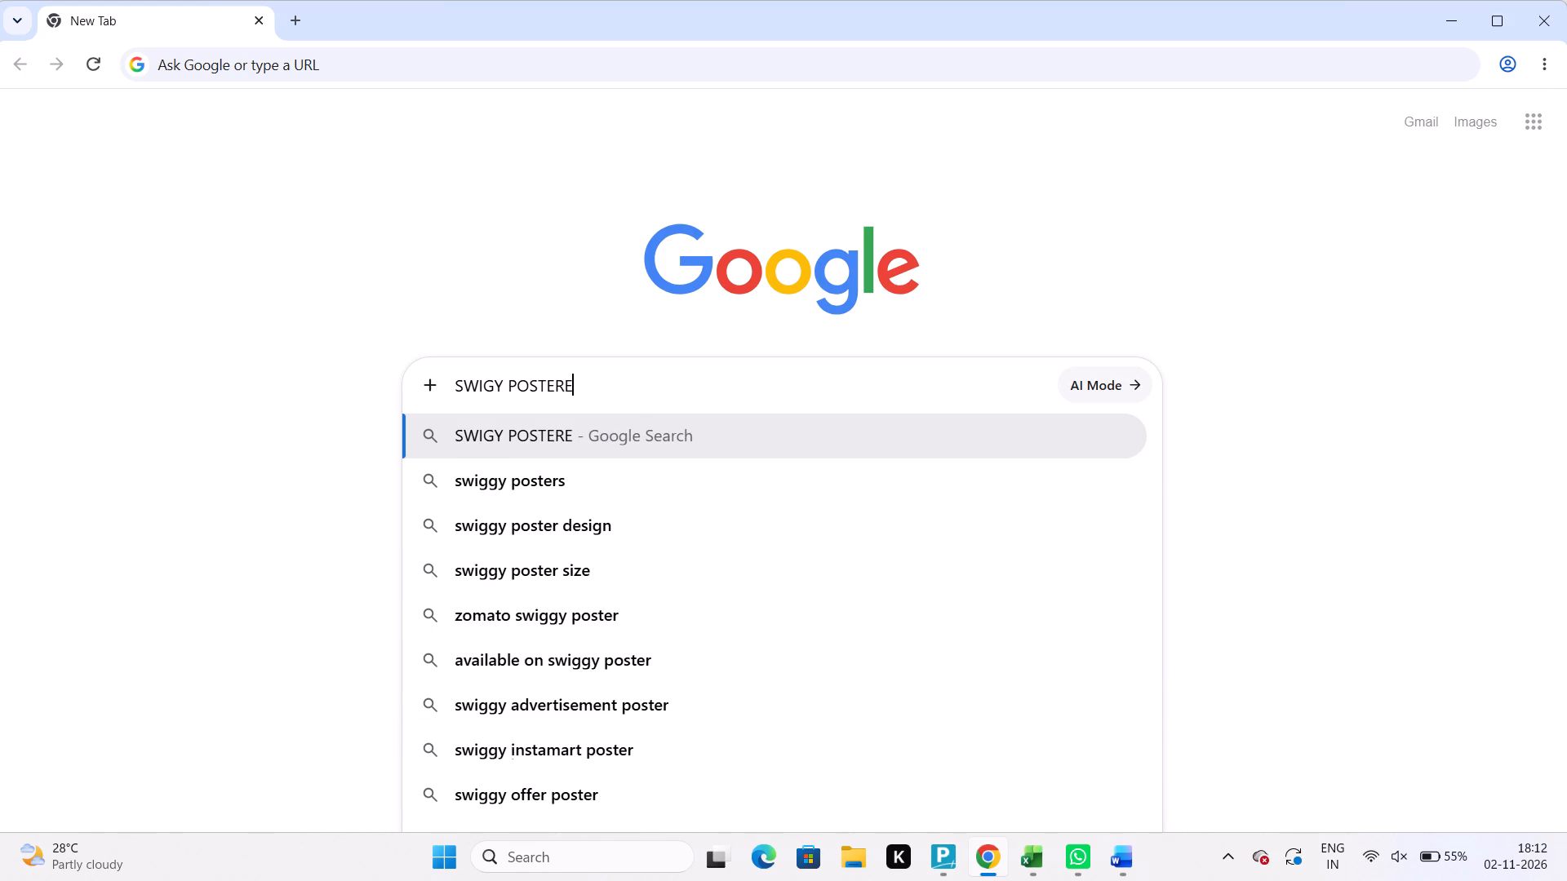
{"action": "key", "text": "BackSpace"}
{"action": "key", "text": "Return"}
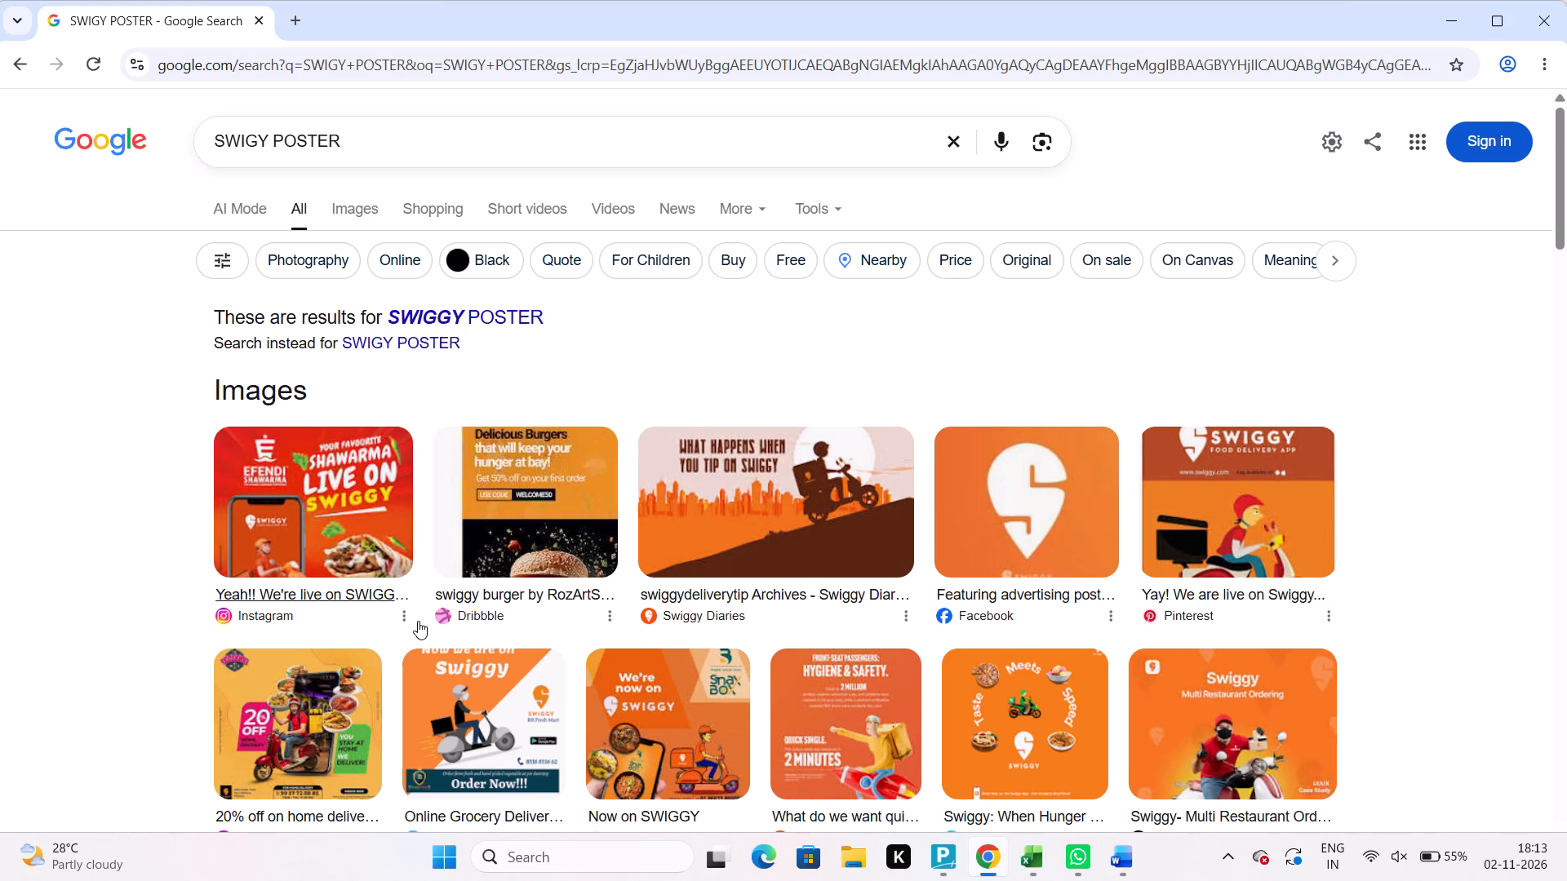
{"action": "scroll", "coordinate": [424, 632], "scroll_direction": "down", "scroll_amount": 2}
{"action": "scroll", "coordinate": [435, 534], "scroll_direction": "up", "scroll_amount": 5}
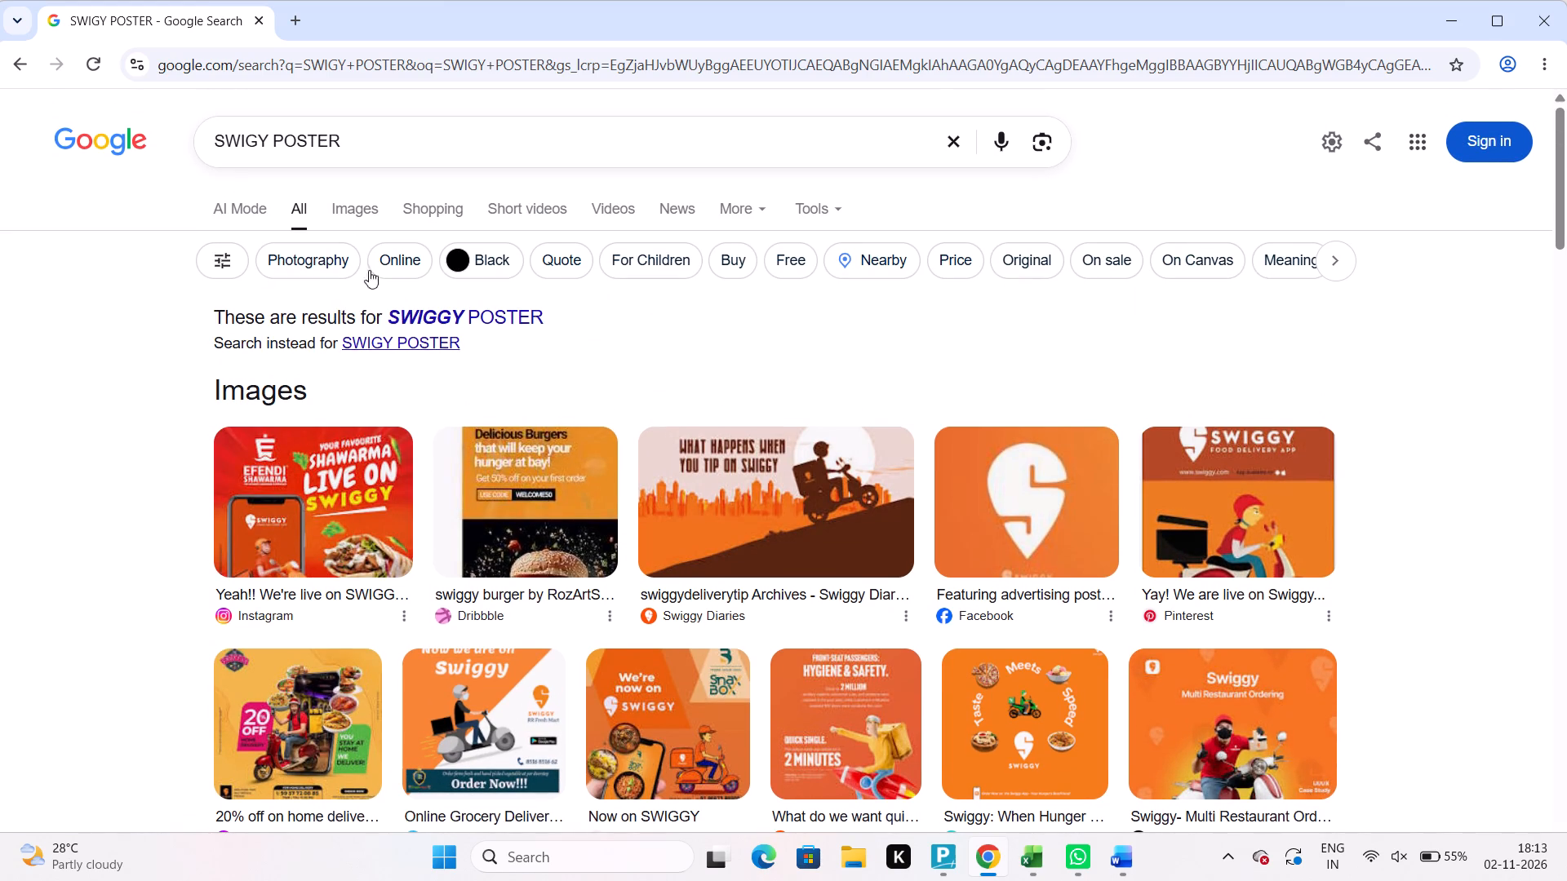
{"action": "left_click", "coordinate": [354, 208]}
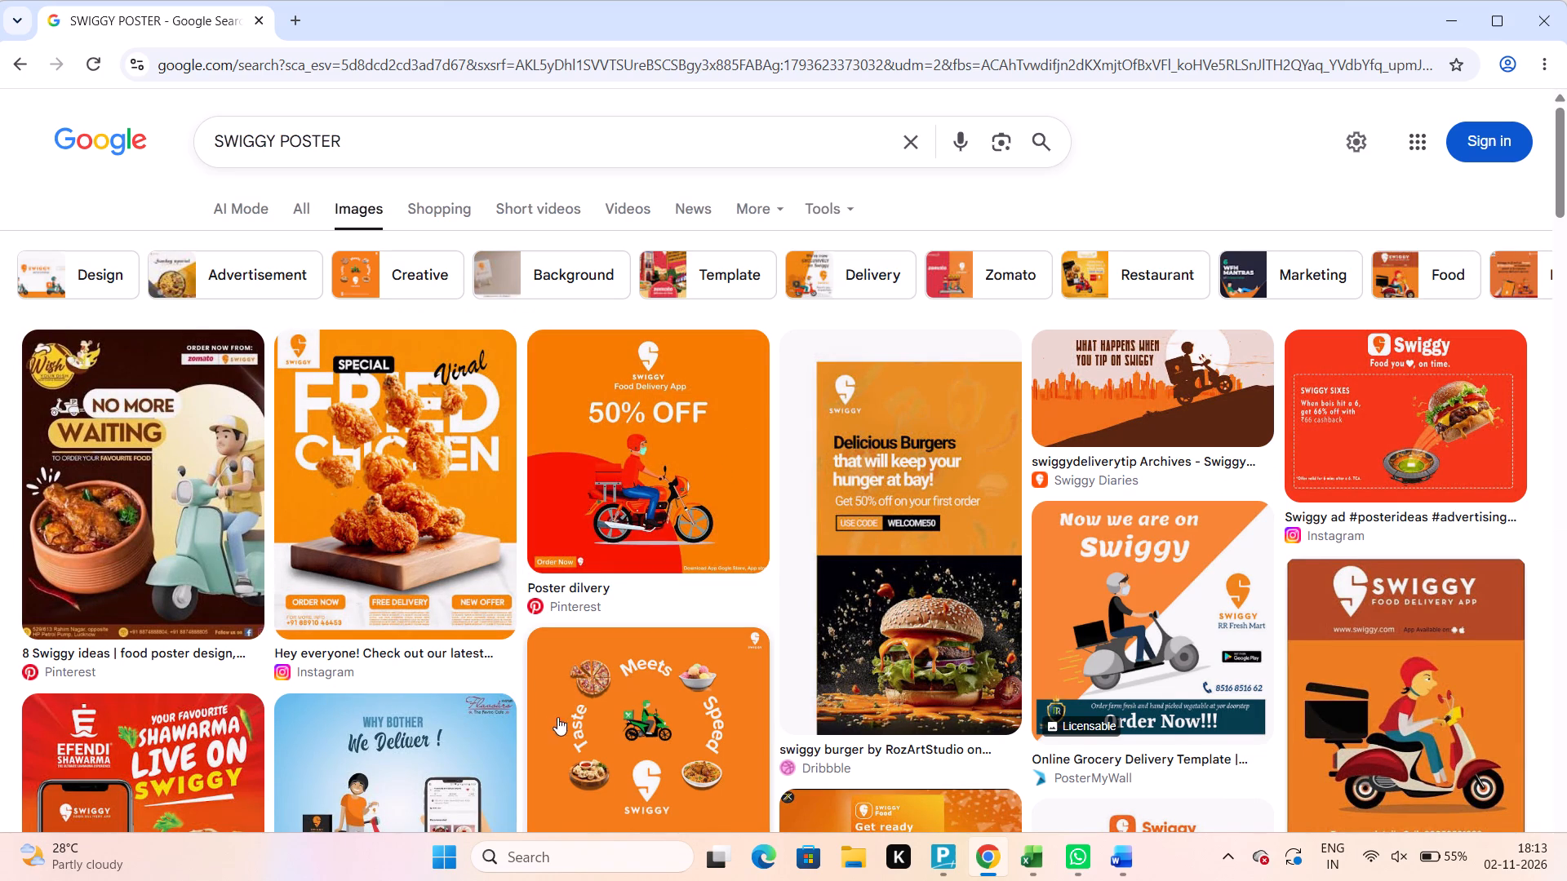
{"action": "scroll", "coordinate": [585, 721], "scroll_direction": "down", "scroll_amount": 3}
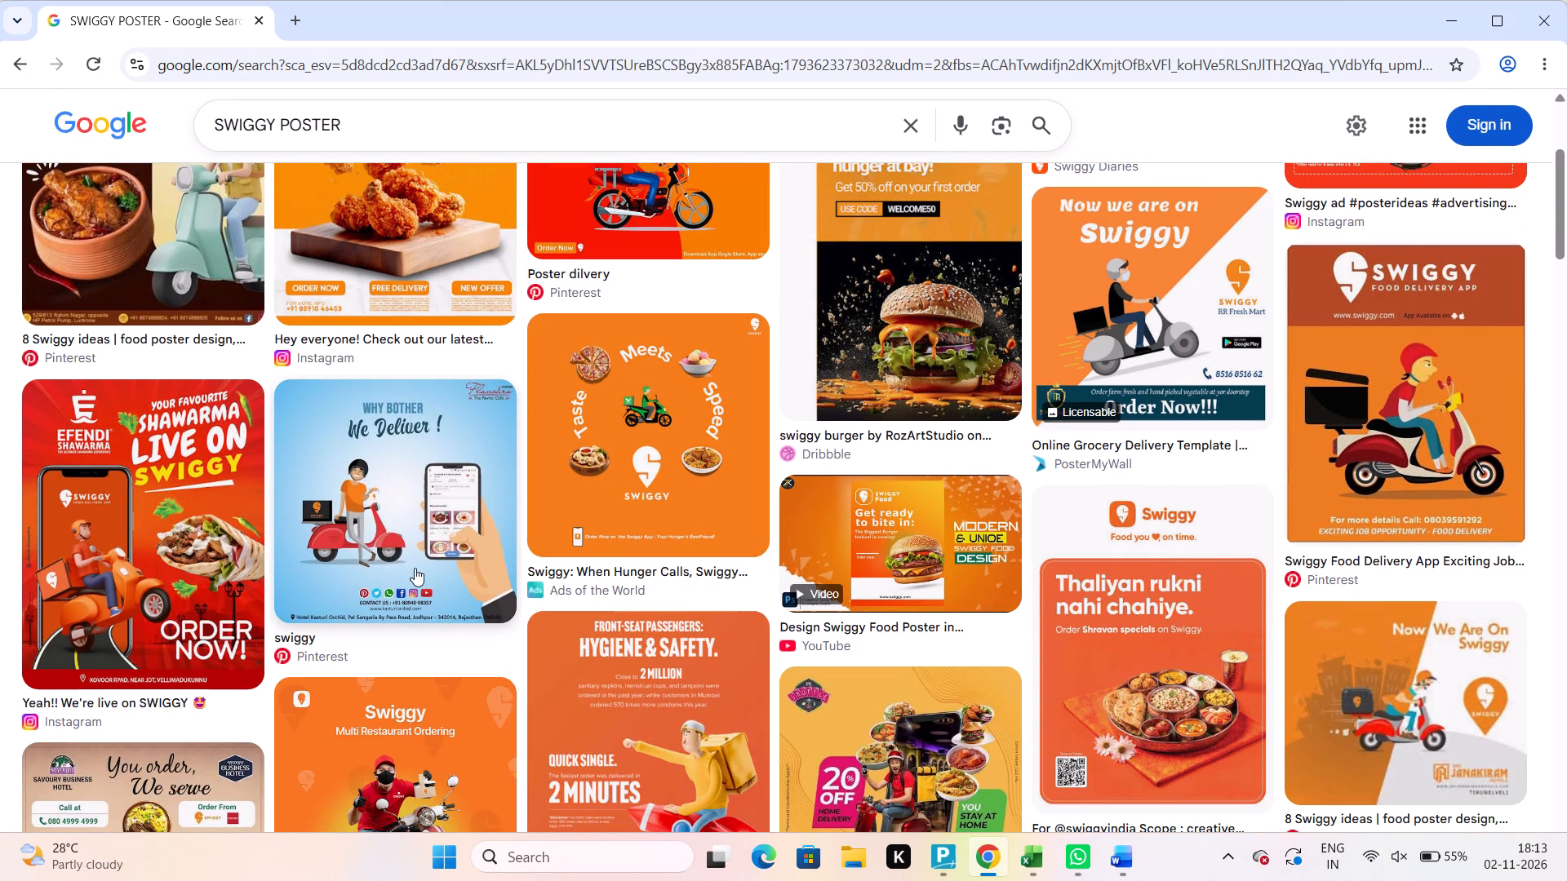
{"action": "left_click", "coordinate": [1401, 371]}
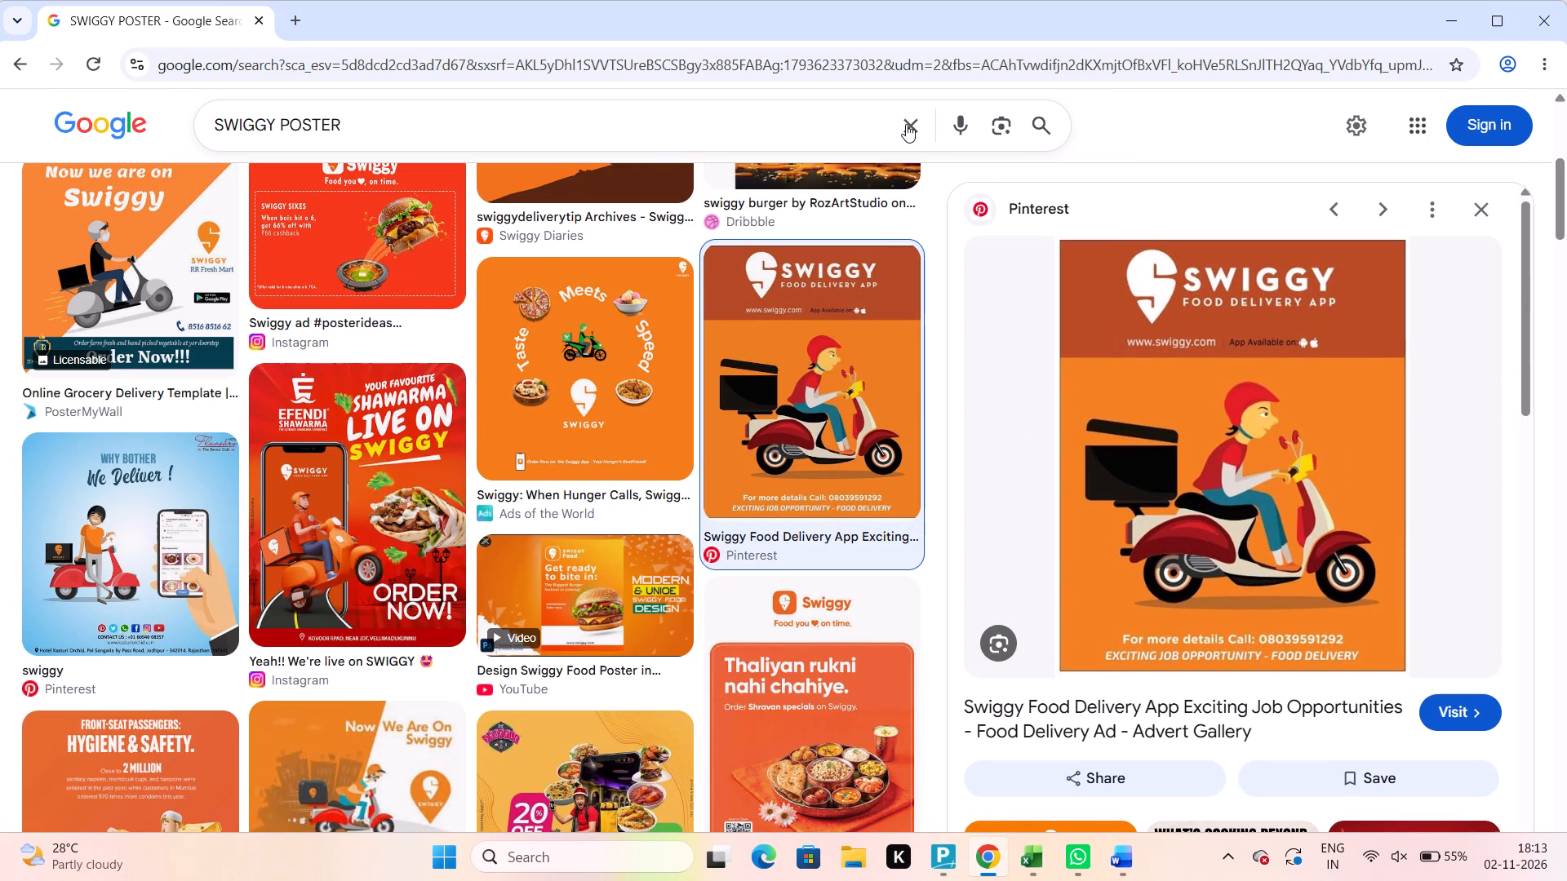
Change the image search to "SWIGGY LOGO".
{"action": "left_click", "coordinate": [752, 113]}
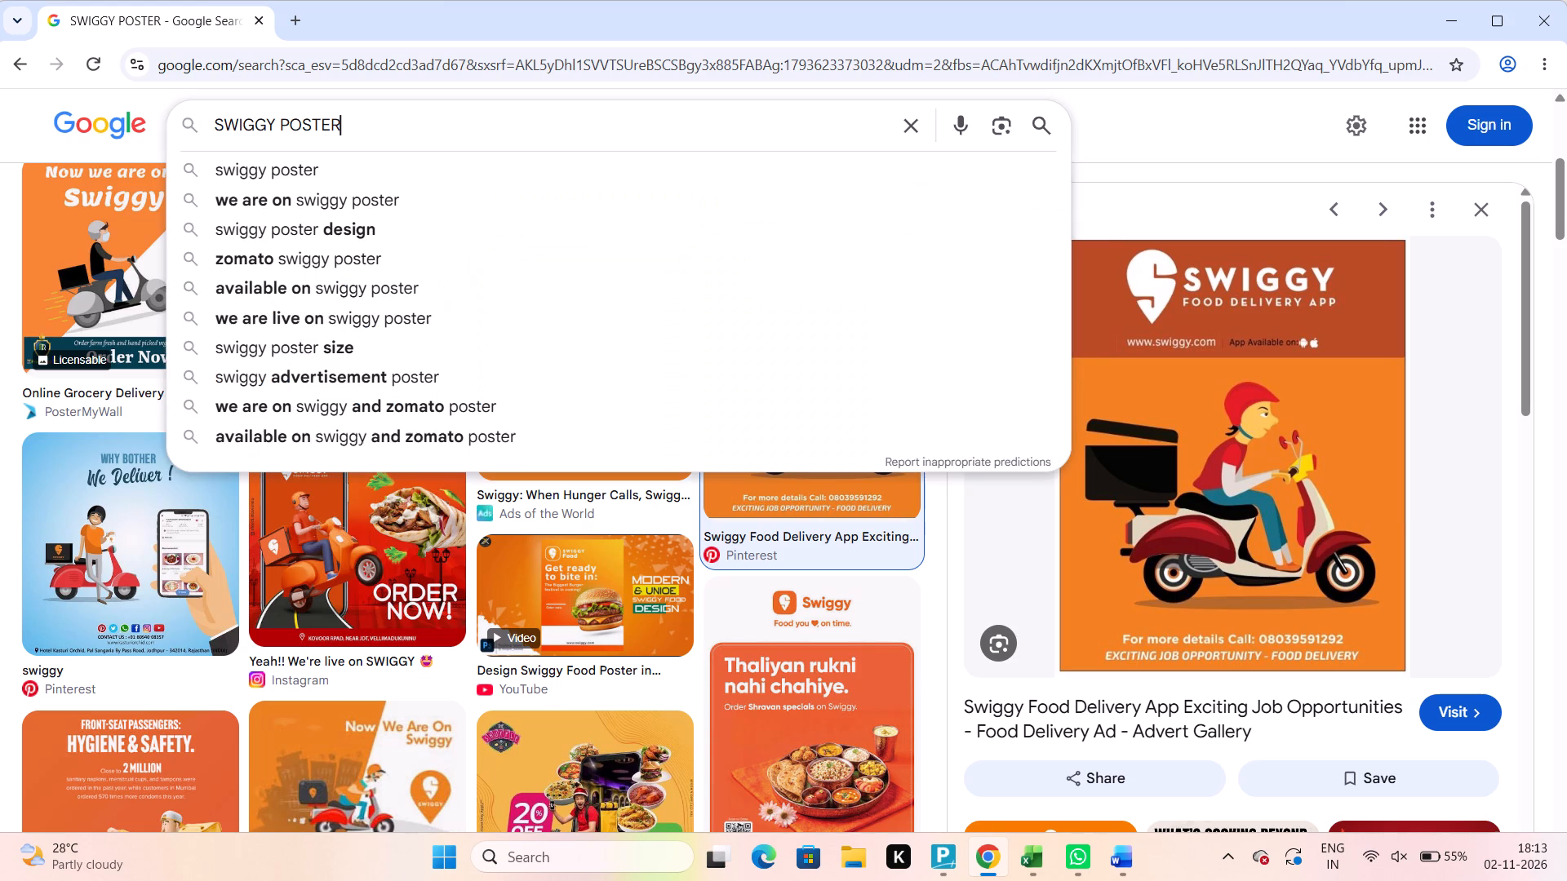
{"action": "key", "text": "BackSpace"}
{"action": "key", "text": "BackSpace"}
{"action": "key", "text": "BackSpace"}
{"action": "key", "text": "BackSpace"}
{"action": "key", "text": "BackSpace"}
{"action": "key", "text": "BackSpace"}
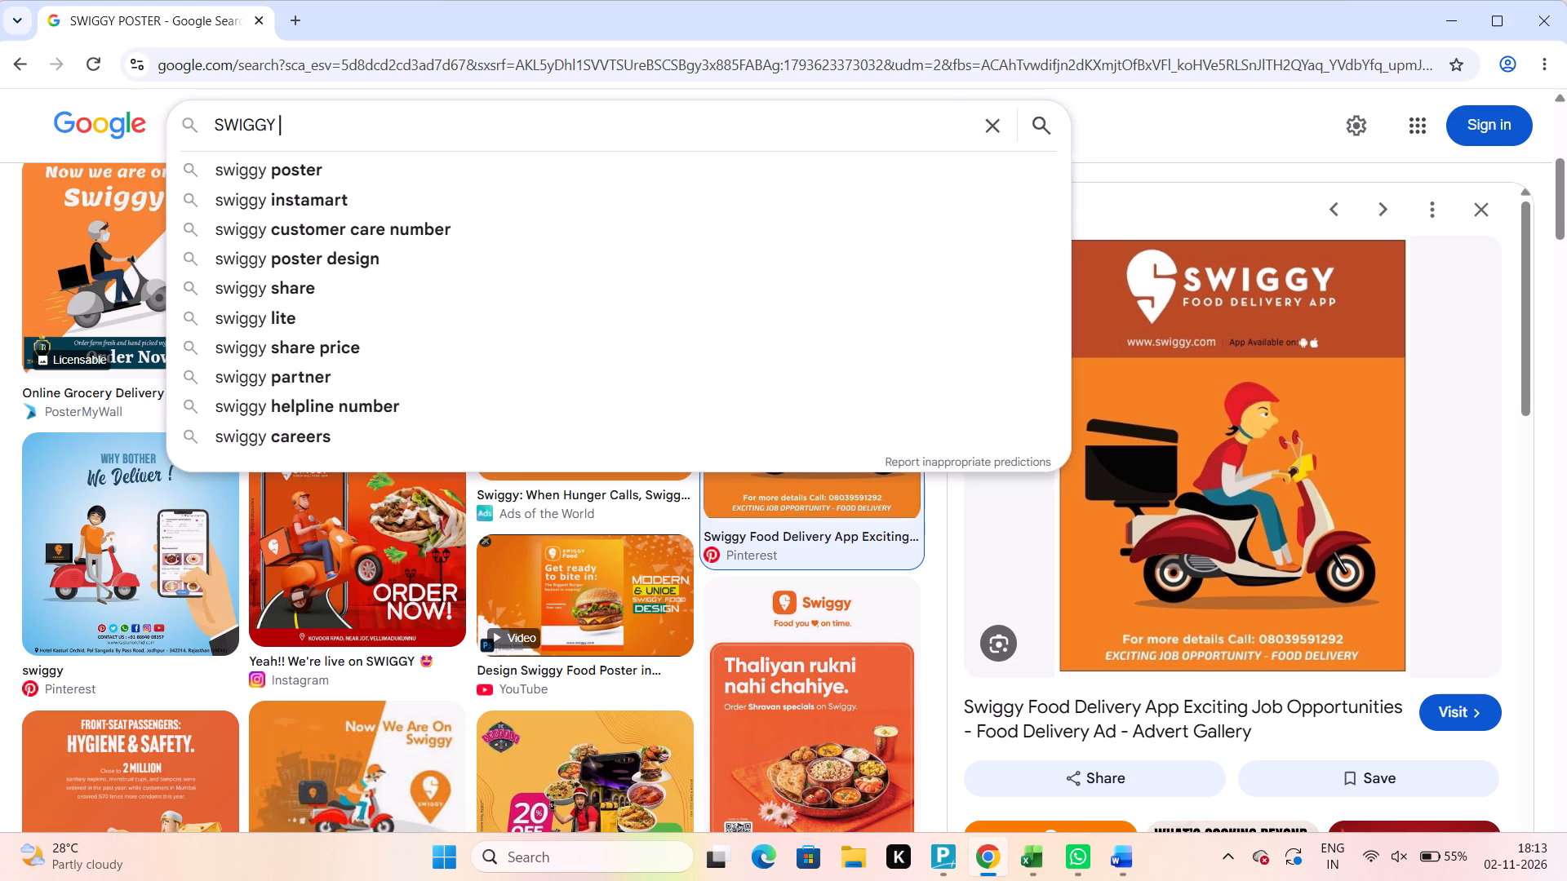
{"action": "type", "text": "LOGO"}
{"action": "key", "text": "Return"}
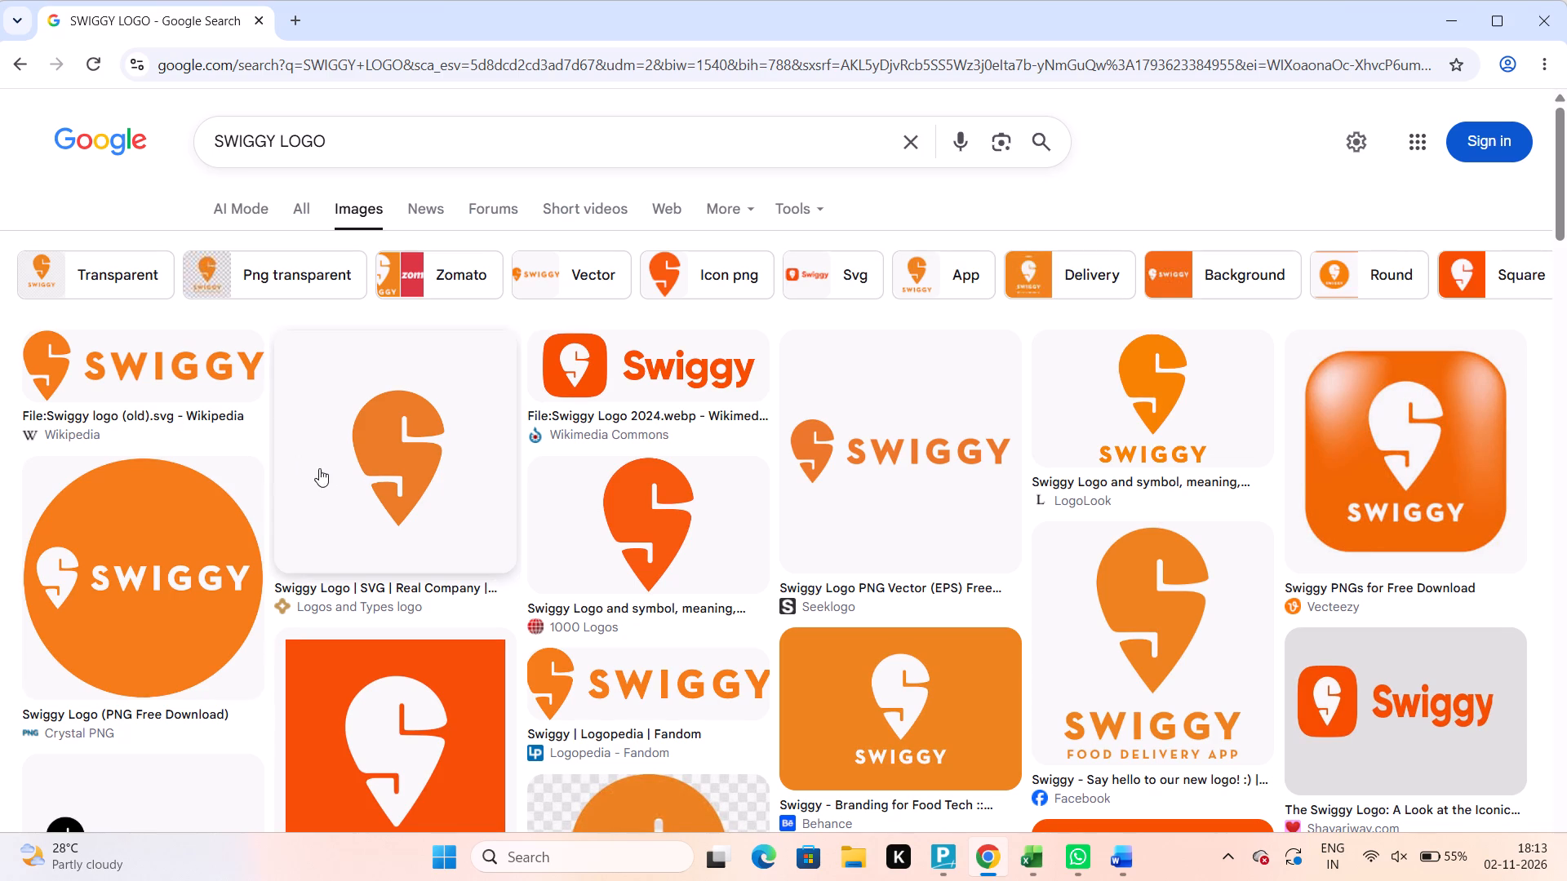
Open the round orange Swiggy logo's Crystal PNG page and save the logo image as Swiggy-Logo-768x768 in Downloads.
{"action": "left_click", "coordinate": [168, 538]}
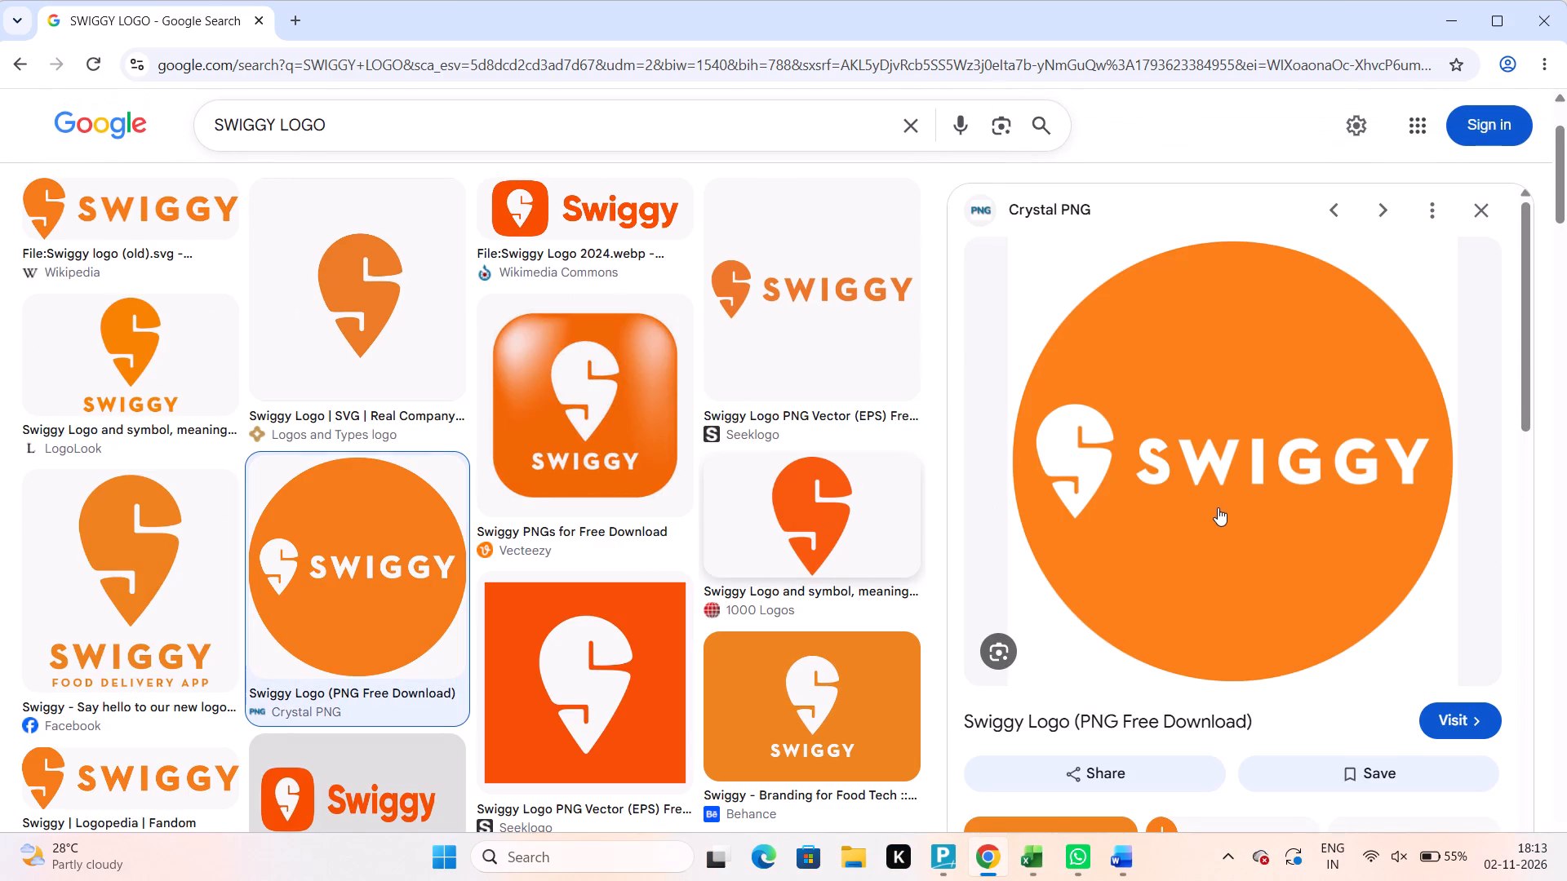
{"action": "right_click", "coordinate": [1218, 507]}
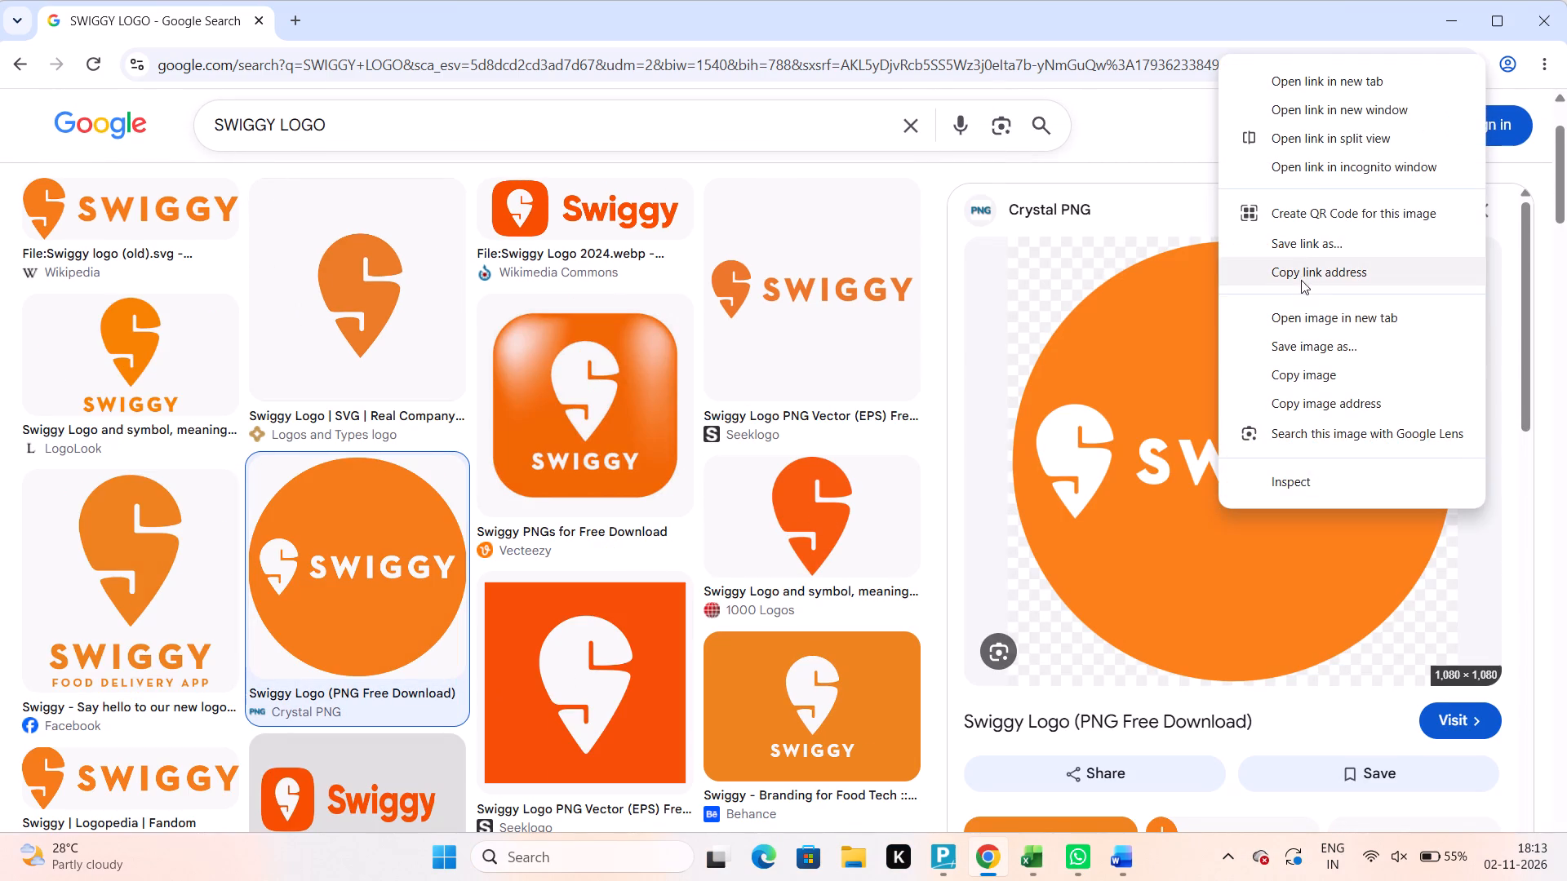
{"action": "left_click", "coordinate": [1214, 390]}
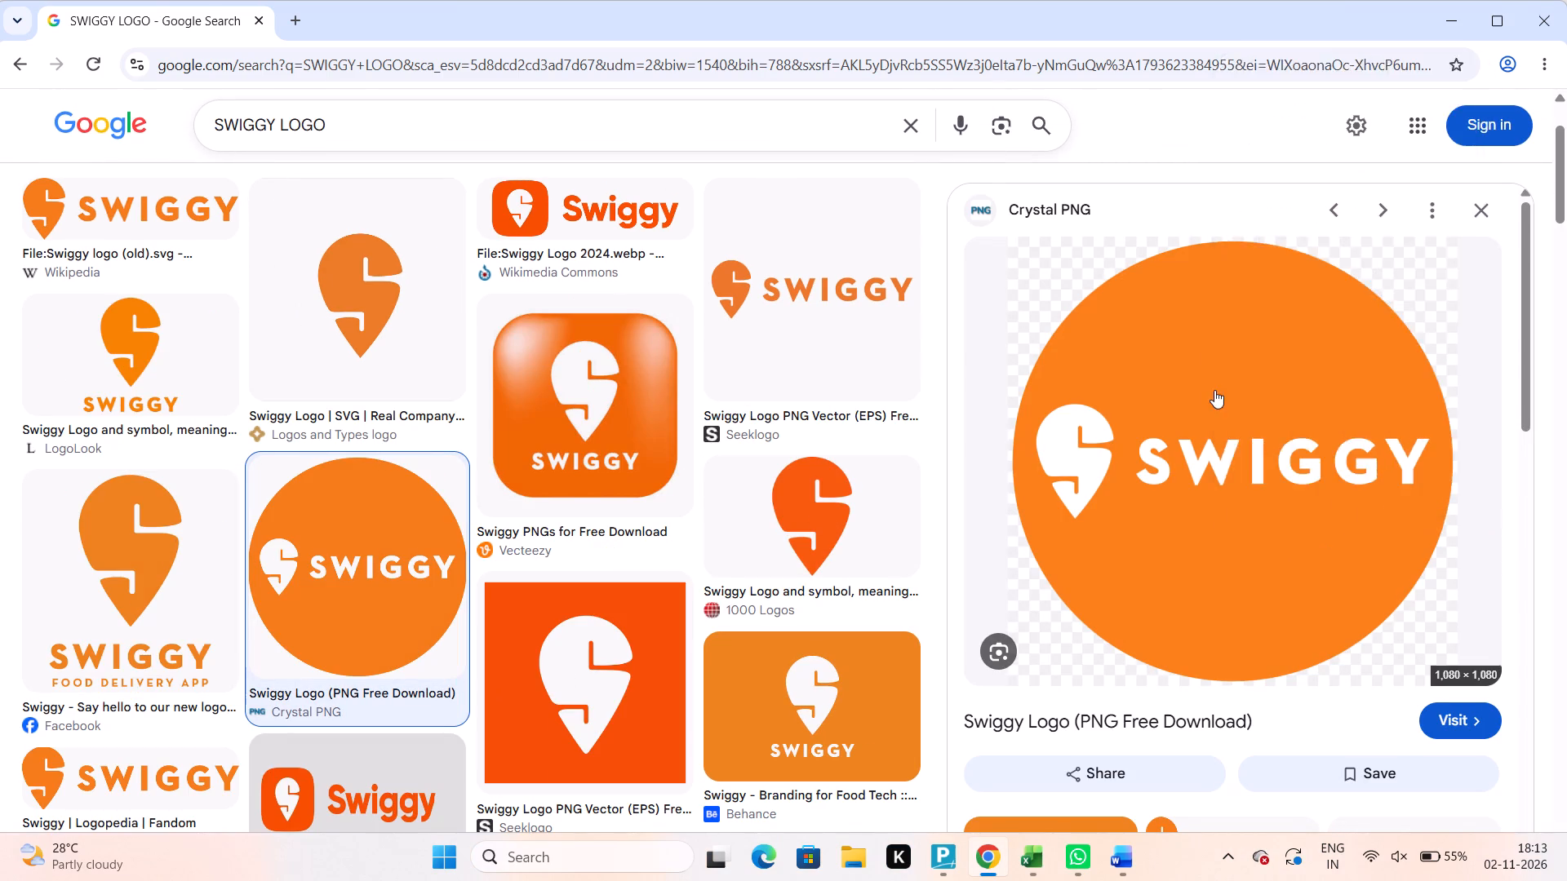
{"action": "right_click", "coordinate": [1207, 389]}
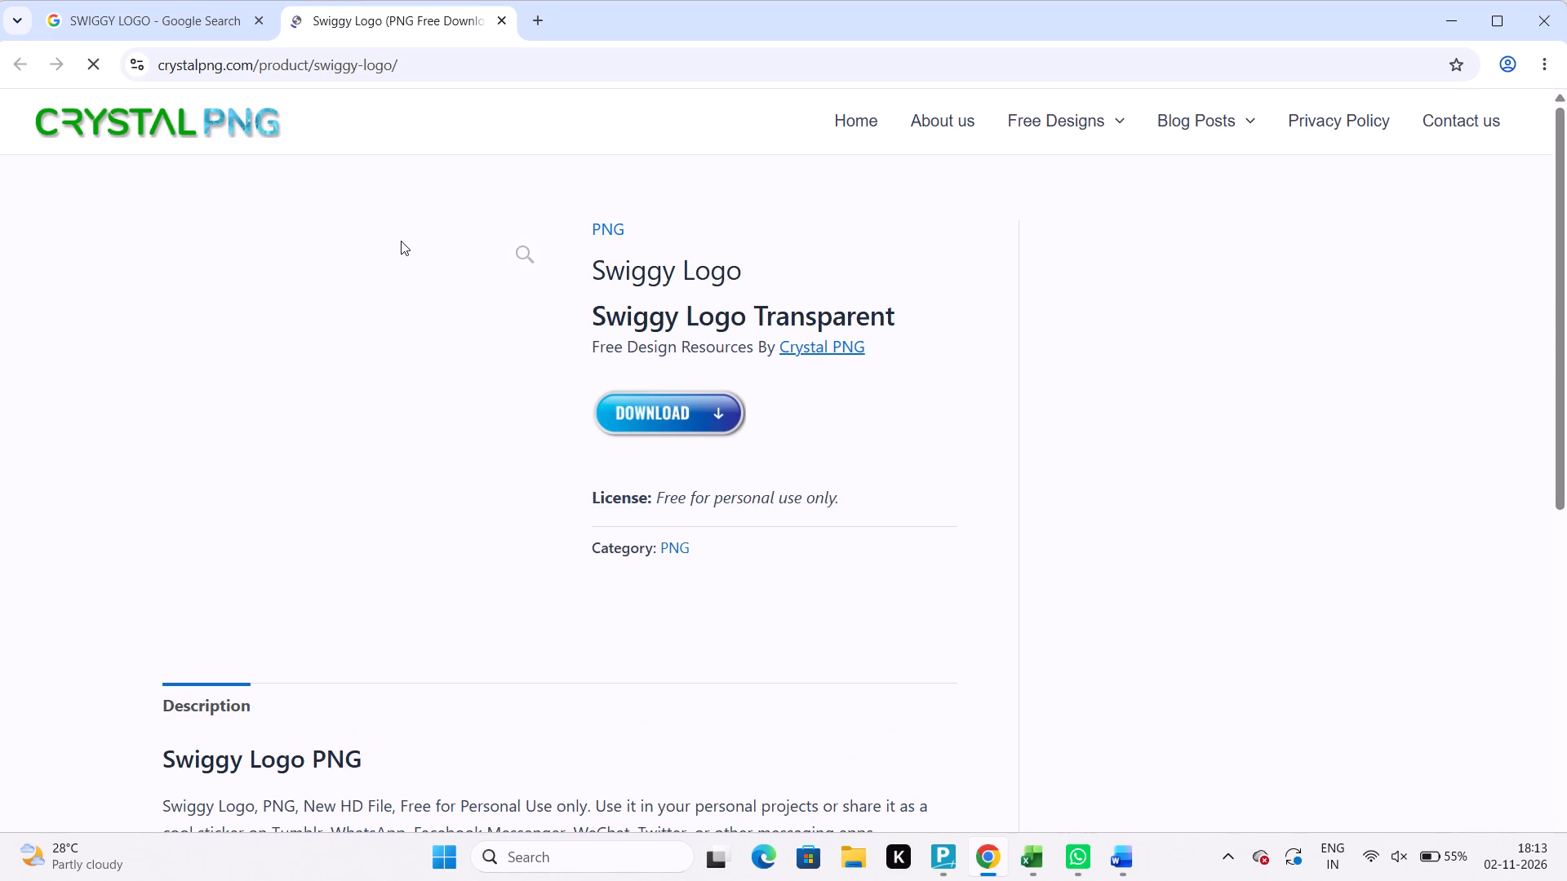
{"action": "left_click", "coordinate": [188, 0]}
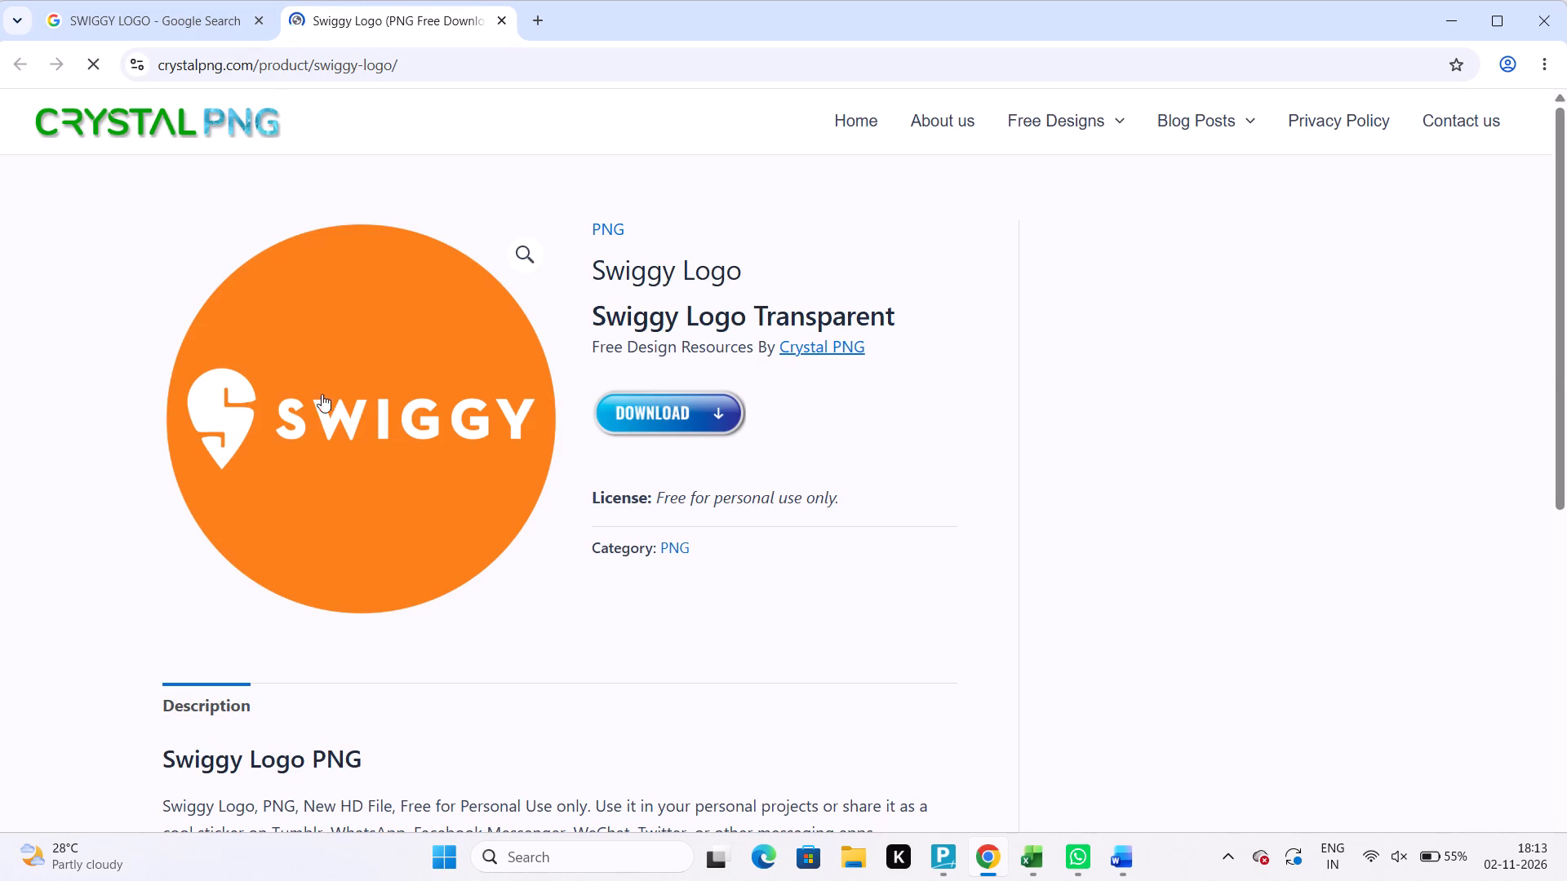
{"action": "right_click", "coordinate": [330, 396]}
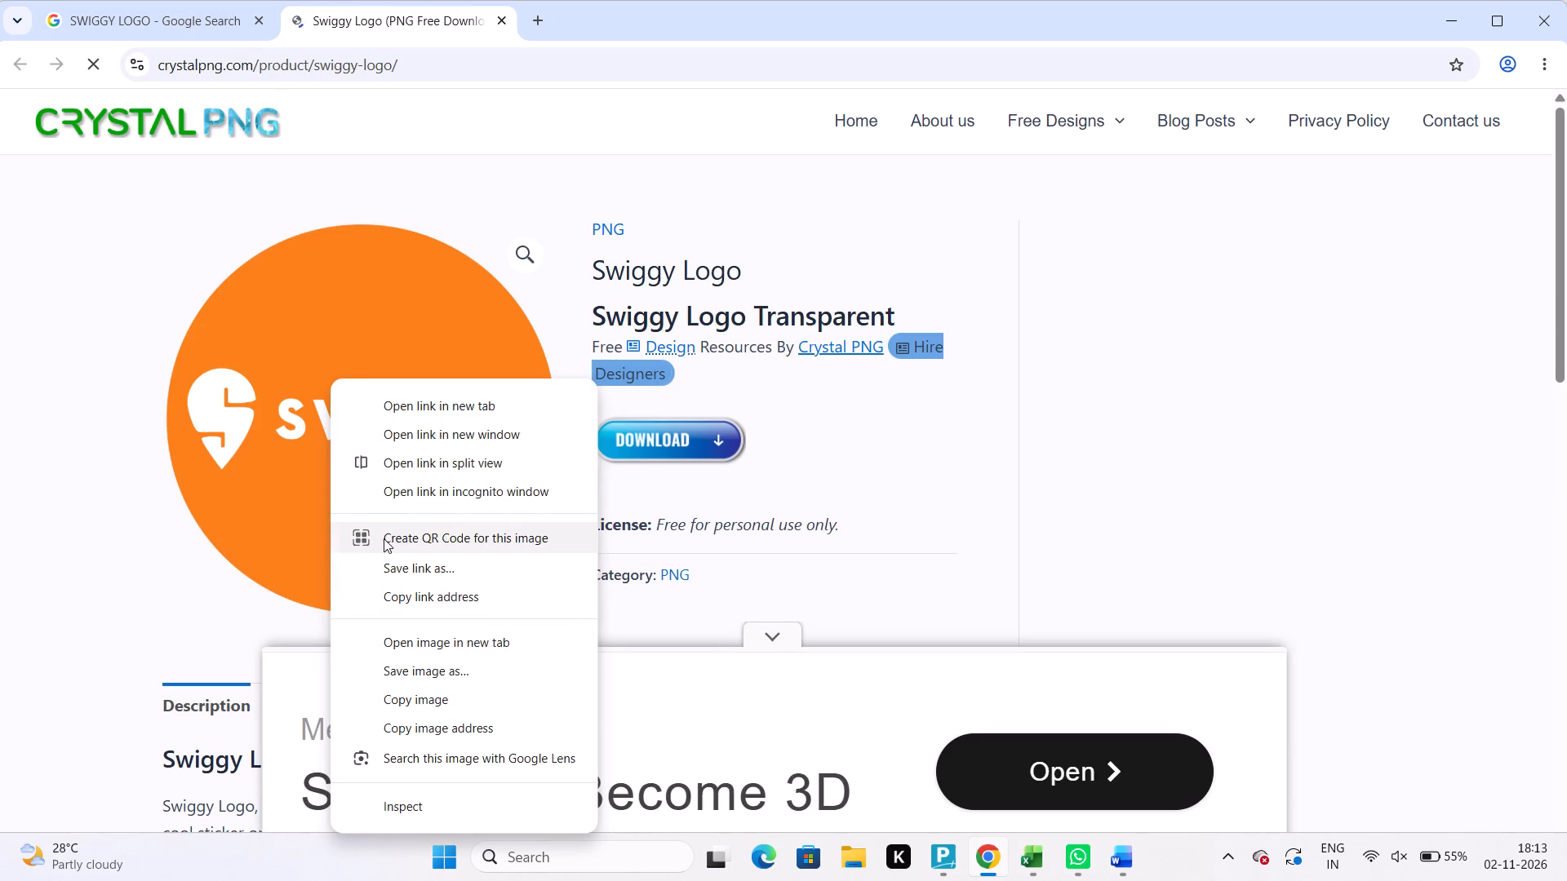
{"action": "left_click", "coordinate": [418, 670]}
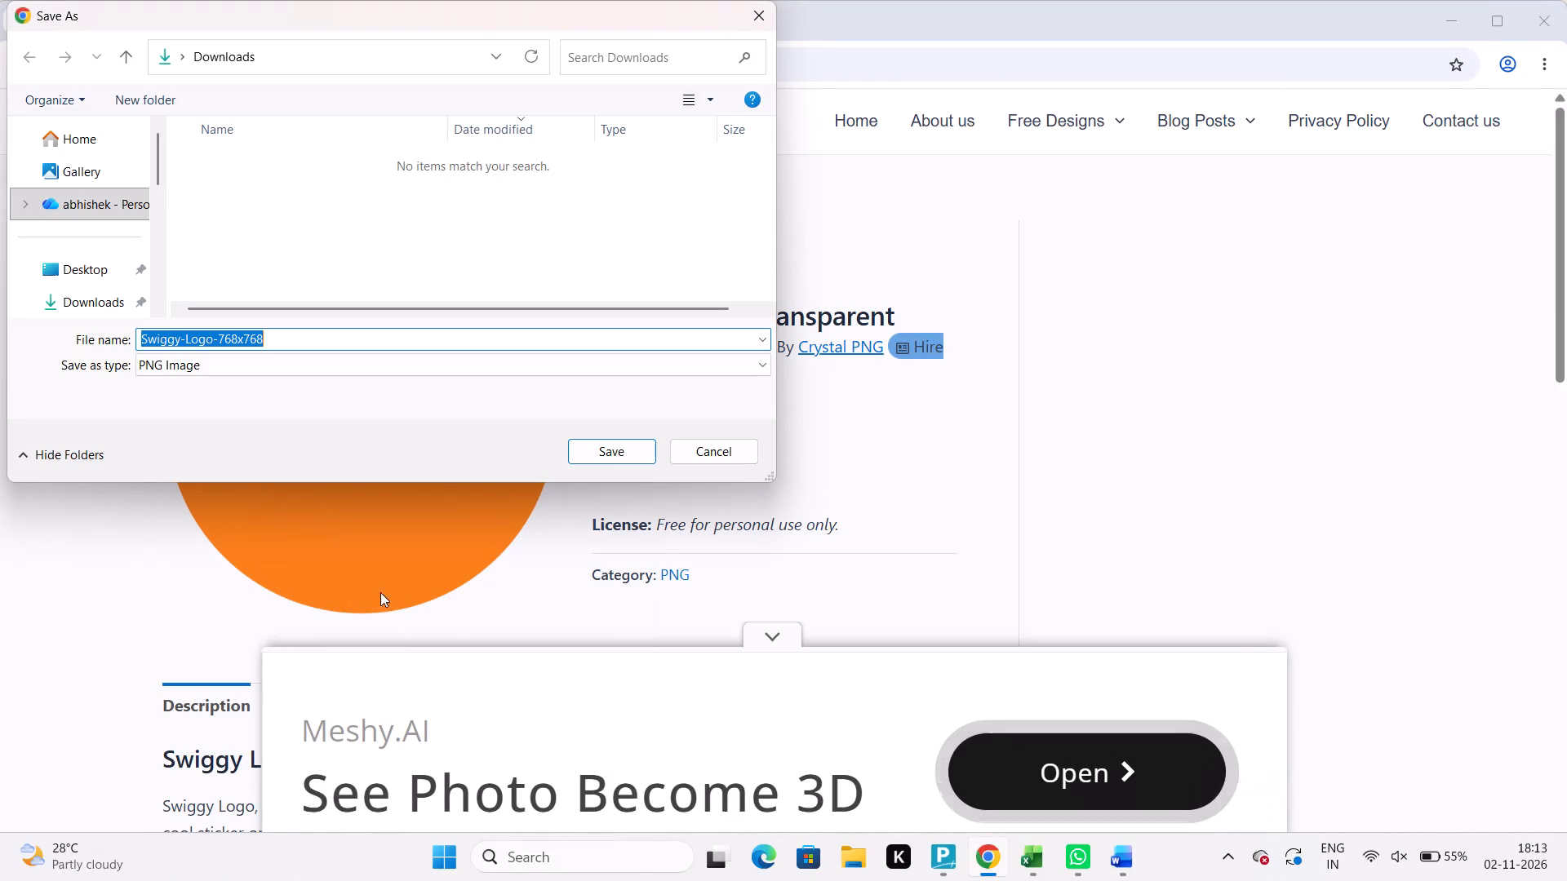
{"action": "left_click", "coordinate": [614, 445]}
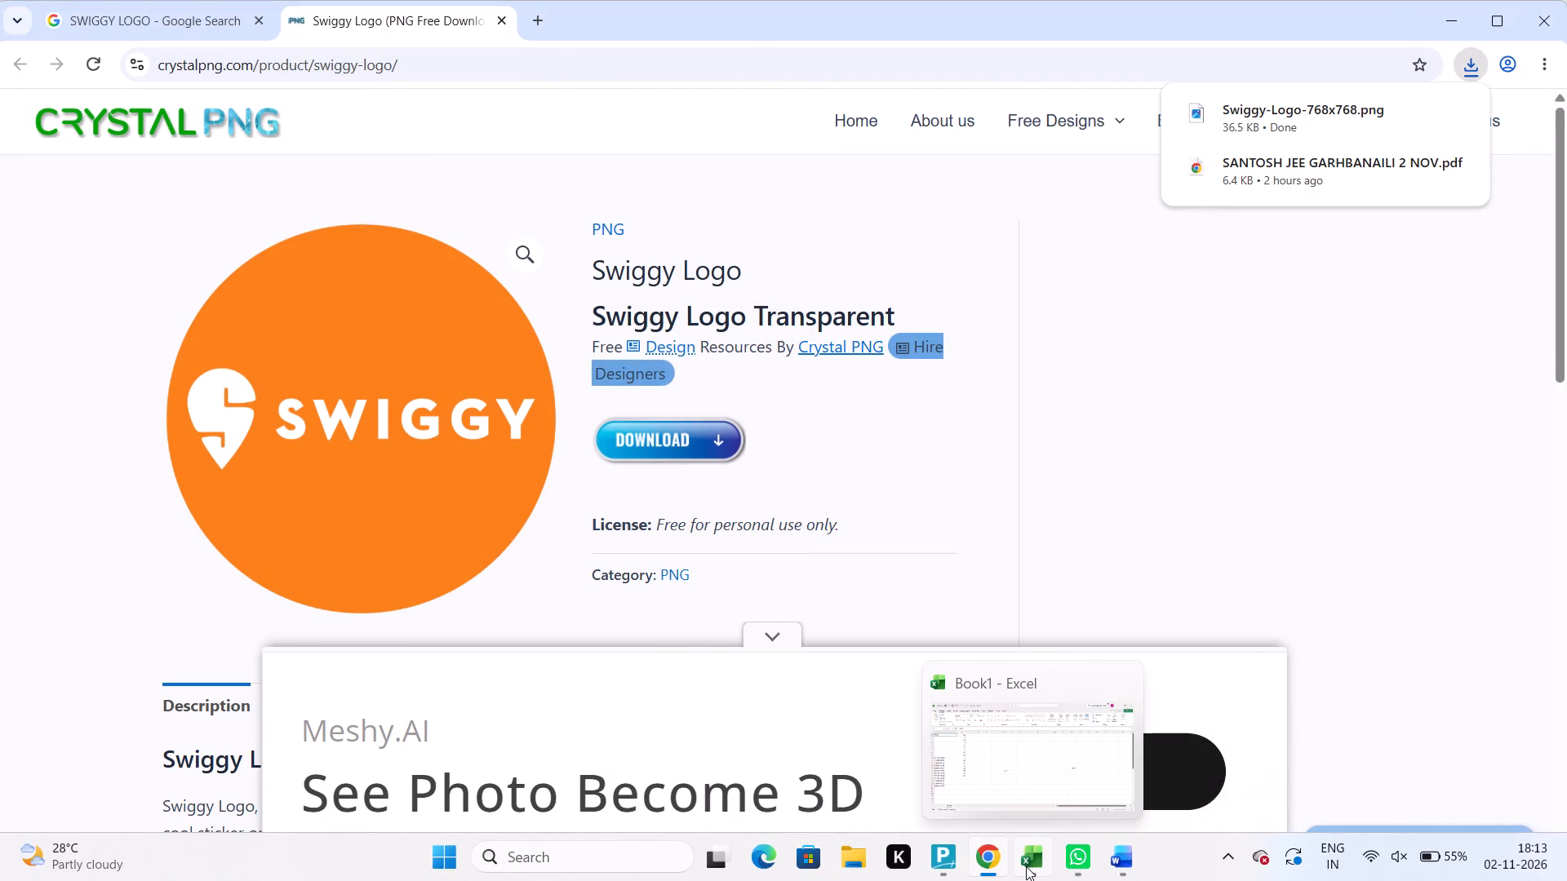
Switch to Word and bring up Document3 with the SWIGY design.
{"action": "left_click", "coordinate": [1117, 866]}
{"action": "left_click", "coordinate": [1118, 843]}
{"action": "left_click", "coordinate": [1116, 780]}
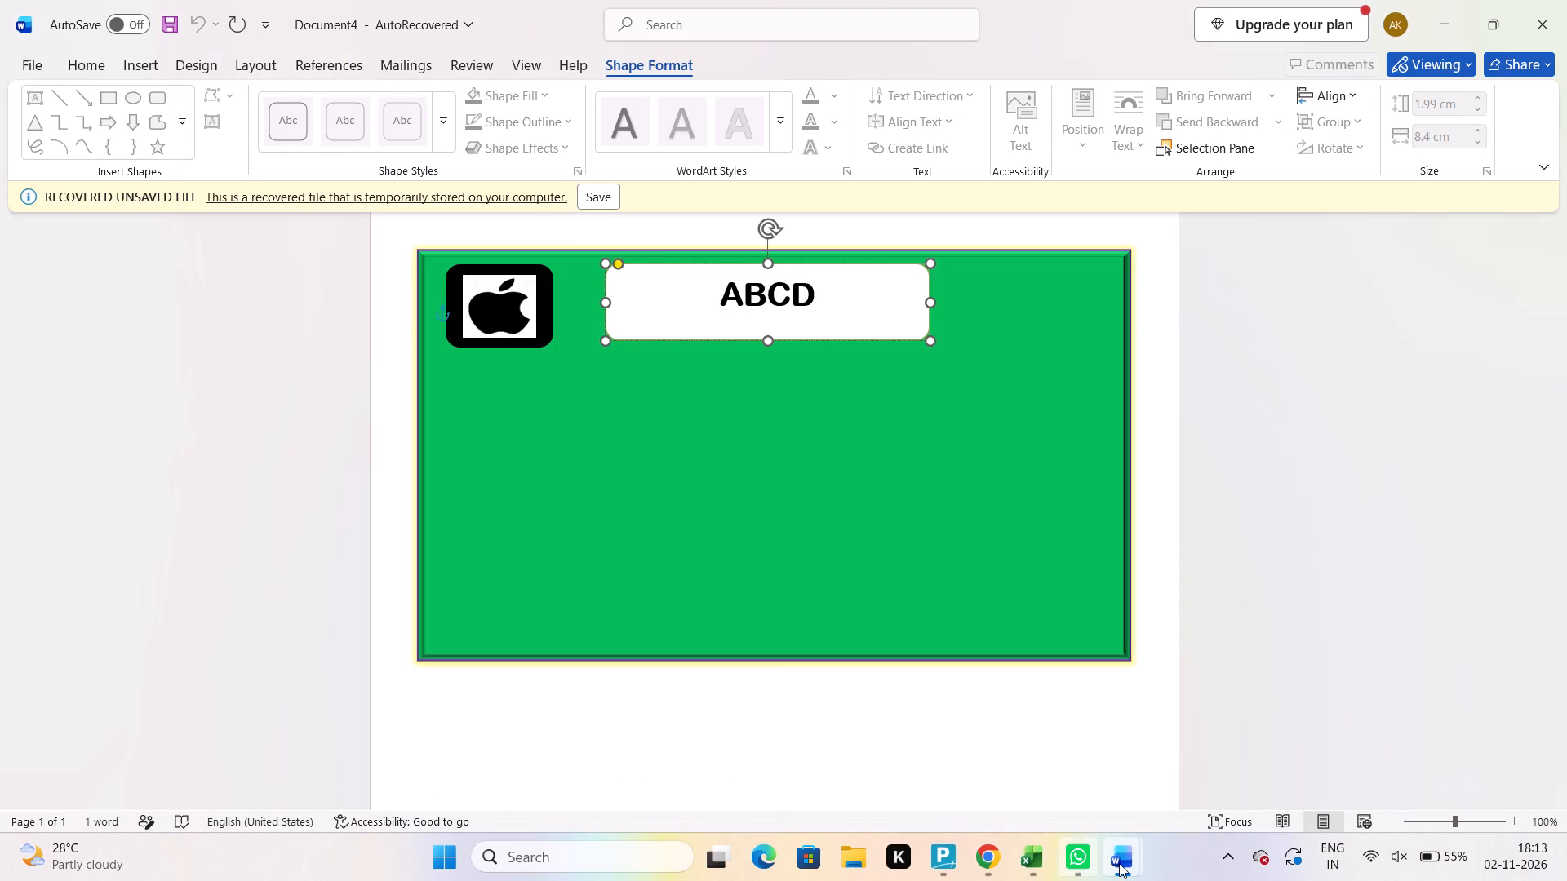
{"action": "left_click", "coordinate": [1315, 764]}
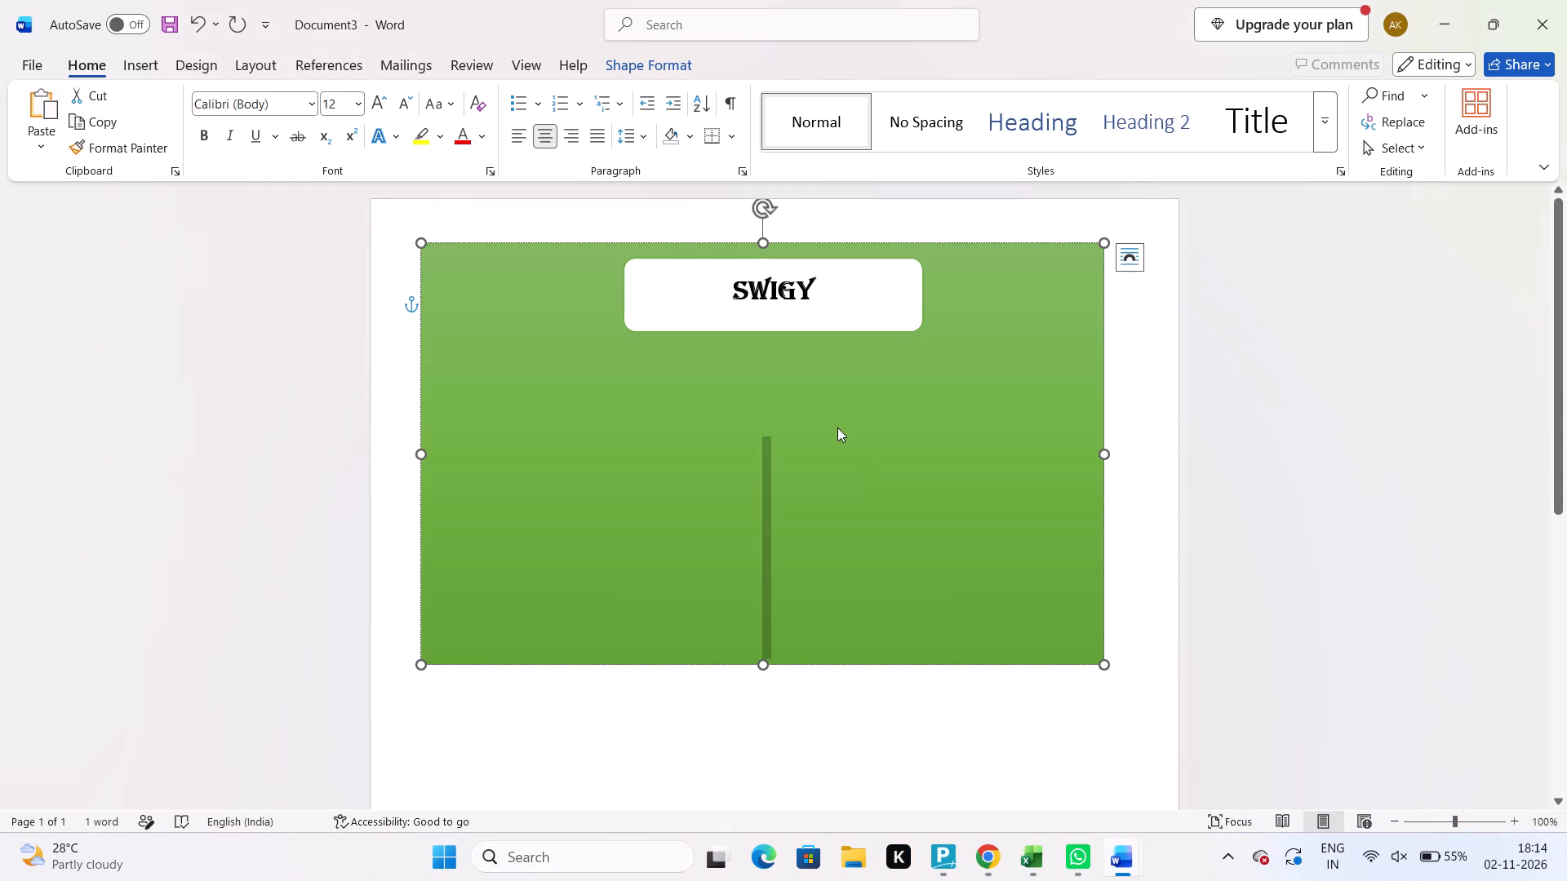
Set the green rectangle's font colour to Orange, Accent 2, Darker 25%.
{"action": "left_click", "coordinate": [661, 469]}
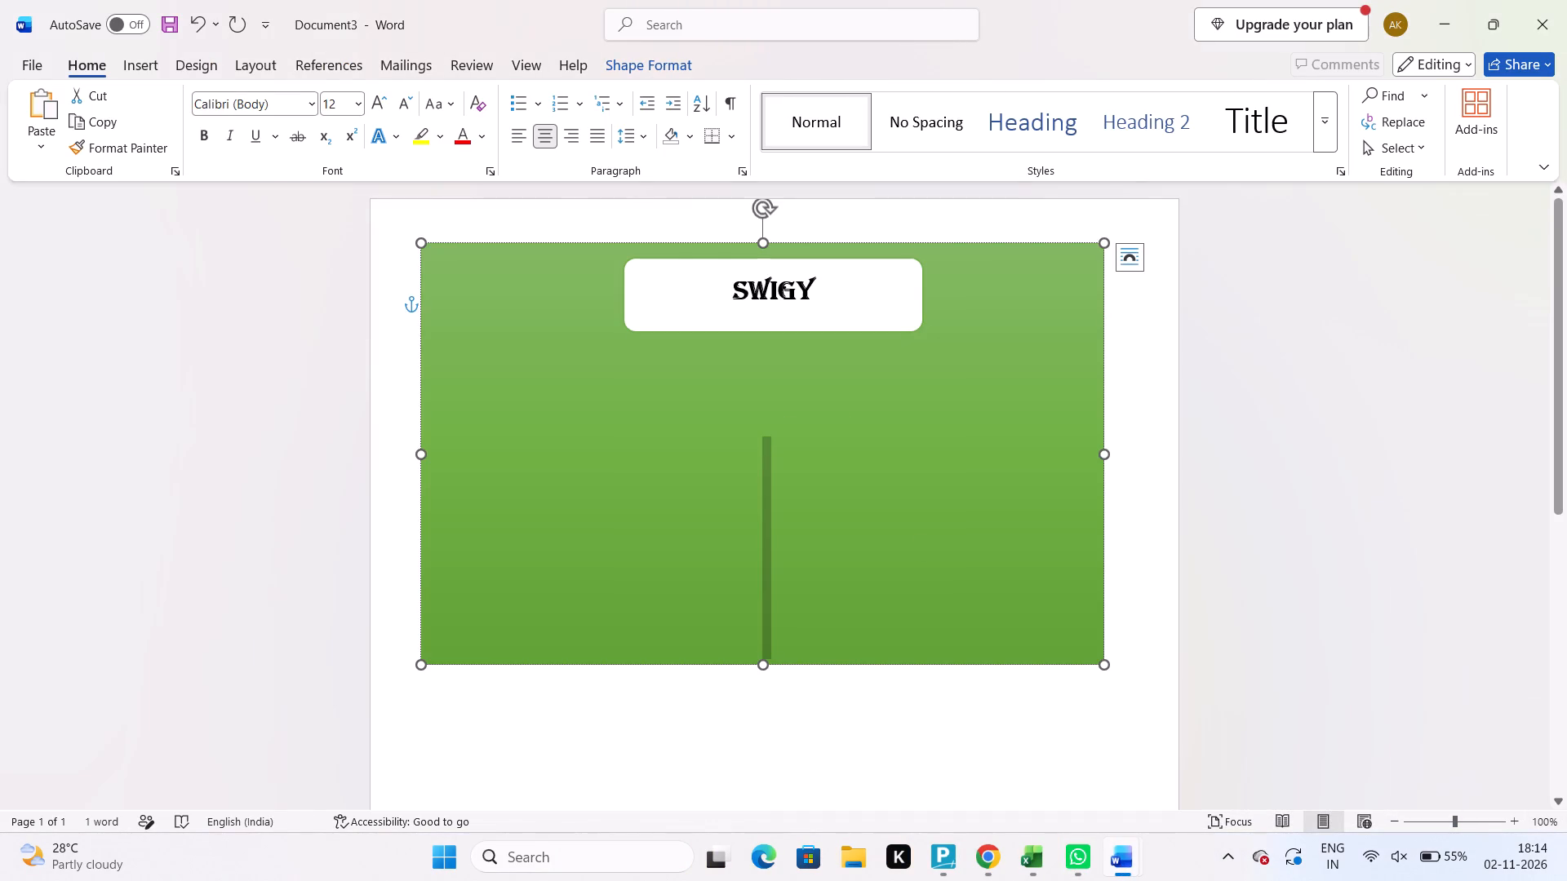
{"action": "left_click", "coordinate": [487, 130]}
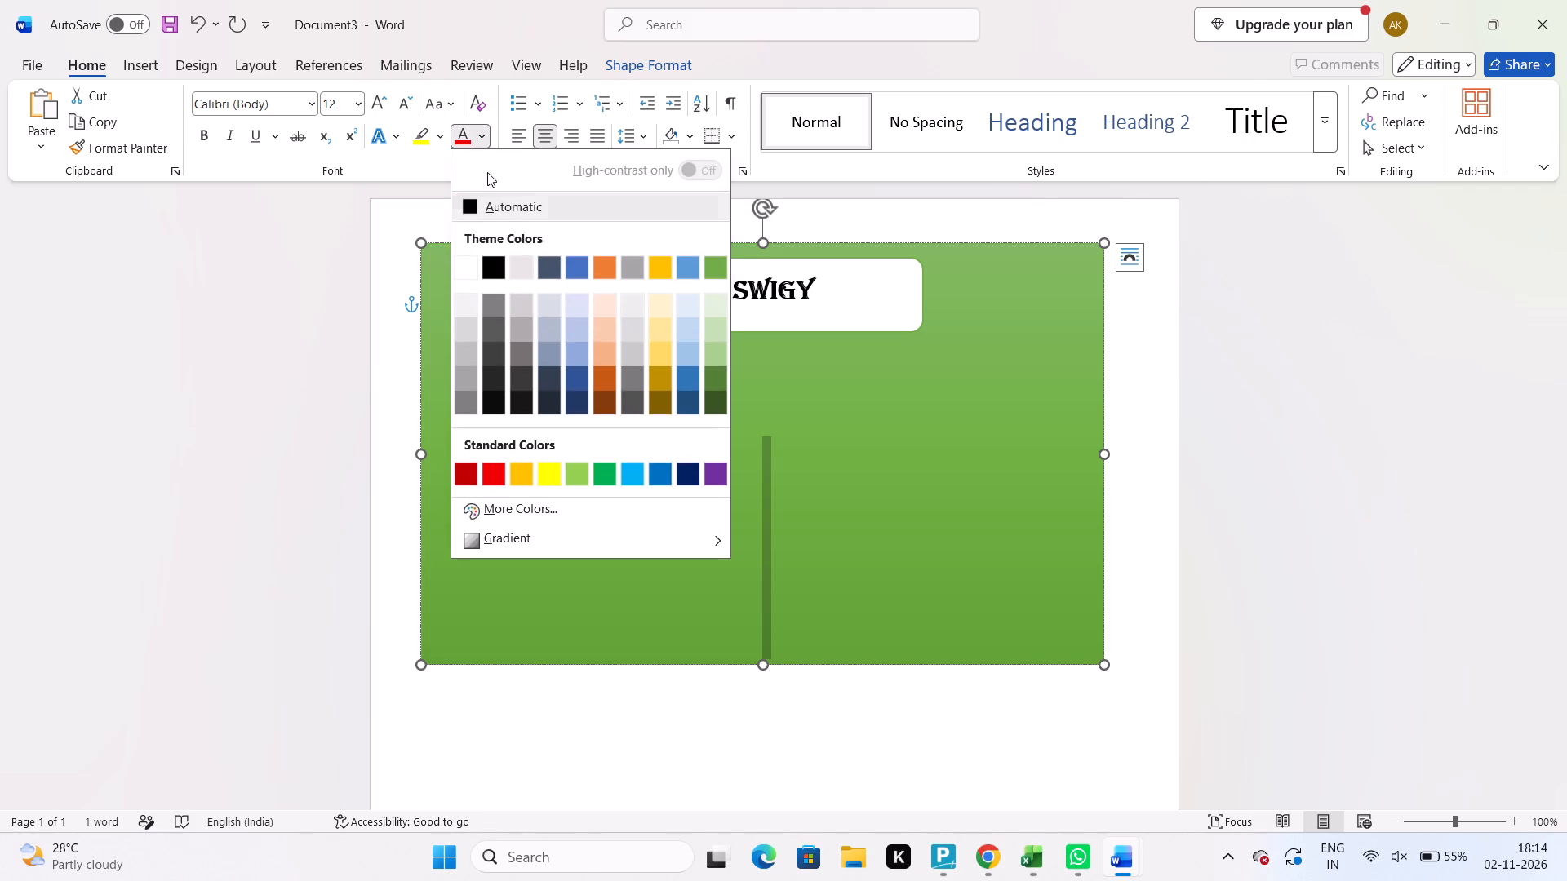
{"action": "left_click", "coordinate": [610, 378]}
{"action": "left_click", "coordinate": [671, 454]}
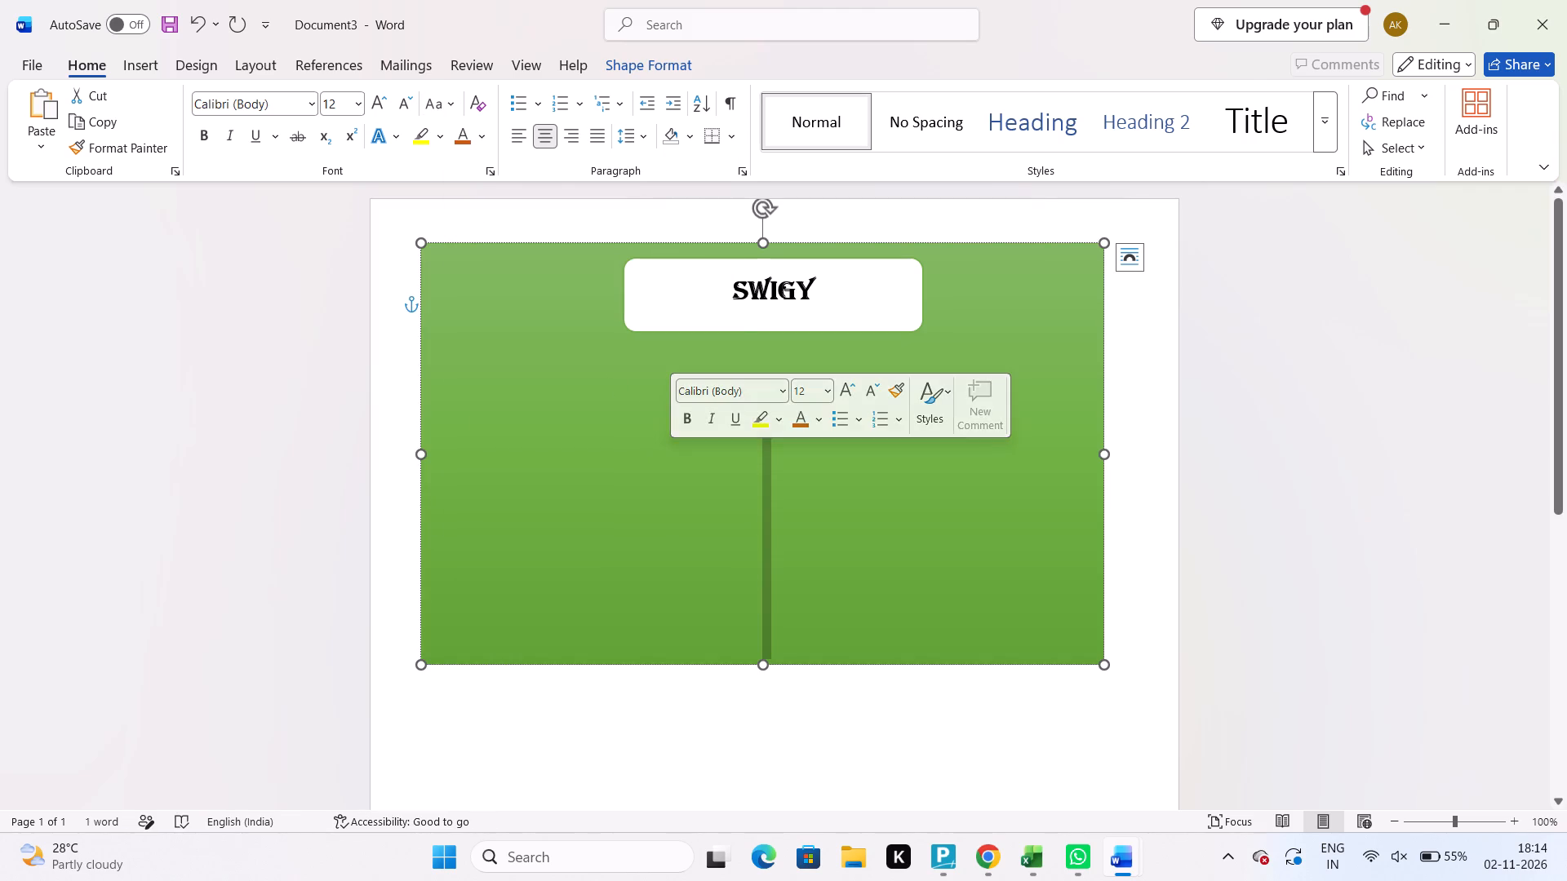
{"action": "left_click", "coordinate": [673, 468]}
Apply the orange gradient theme shape style to the large green rectangle.
{"action": "left_click", "coordinate": [406, 70]}
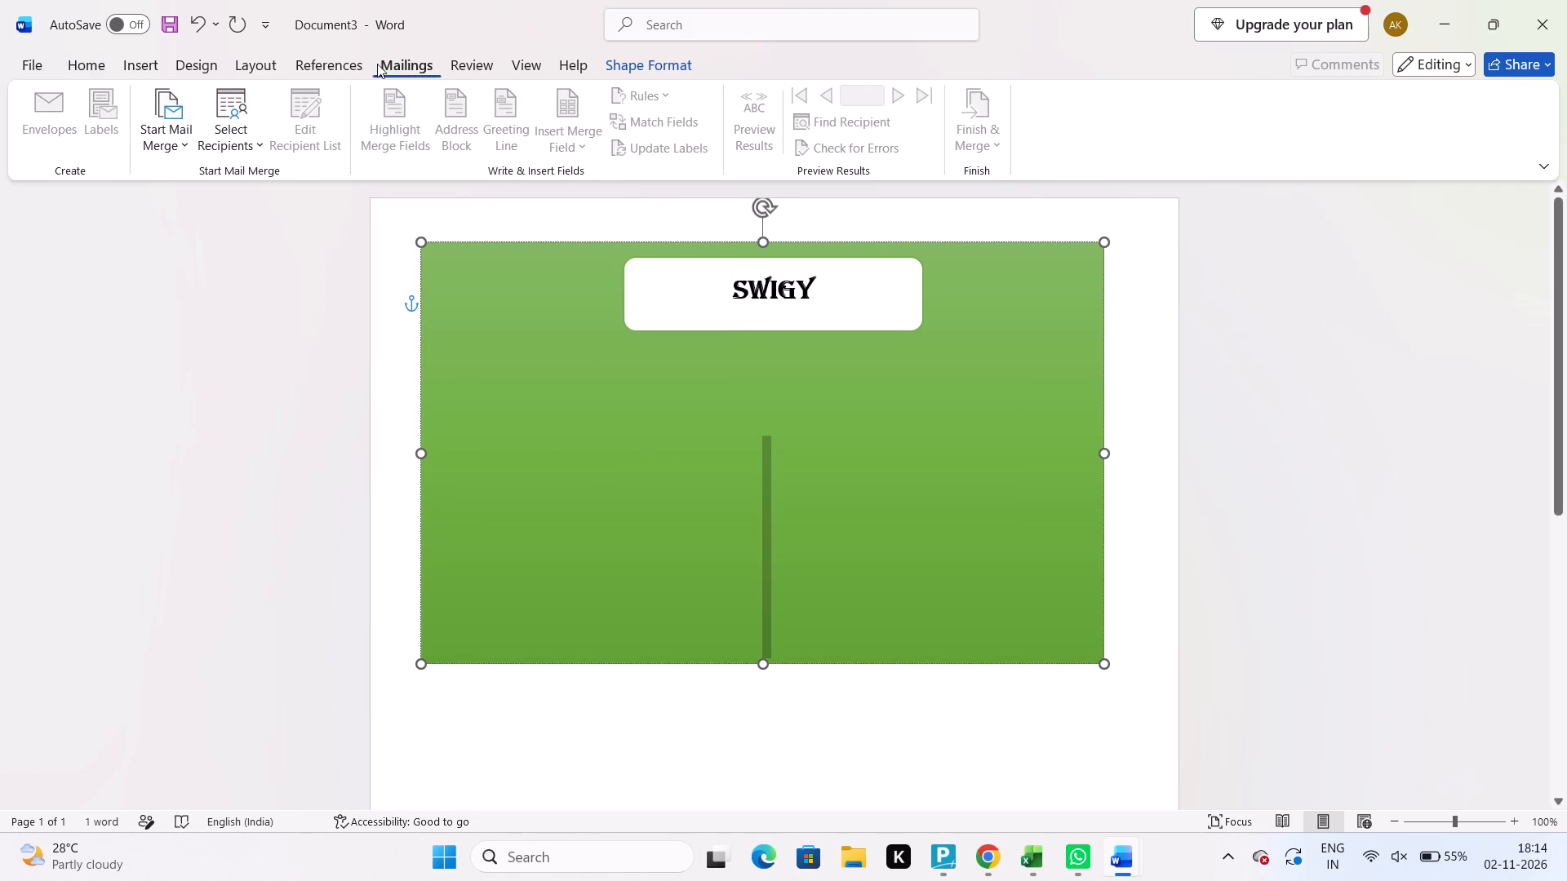
{"action": "left_click", "coordinate": [356, 56]}
{"action": "left_click", "coordinate": [523, 76]}
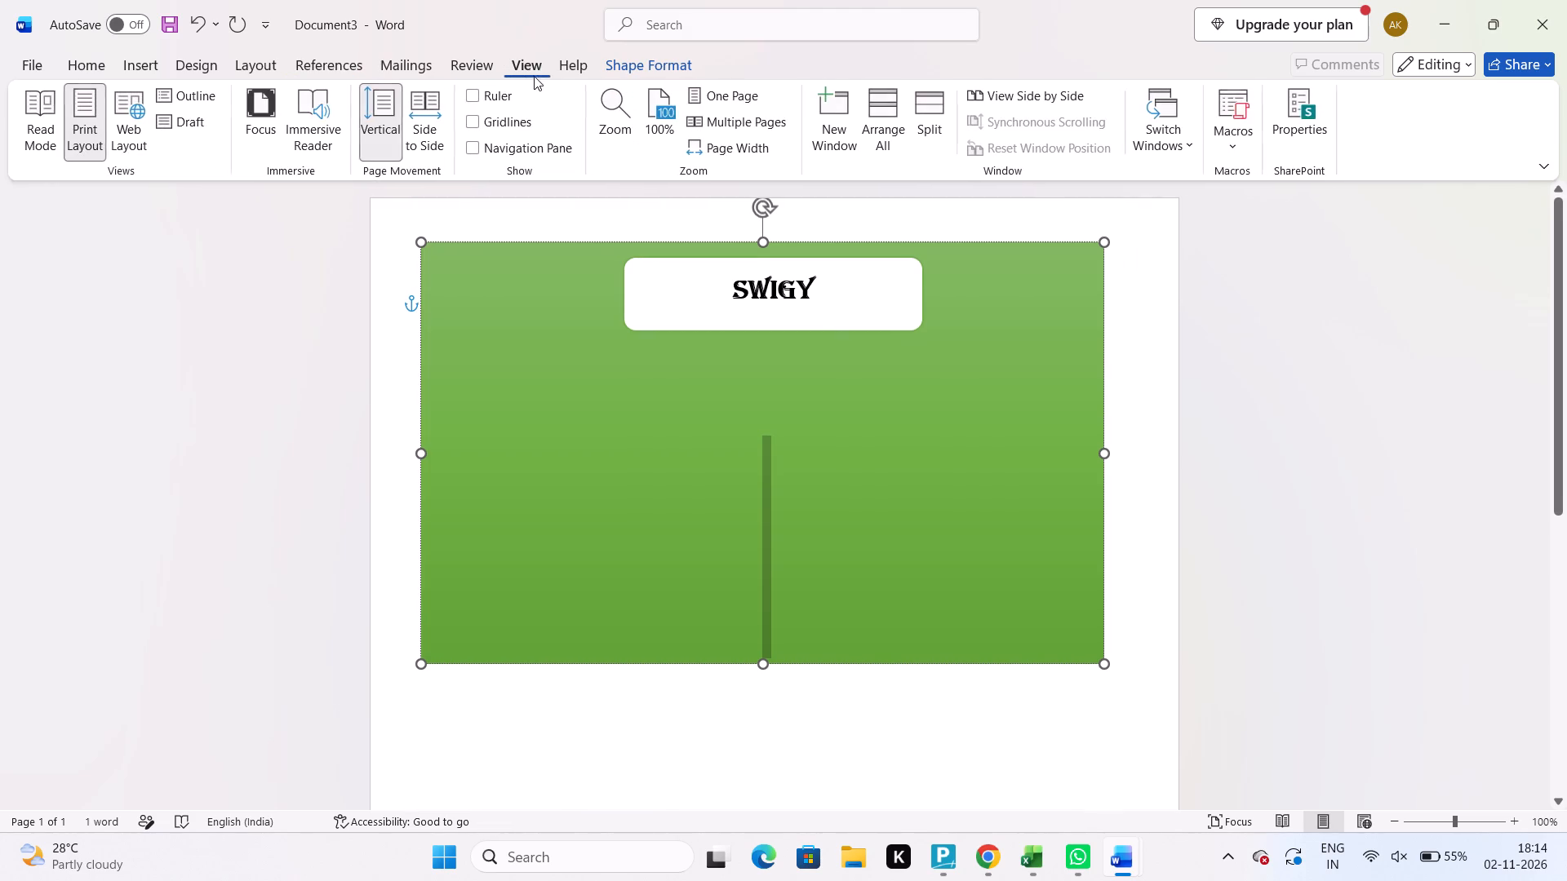
{"action": "left_click", "coordinate": [575, 66]}
{"action": "left_click", "coordinate": [643, 64]}
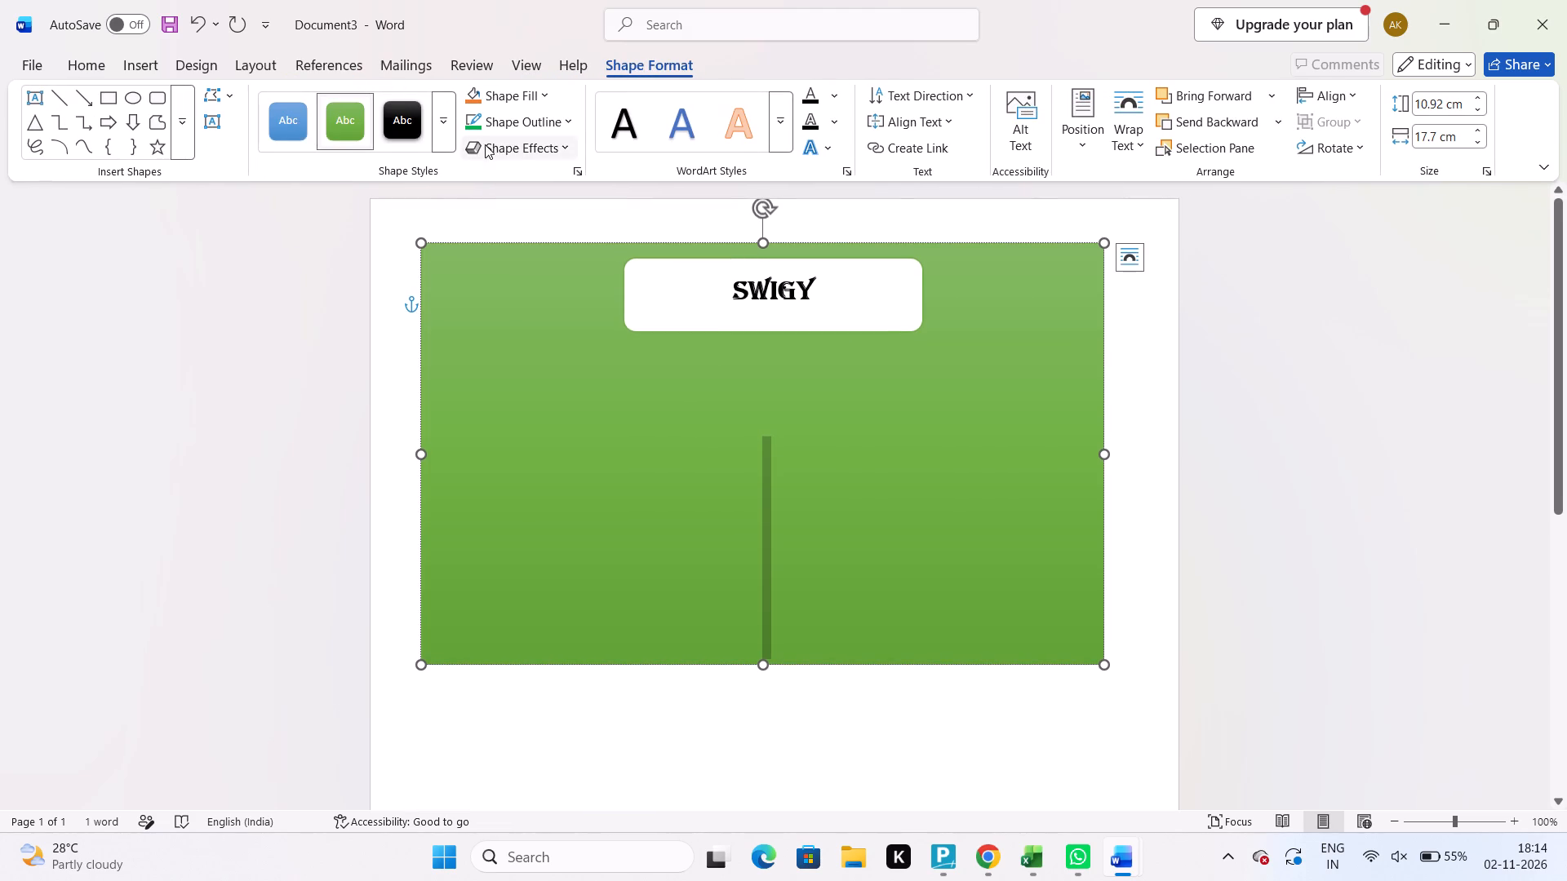
{"action": "left_click", "coordinate": [441, 120]}
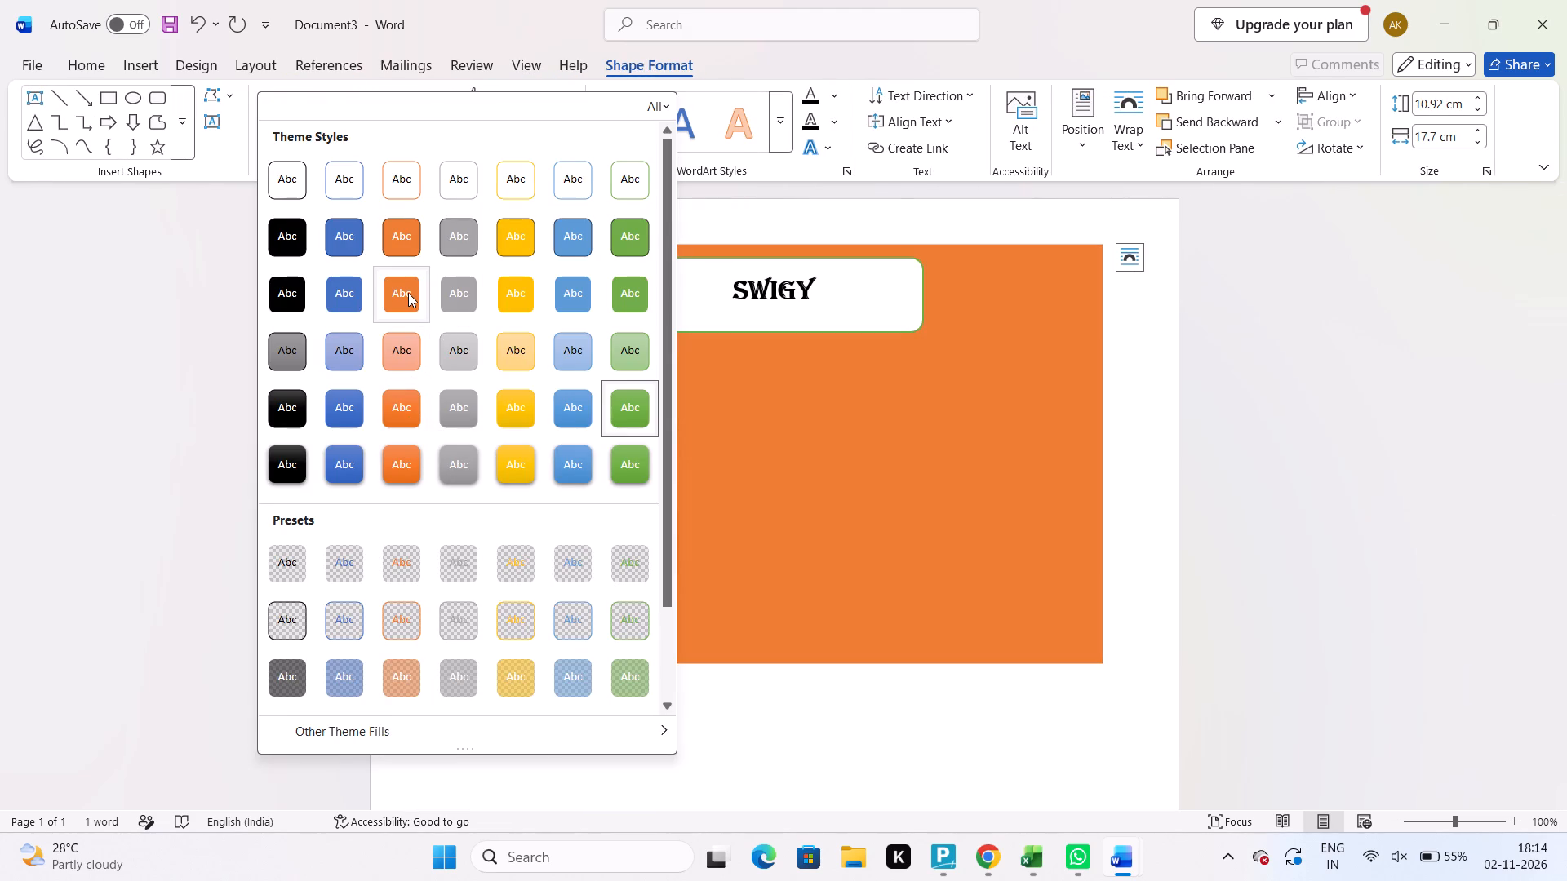
{"action": "left_click", "coordinate": [400, 418]}
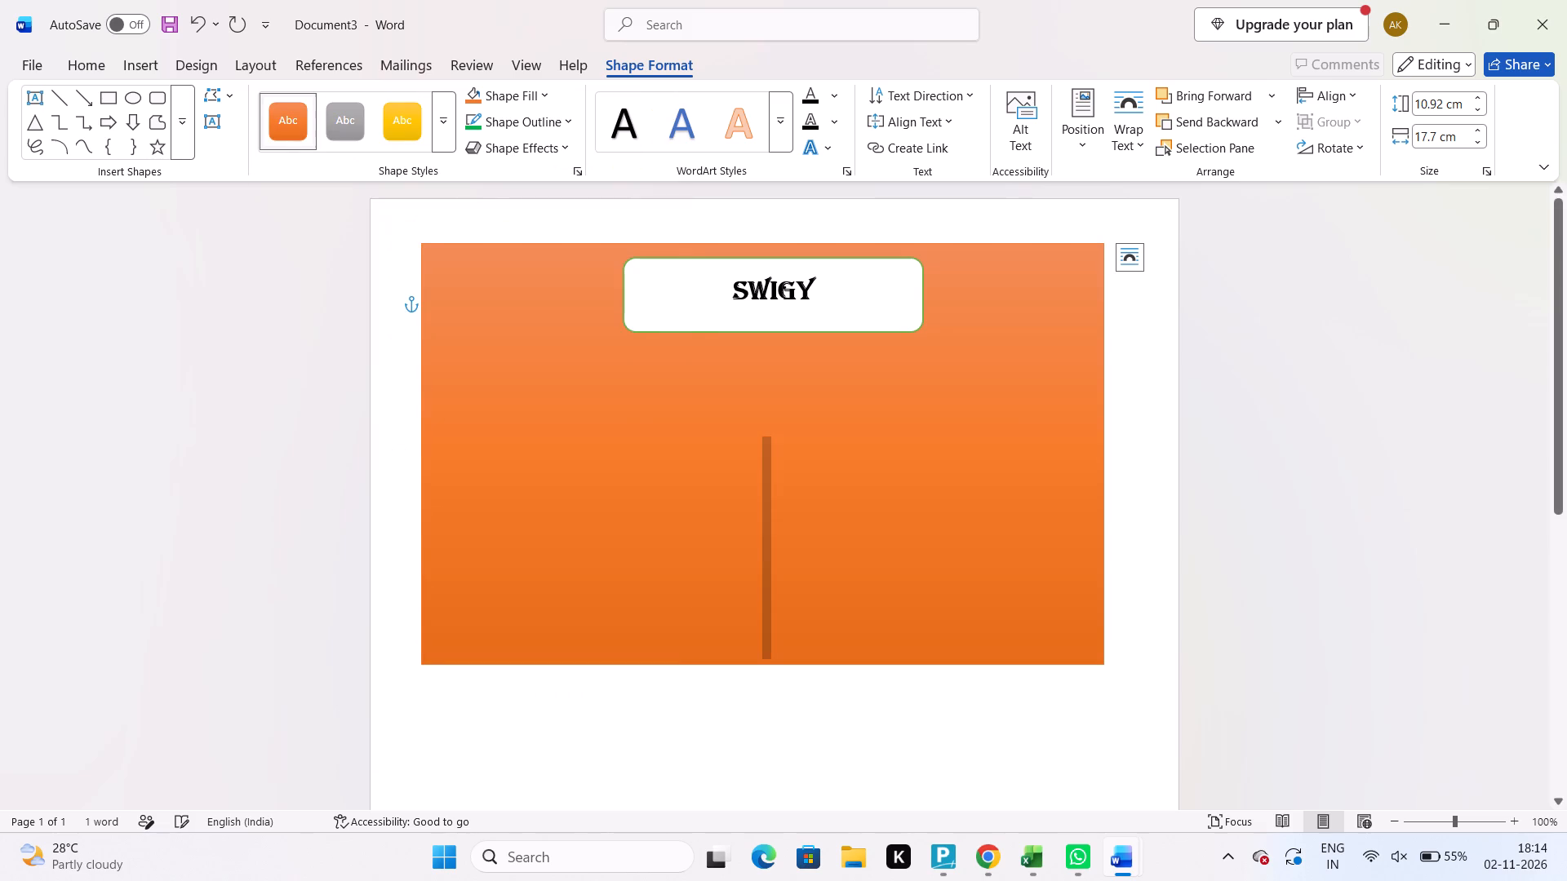
{"action": "left_click", "coordinate": [665, 500]}
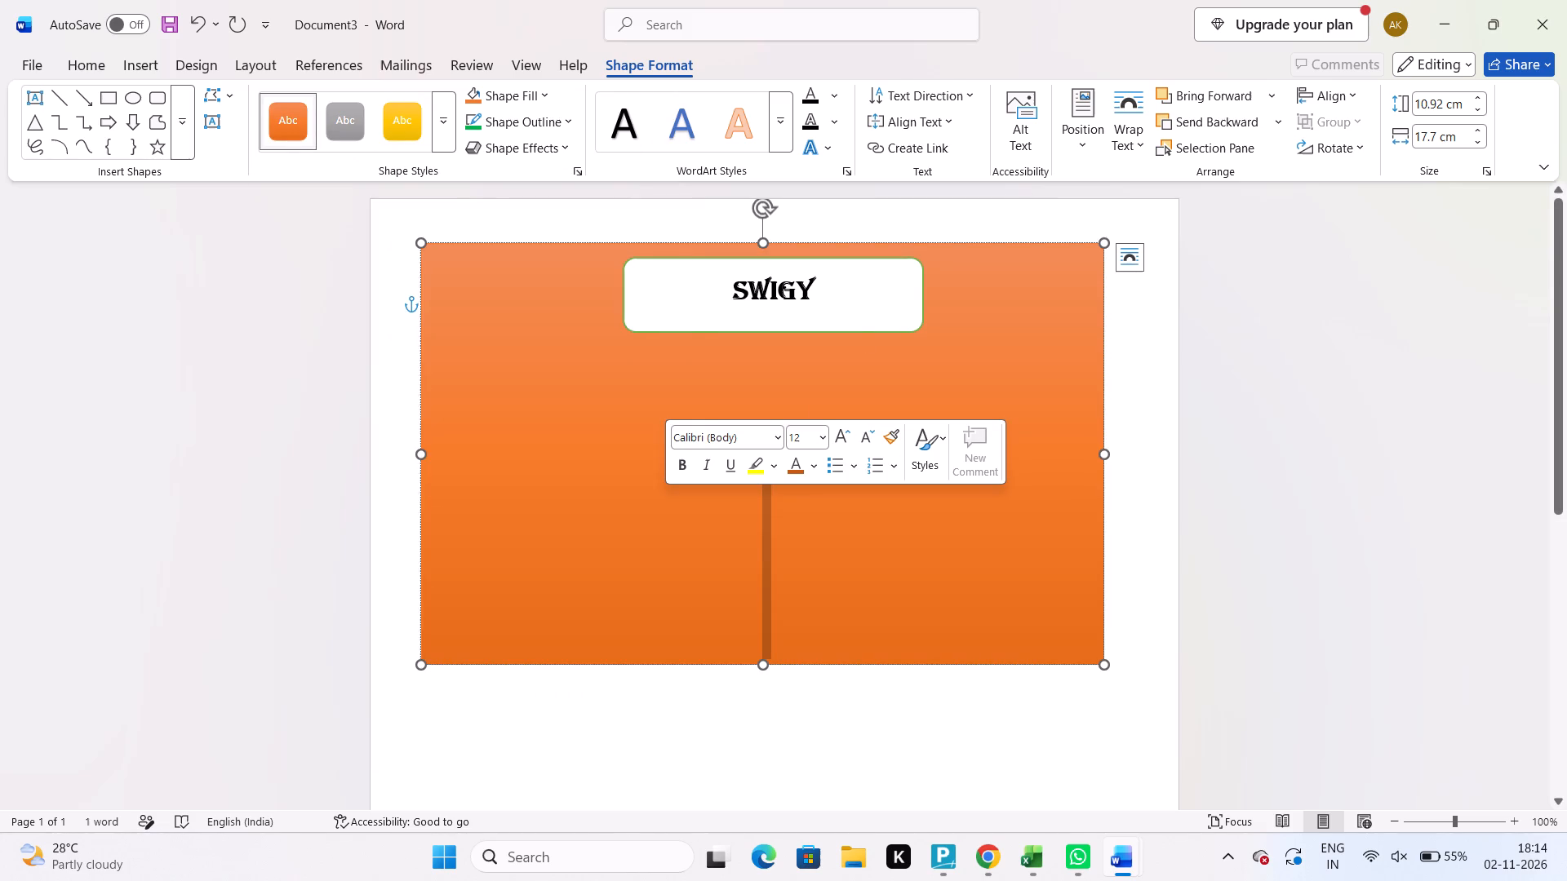
Correct the title text in the white rounded rectangle to "SWIGGY".
{"action": "left_click", "coordinate": [846, 298]}
{"action": "key", "text": "BackSpace"}
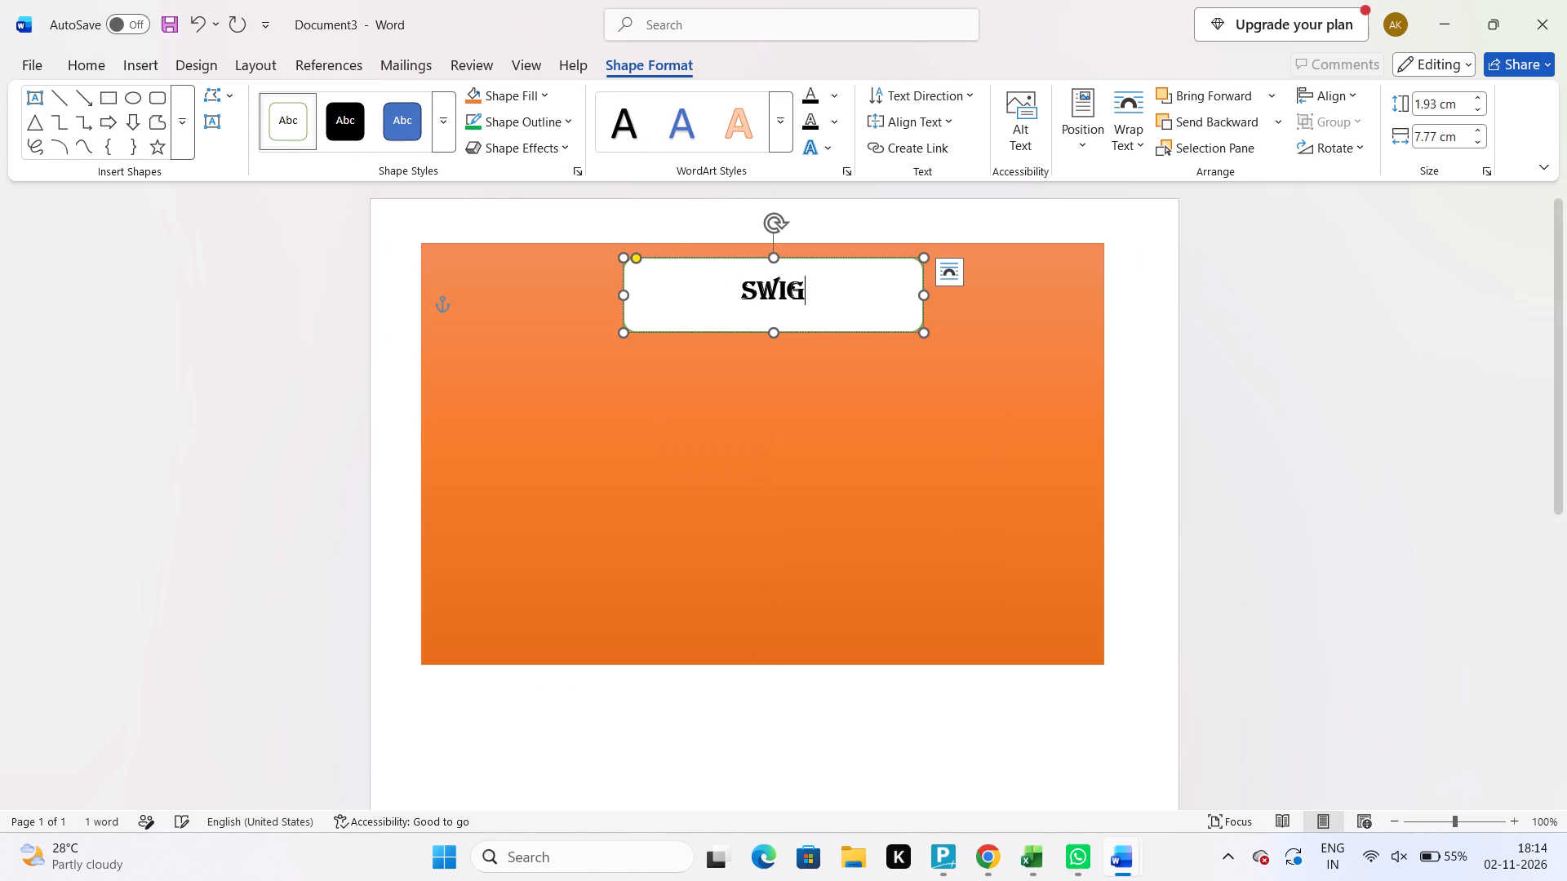
{"action": "type", "text": "GY"}
{"action": "left_click", "coordinate": [852, 428]}
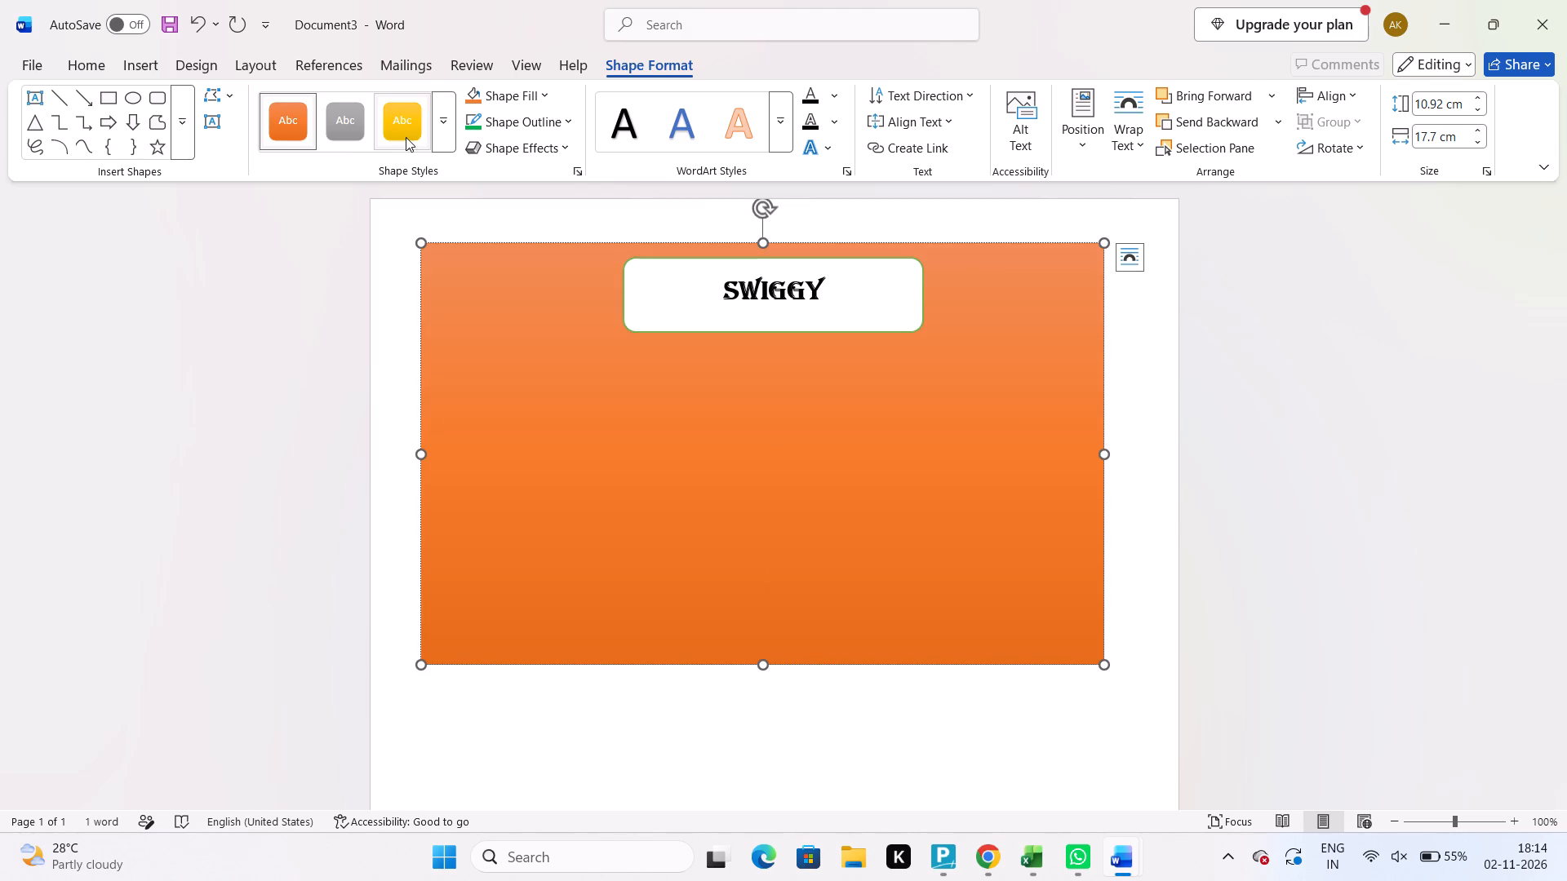
Draw an ellipse about 3.56 cm high and 3.94 cm wide on the orange rectangle, beside the SWIGGY title box.
{"action": "left_click", "coordinate": [659, 390]}
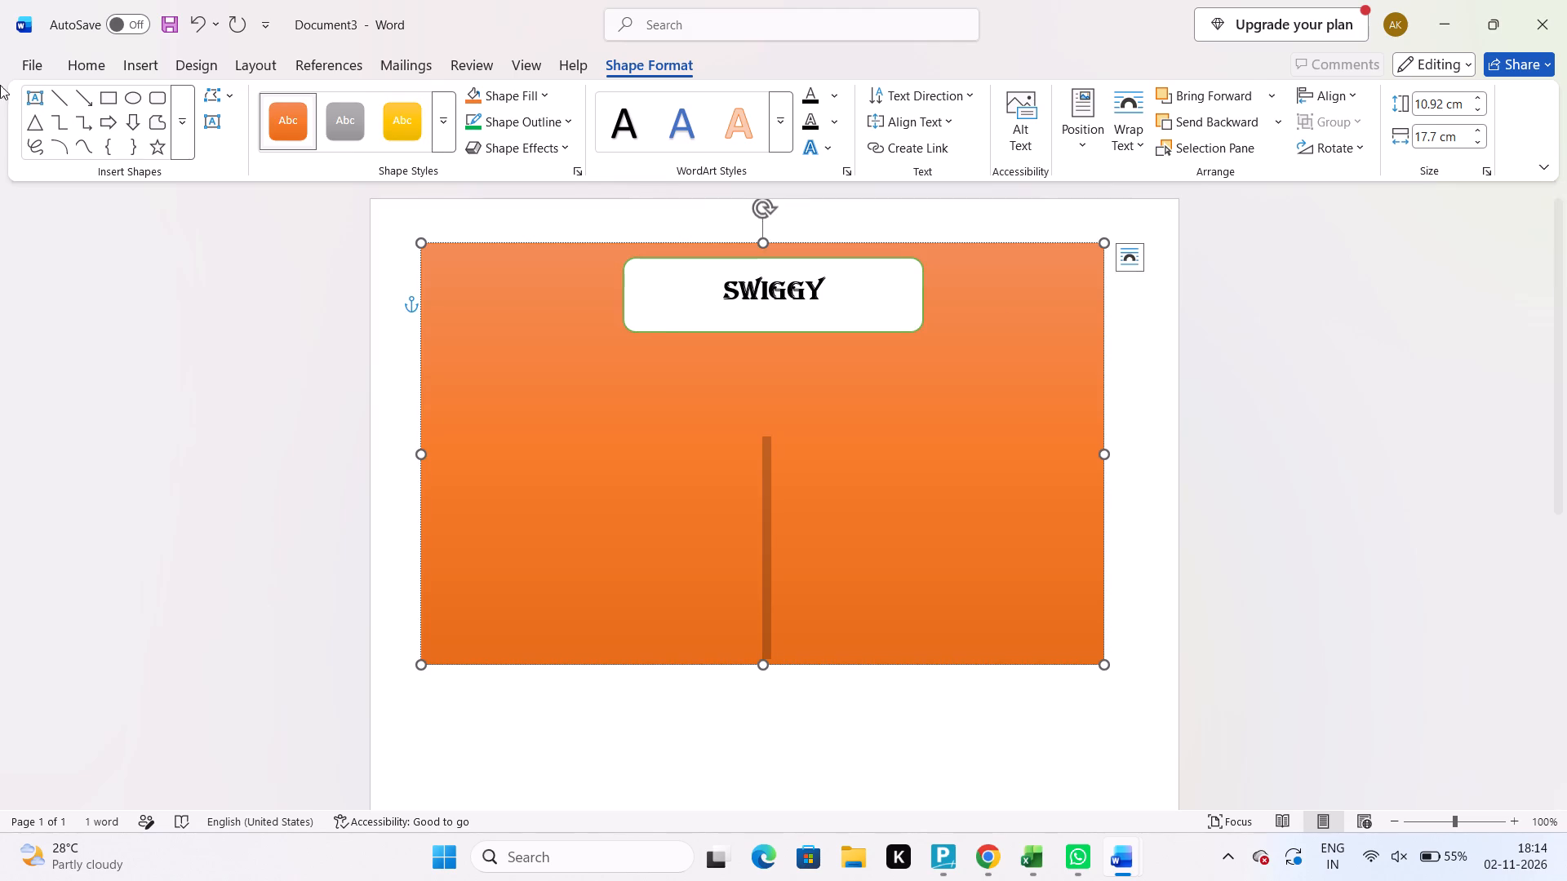
{"action": "left_click", "coordinate": [91, 68]}
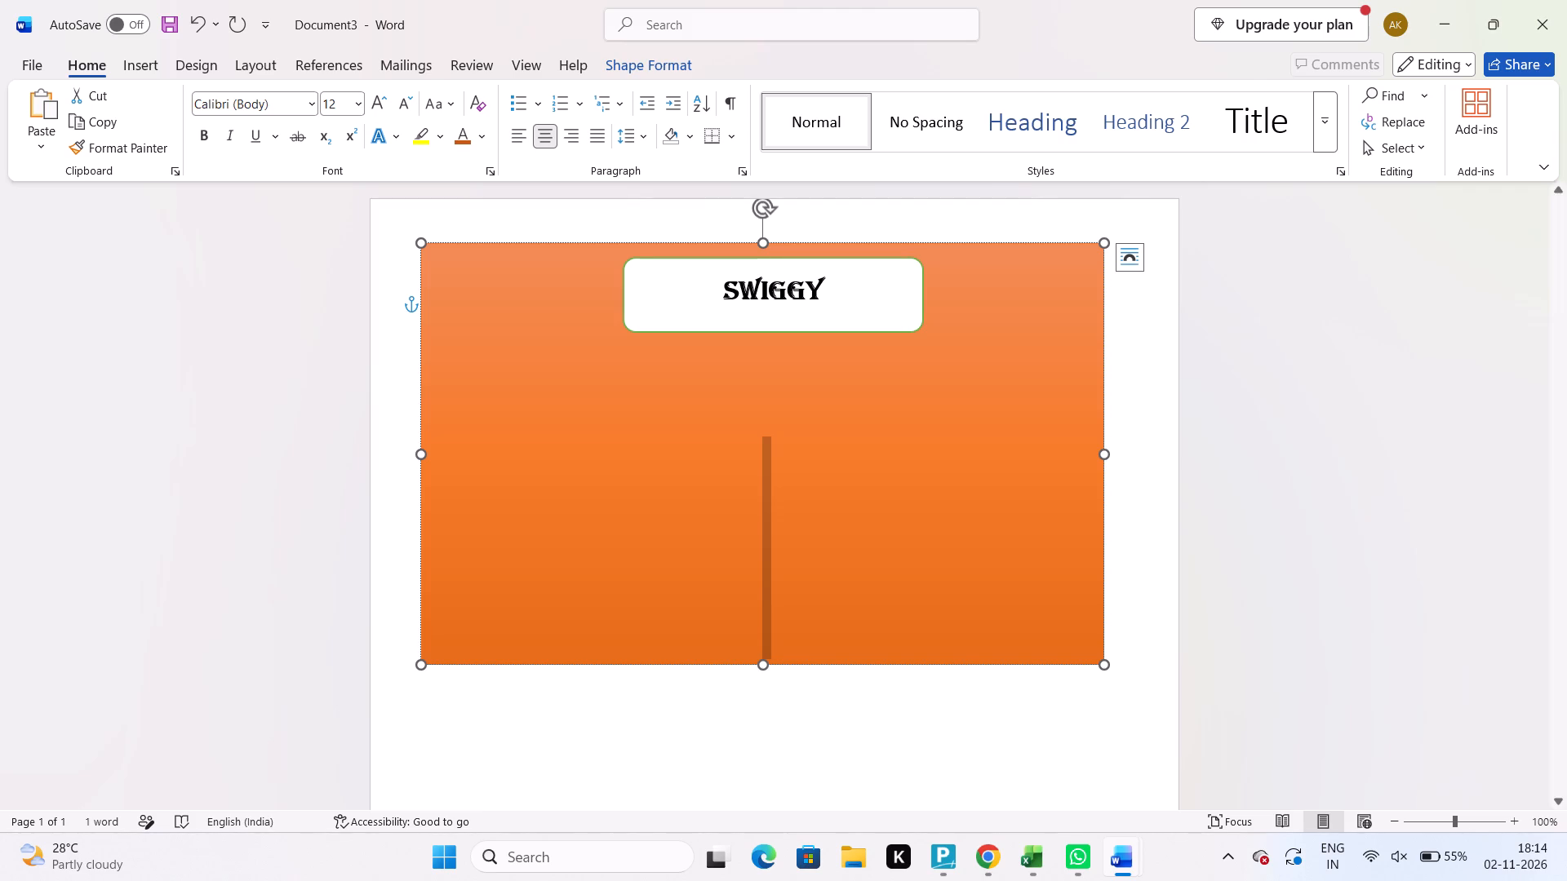
{"action": "left_click", "coordinate": [149, 64]}
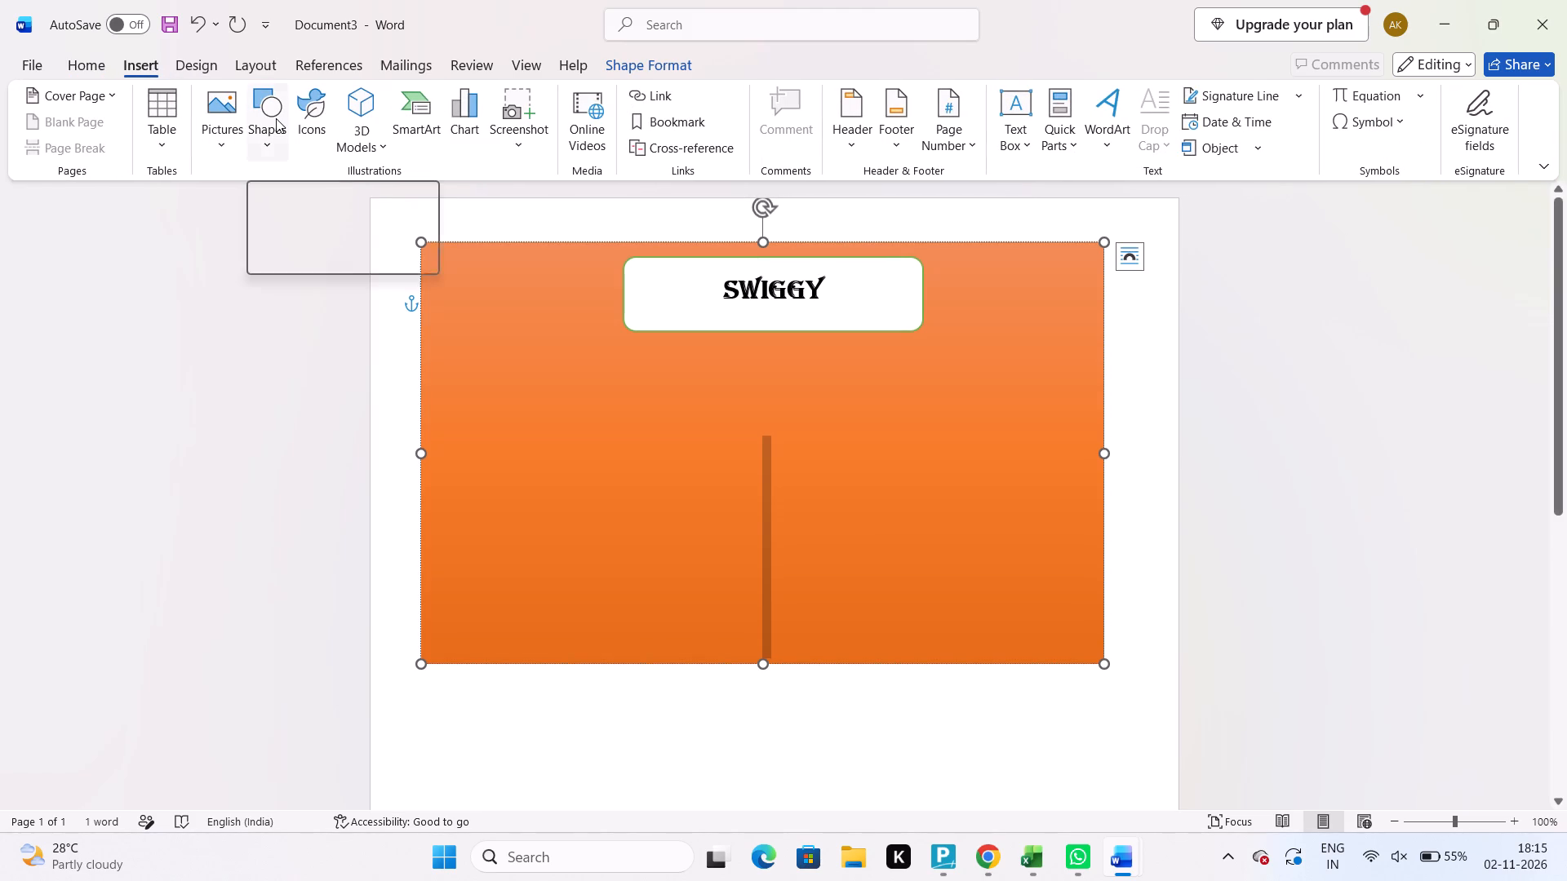
{"action": "left_click", "coordinate": [272, 118]}
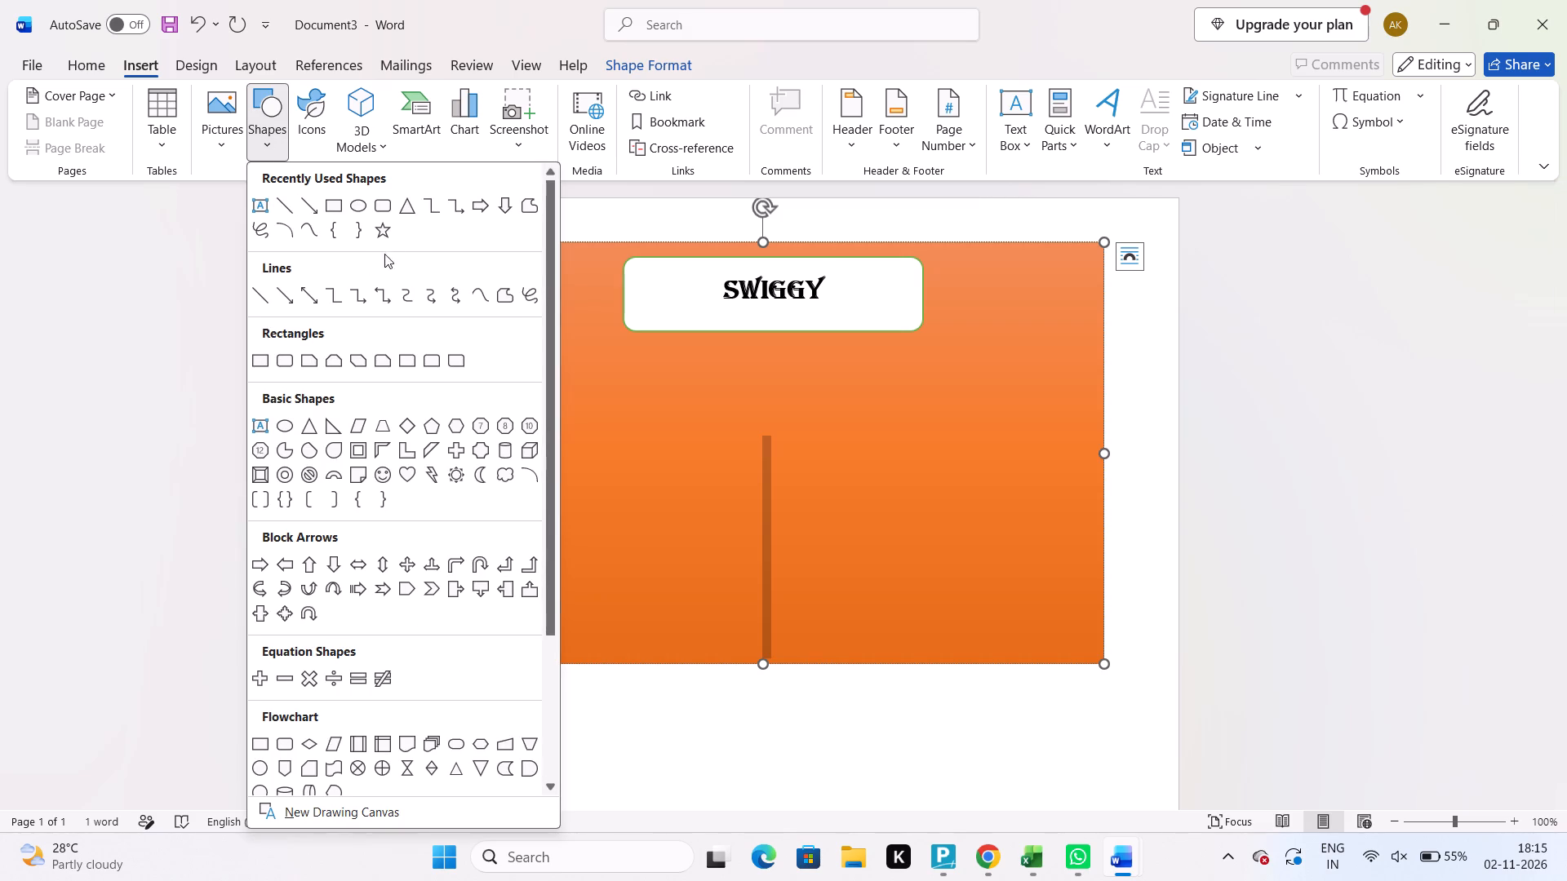
{"action": "left_click", "coordinate": [361, 206]}
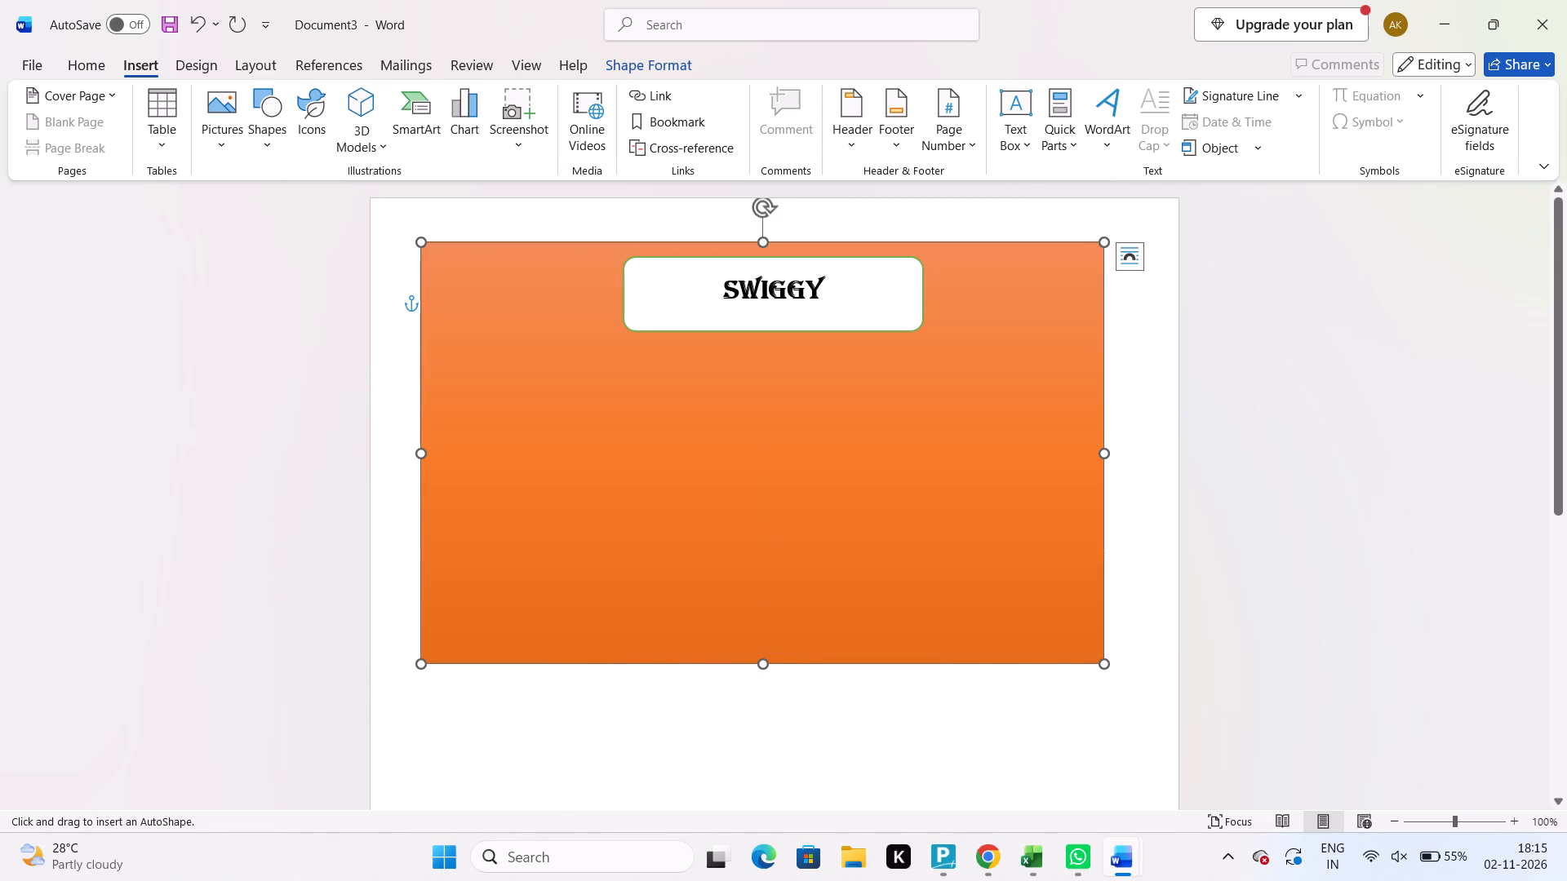
{"action": "left_click_drag", "start_coordinate": [458, 270], "coordinate": [552, 371]}
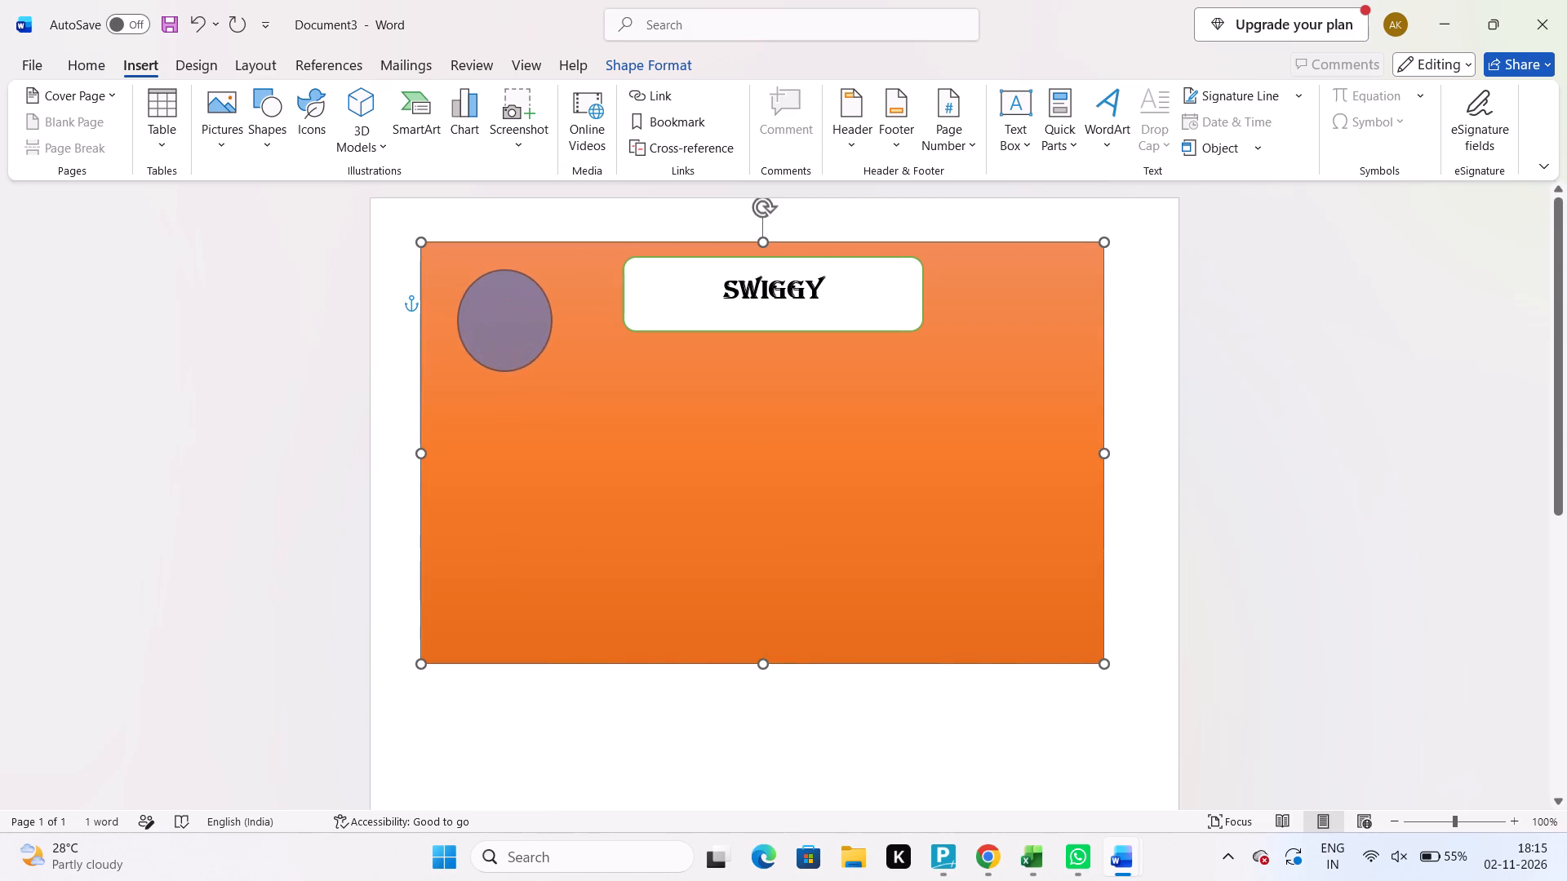
{"action": "left_click_drag", "start_coordinate": [552, 371], "coordinate": [610, 404]}
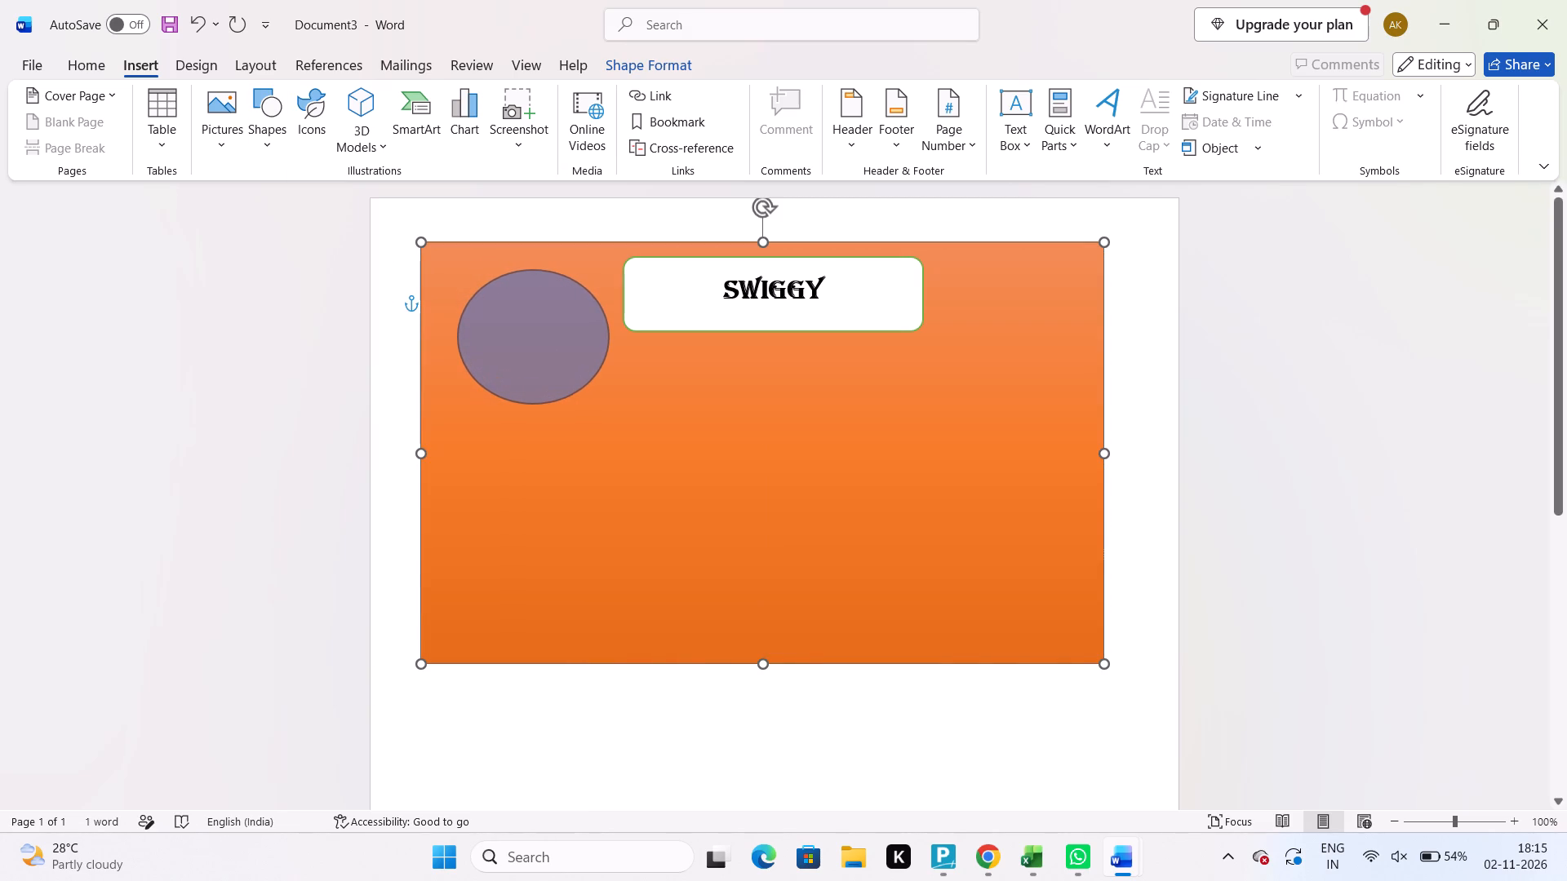
{"action": "left_click_drag", "start_coordinate": [610, 404], "coordinate": [610, 407]}
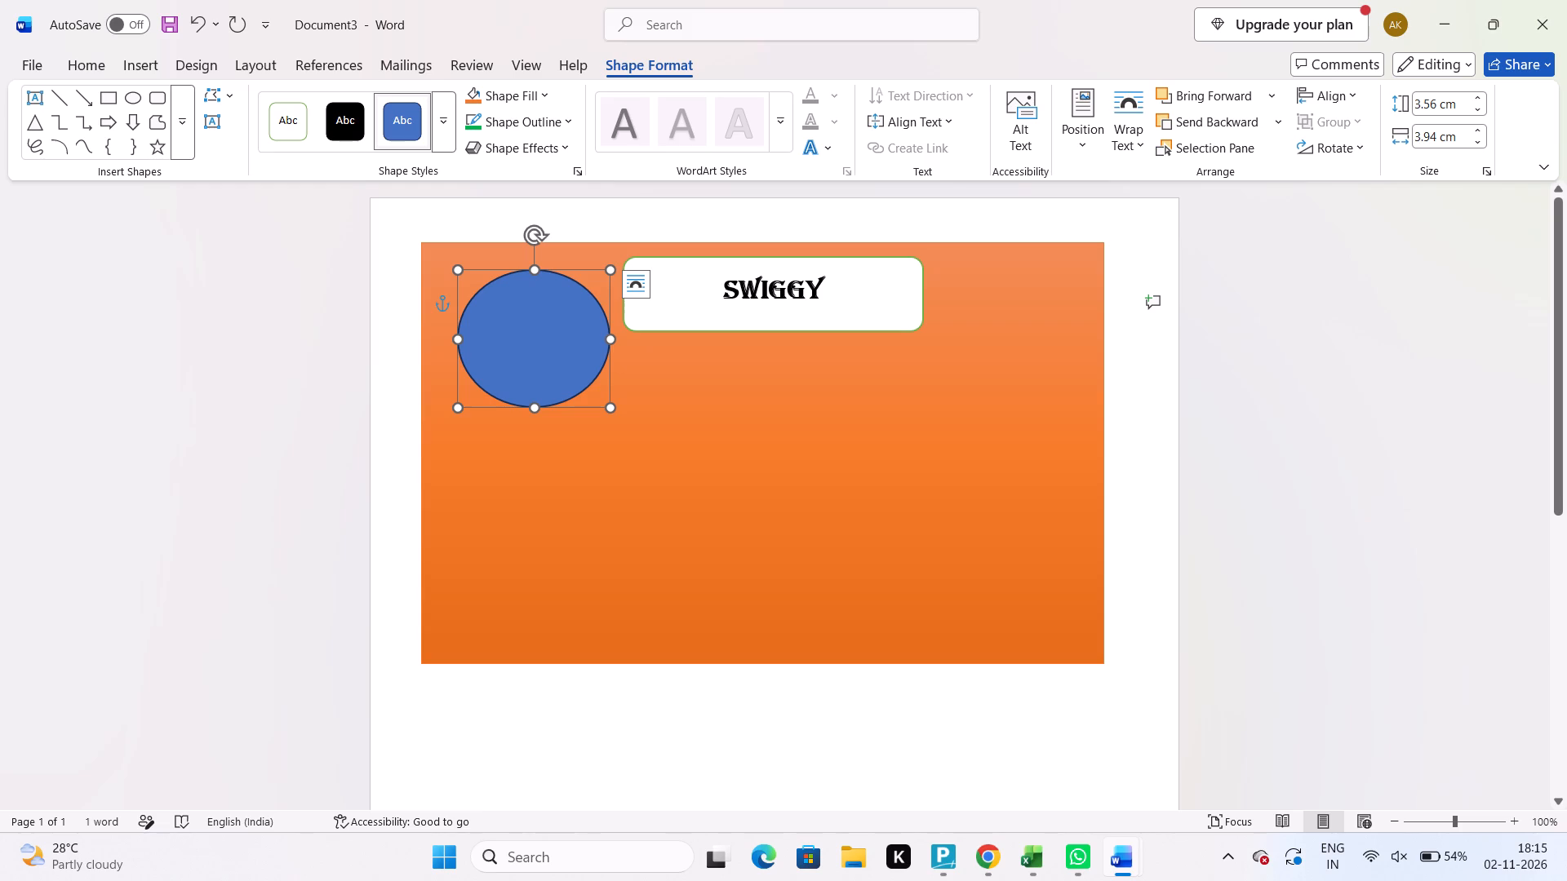
Adjust both sides of the white SWIGGY title box, making it slightly narrower and farther from the blue circle.
{"action": "left_click", "coordinate": [765, 298]}
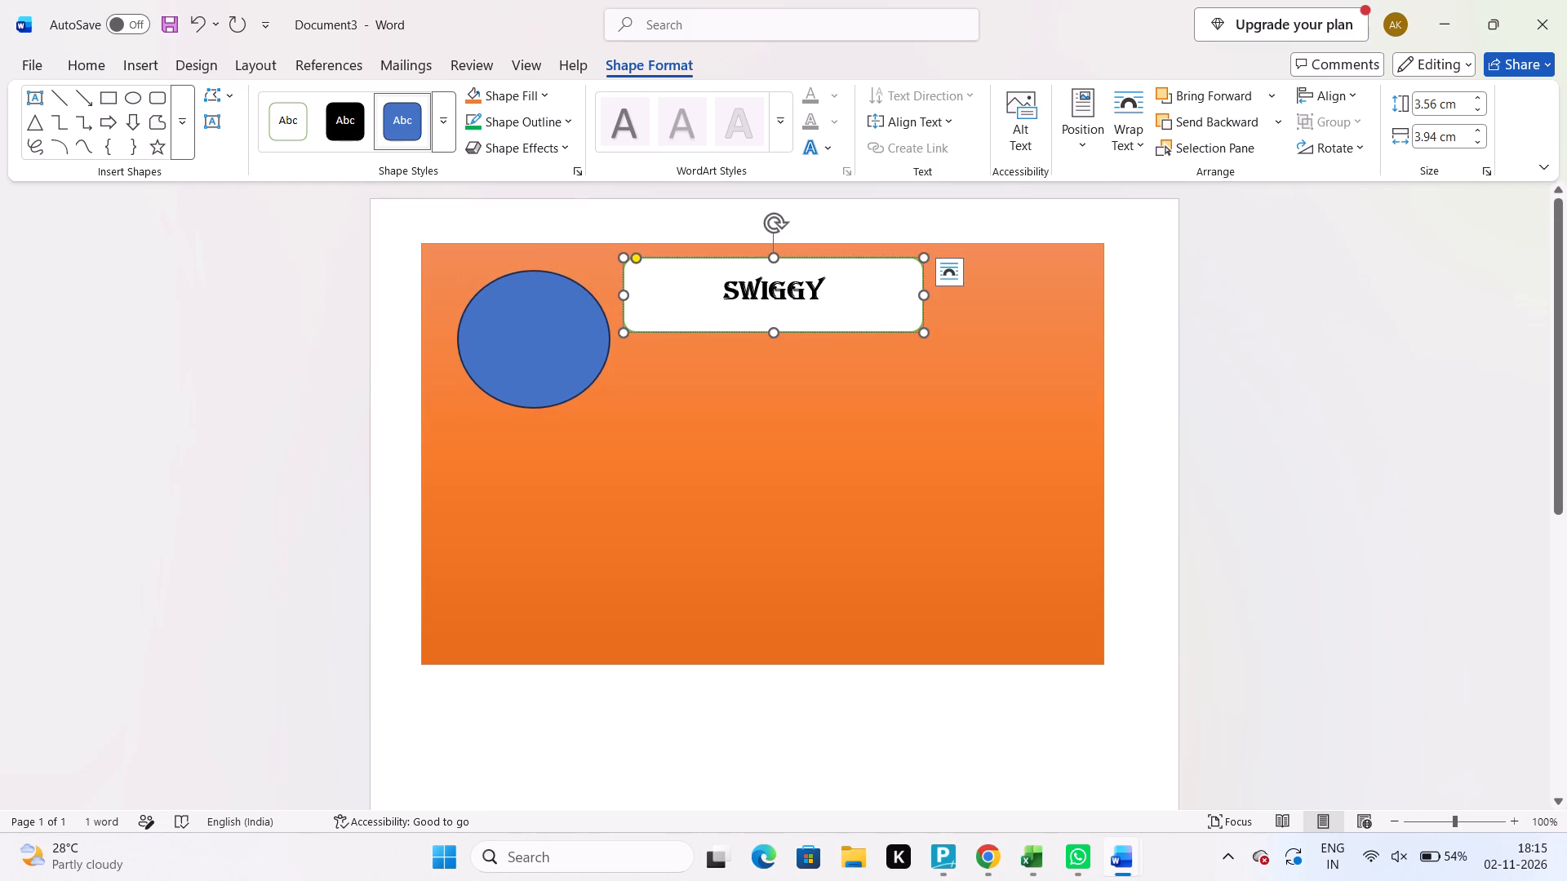
{"action": "left_click_drag", "start_coordinate": [772, 293], "coordinate": [836, 292]}
{"action": "left_click", "coordinate": [883, 354]}
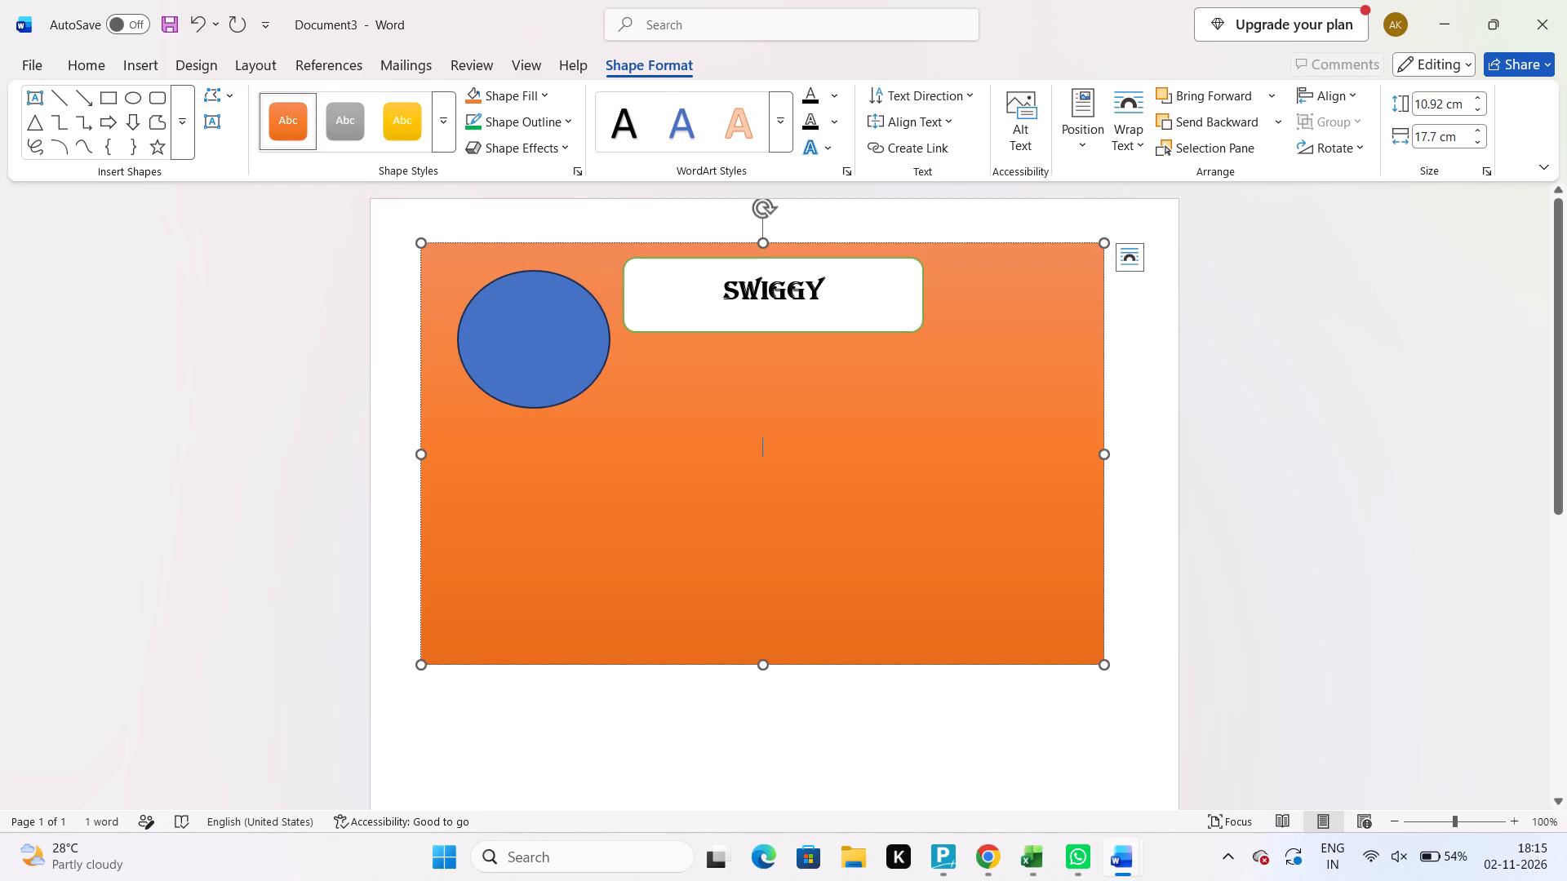
{"action": "left_click", "coordinate": [665, 295]}
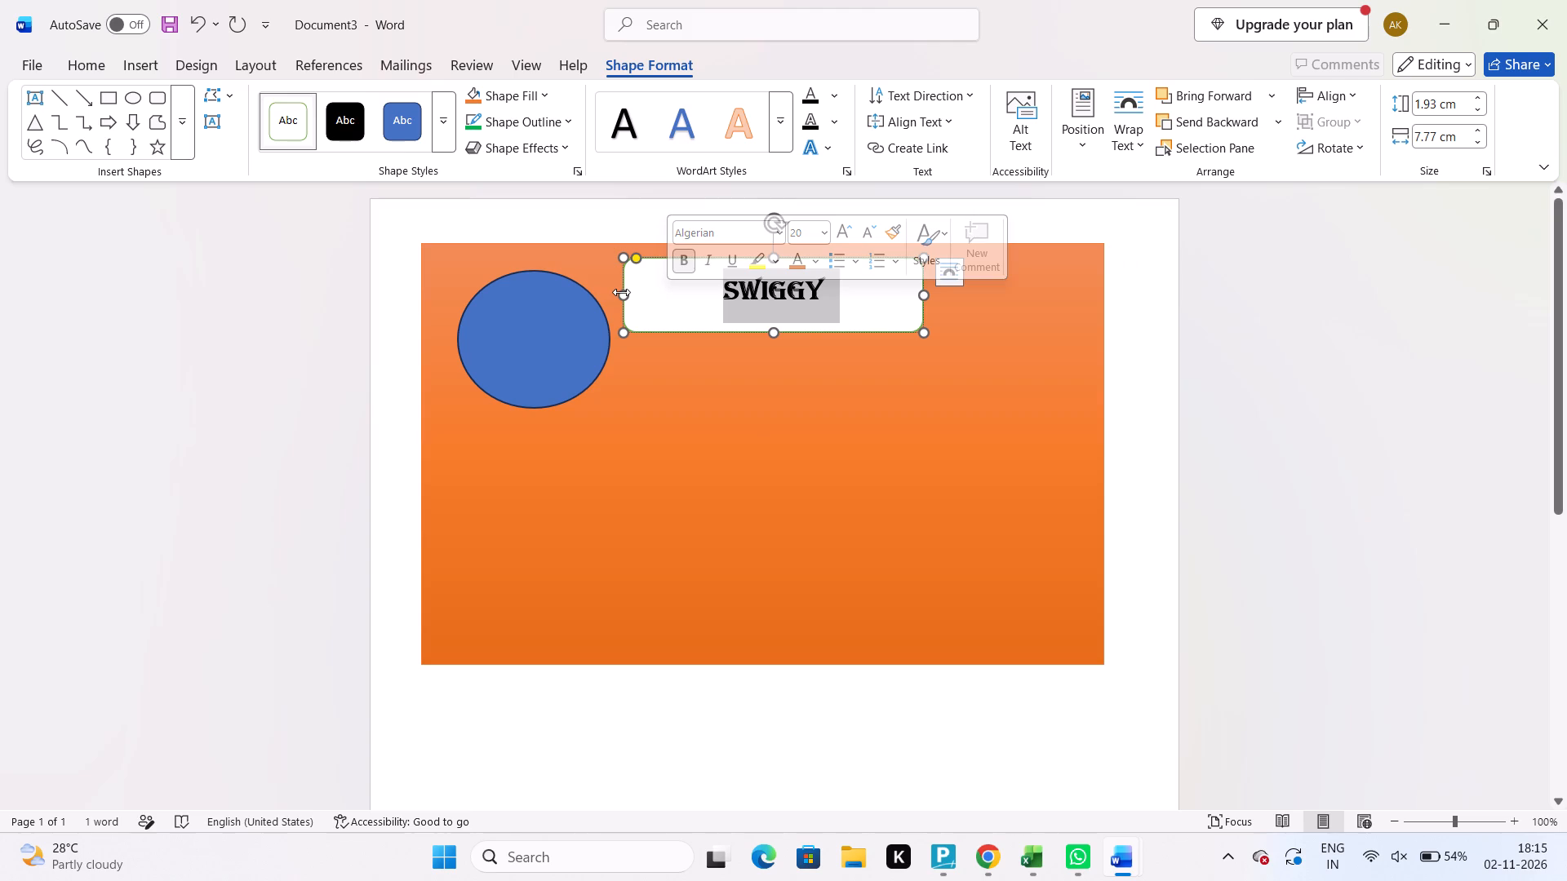
{"action": "left_click_drag", "start_coordinate": [622, 296], "coordinate": [664, 298]}
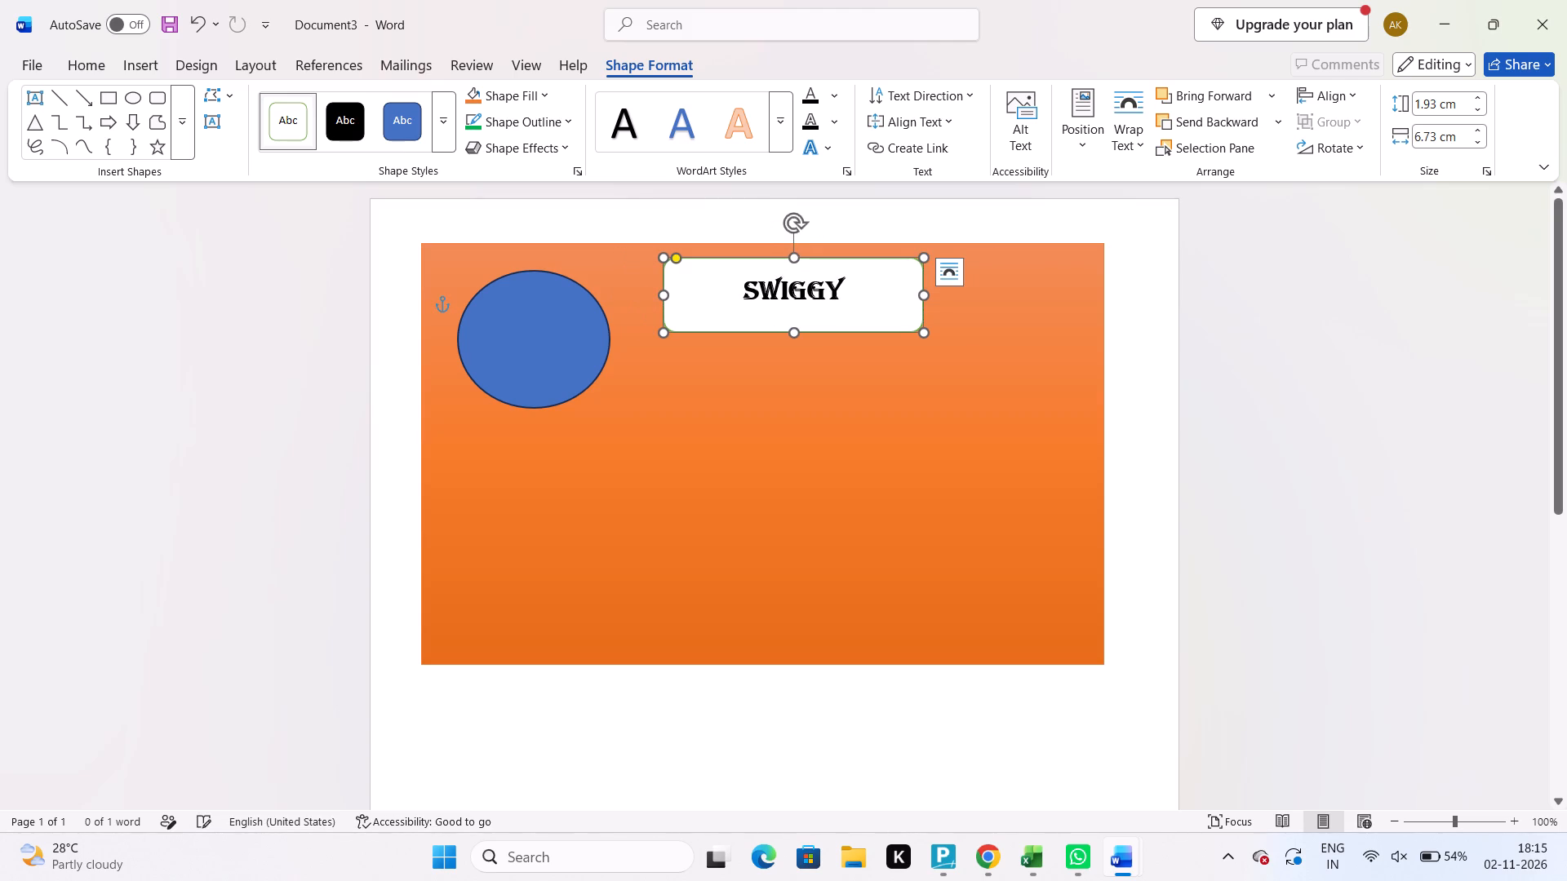
{"action": "left_click_drag", "start_coordinate": [922, 296], "coordinate": [990, 279]}
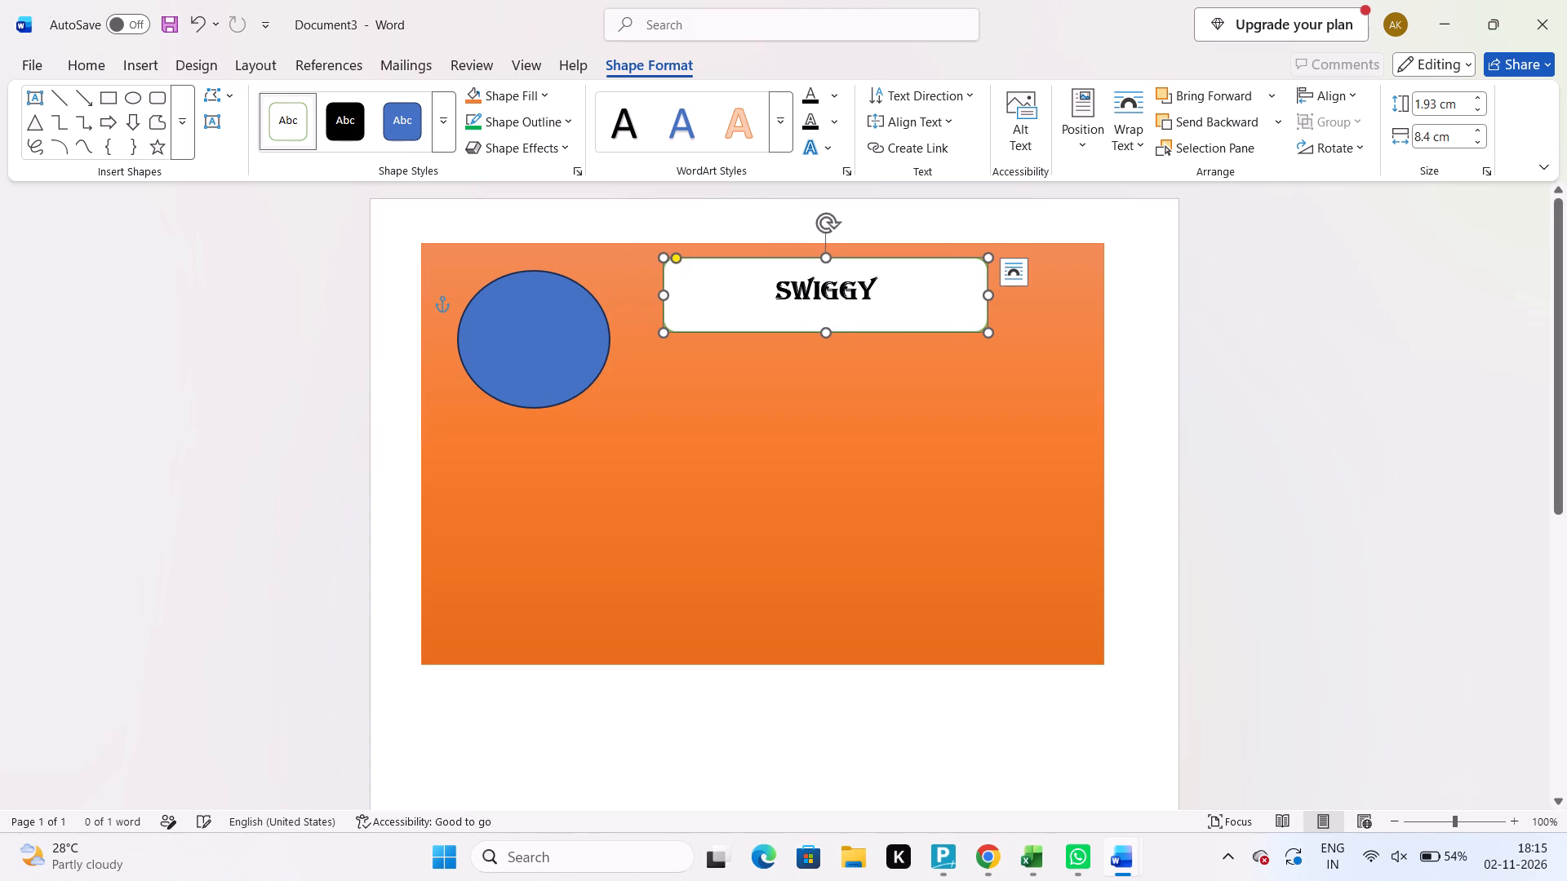
{"action": "left_click", "coordinate": [661, 296]}
{"action": "left_click_drag", "start_coordinate": [989, 294], "coordinate": [937, 296]}
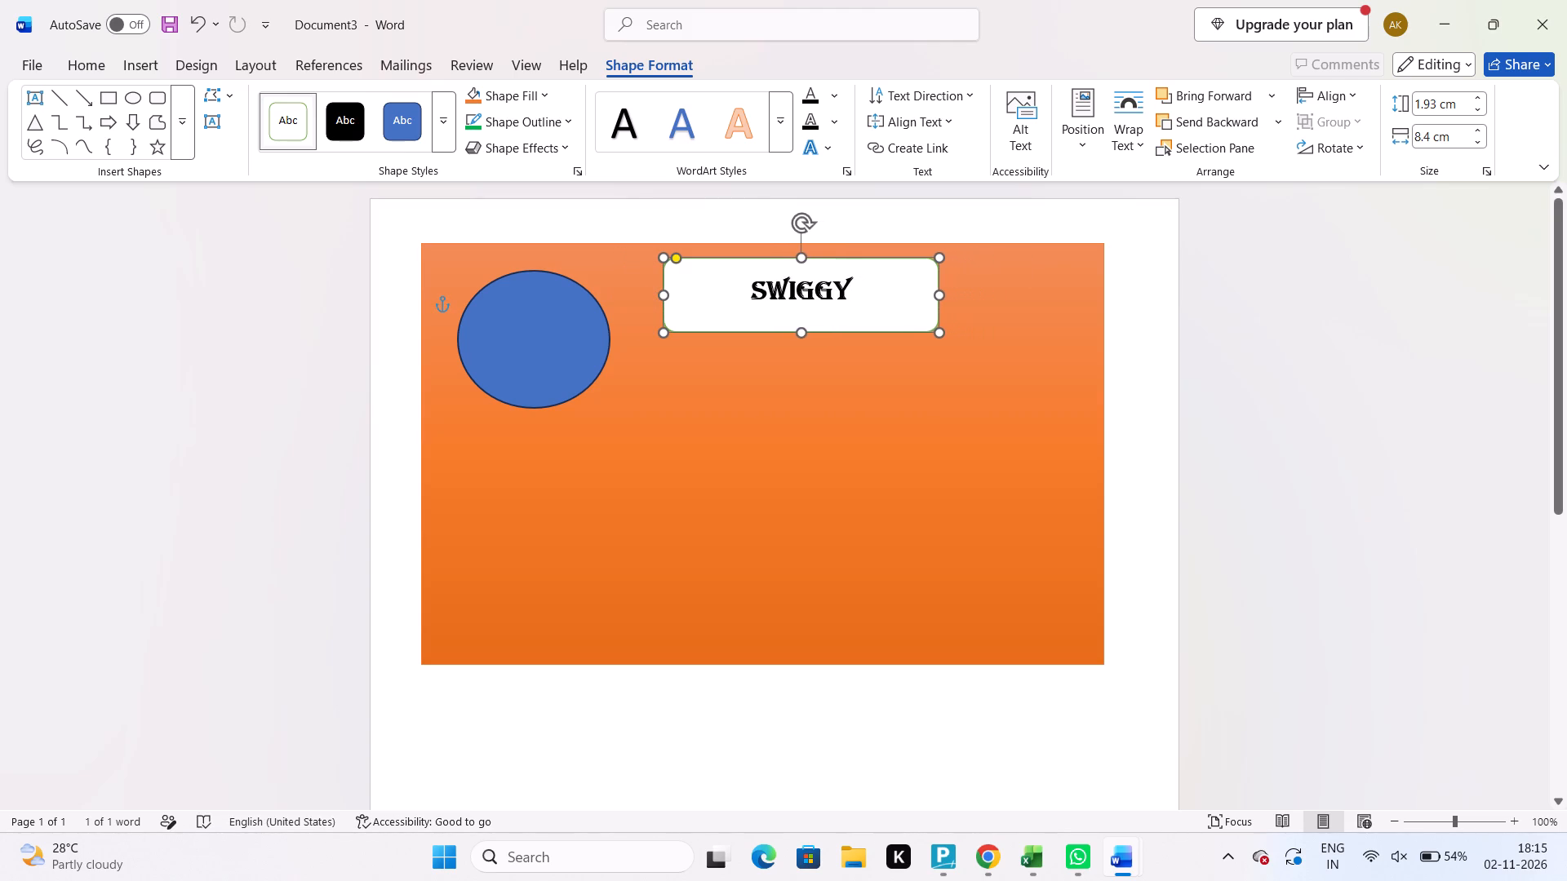
{"action": "left_click_drag", "start_coordinate": [937, 296], "coordinate": [935, 296]}
{"action": "left_click", "coordinate": [997, 312]}
Move the blue circle up to the top edge of the orange rectangle, near its upper-left corner.
{"action": "left_click_drag", "start_coordinate": [548, 351], "coordinate": [535, 328]}
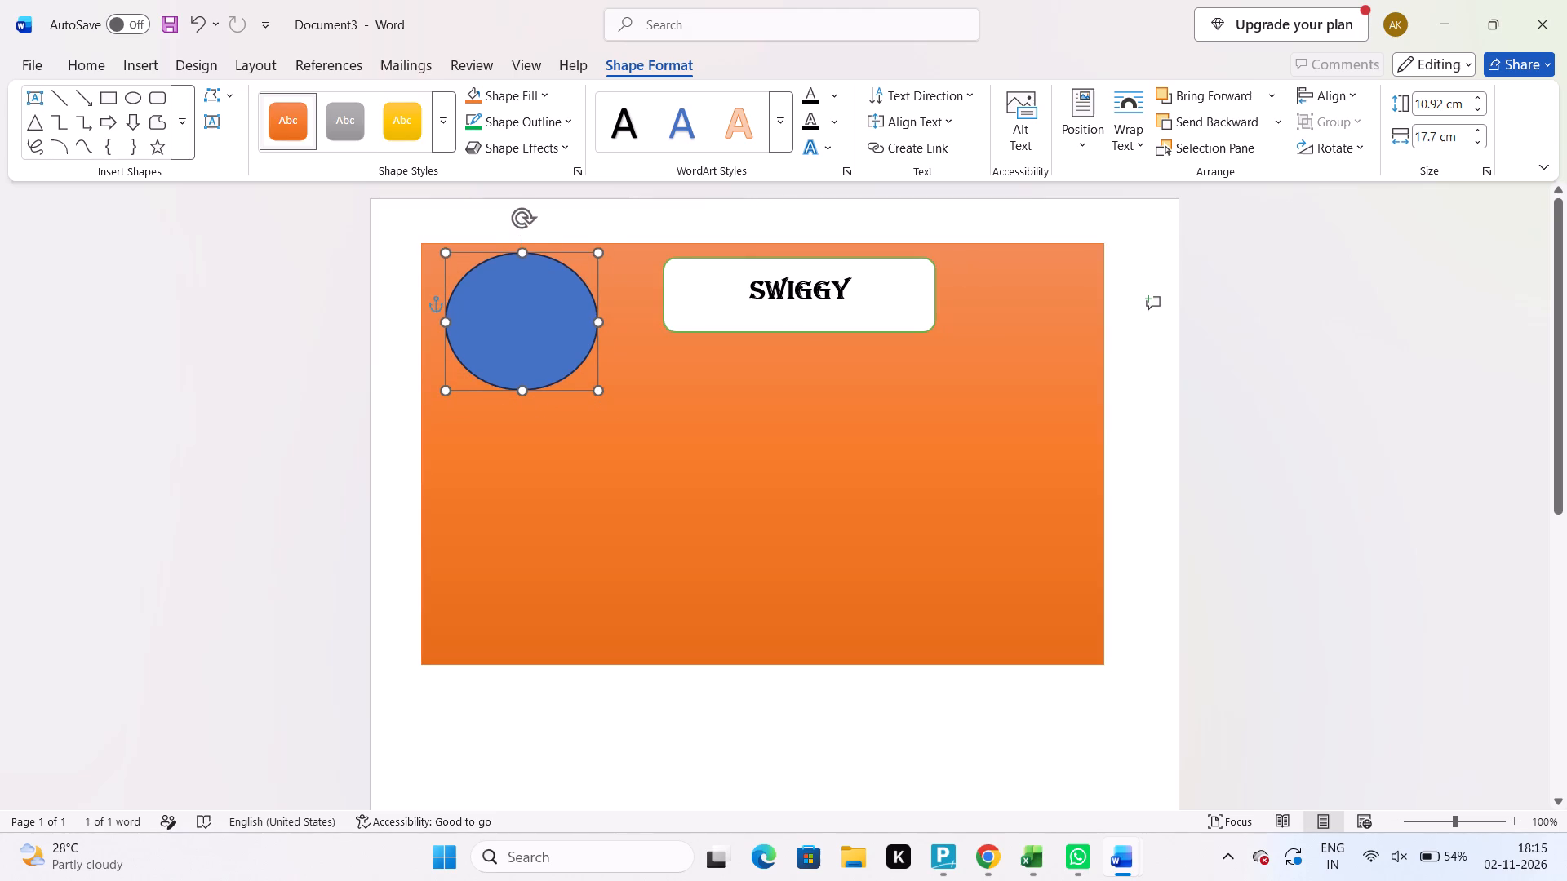
{"action": "left_click_drag", "start_coordinate": [535, 328], "coordinate": [529, 324]}
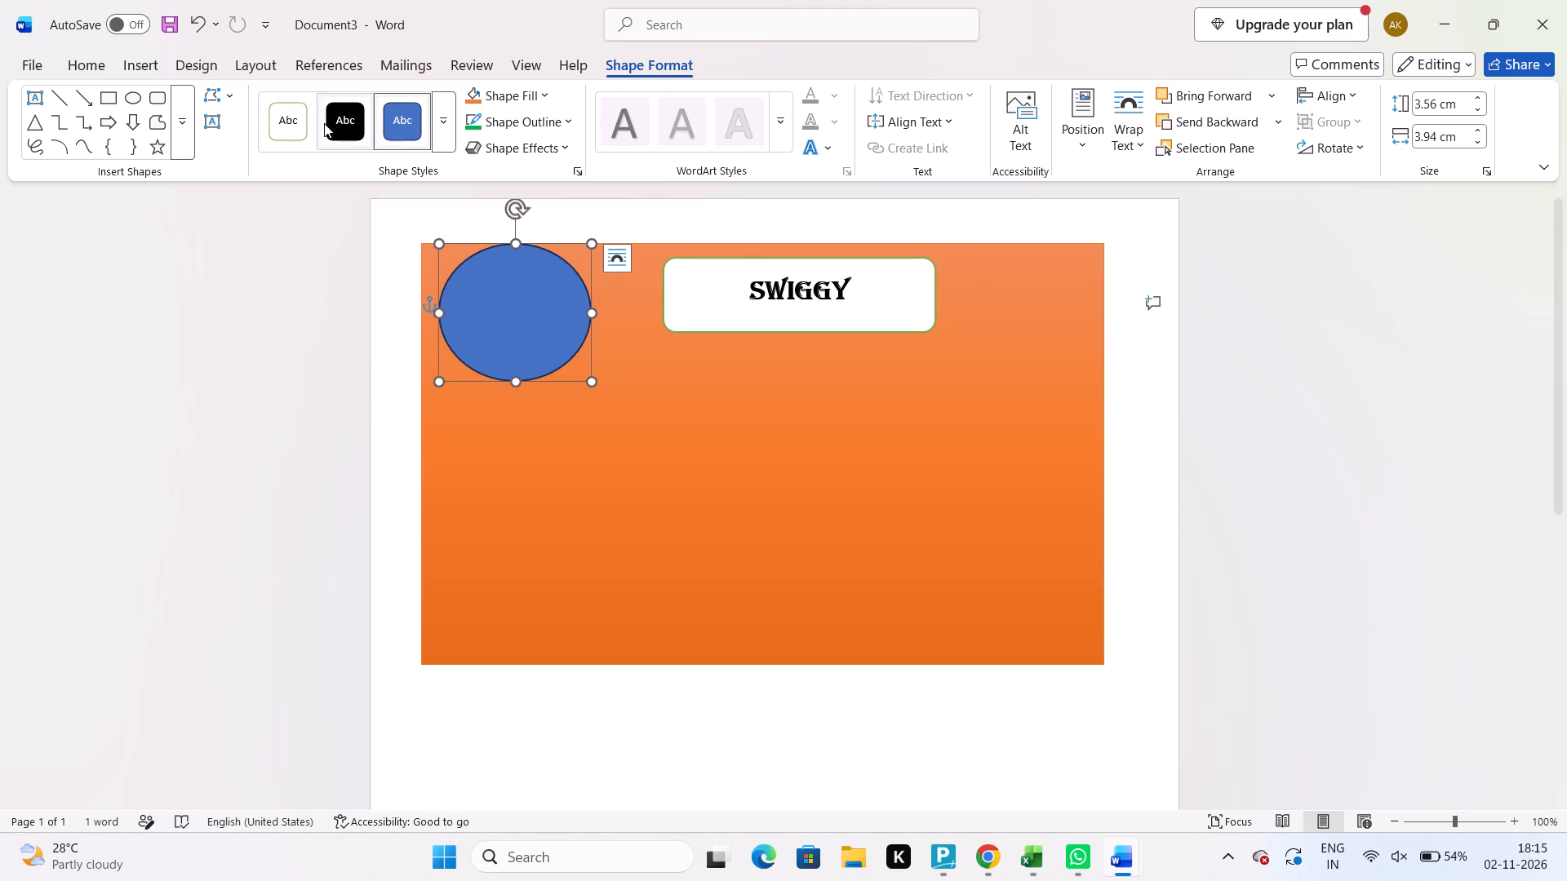
Enable text entry inside the circle and apply the solid black theme shape style to it.
{"action": "left_click", "coordinate": [282, 123]}
{"action": "right_click", "coordinate": [510, 294]}
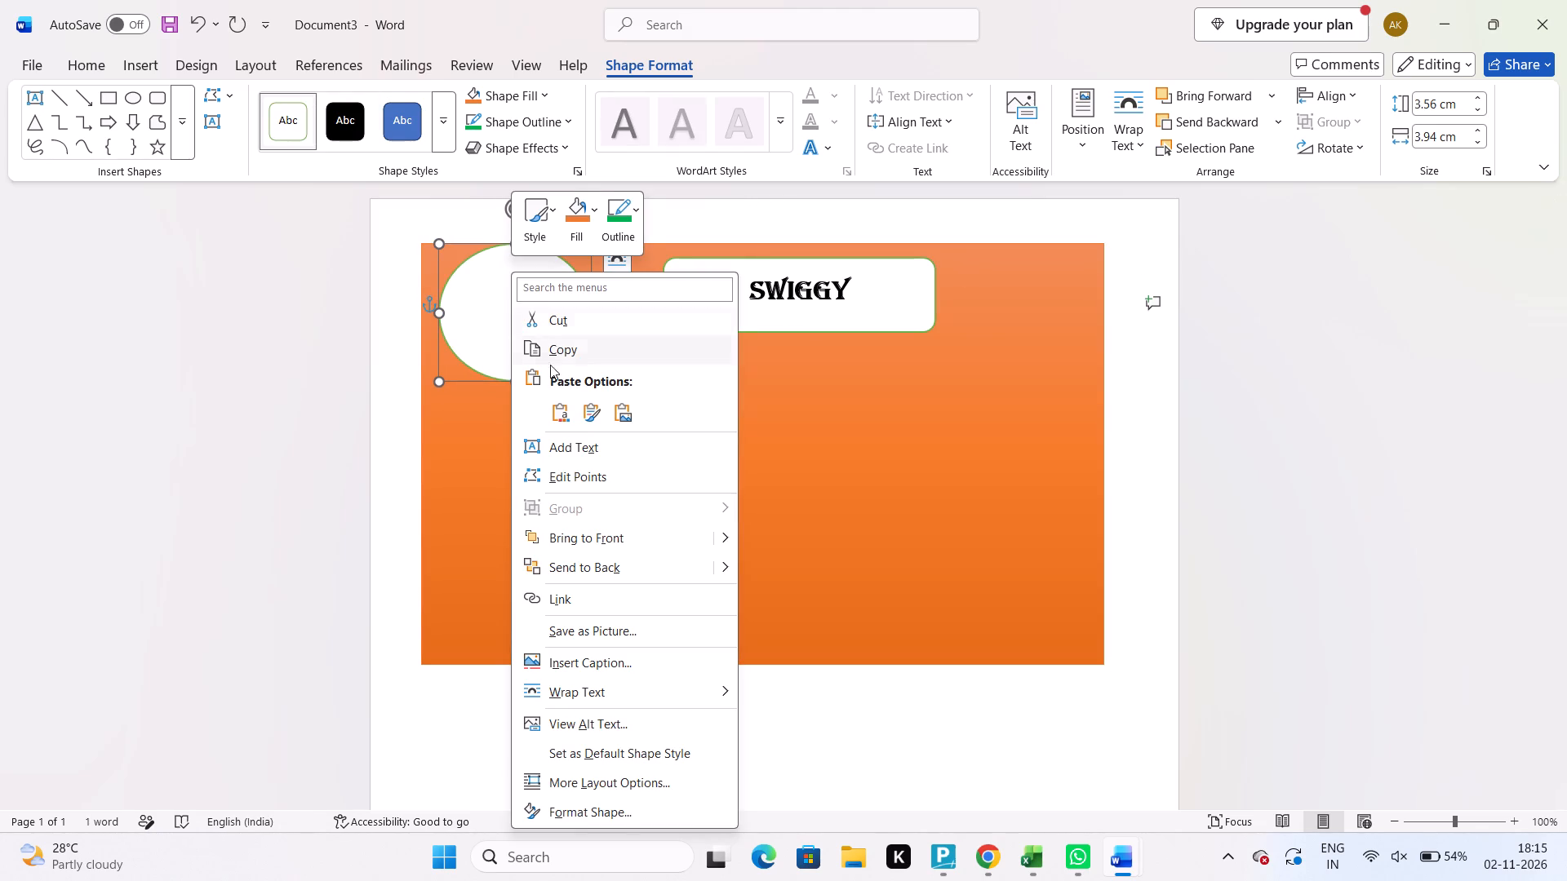
{"action": "left_click", "coordinate": [583, 452]}
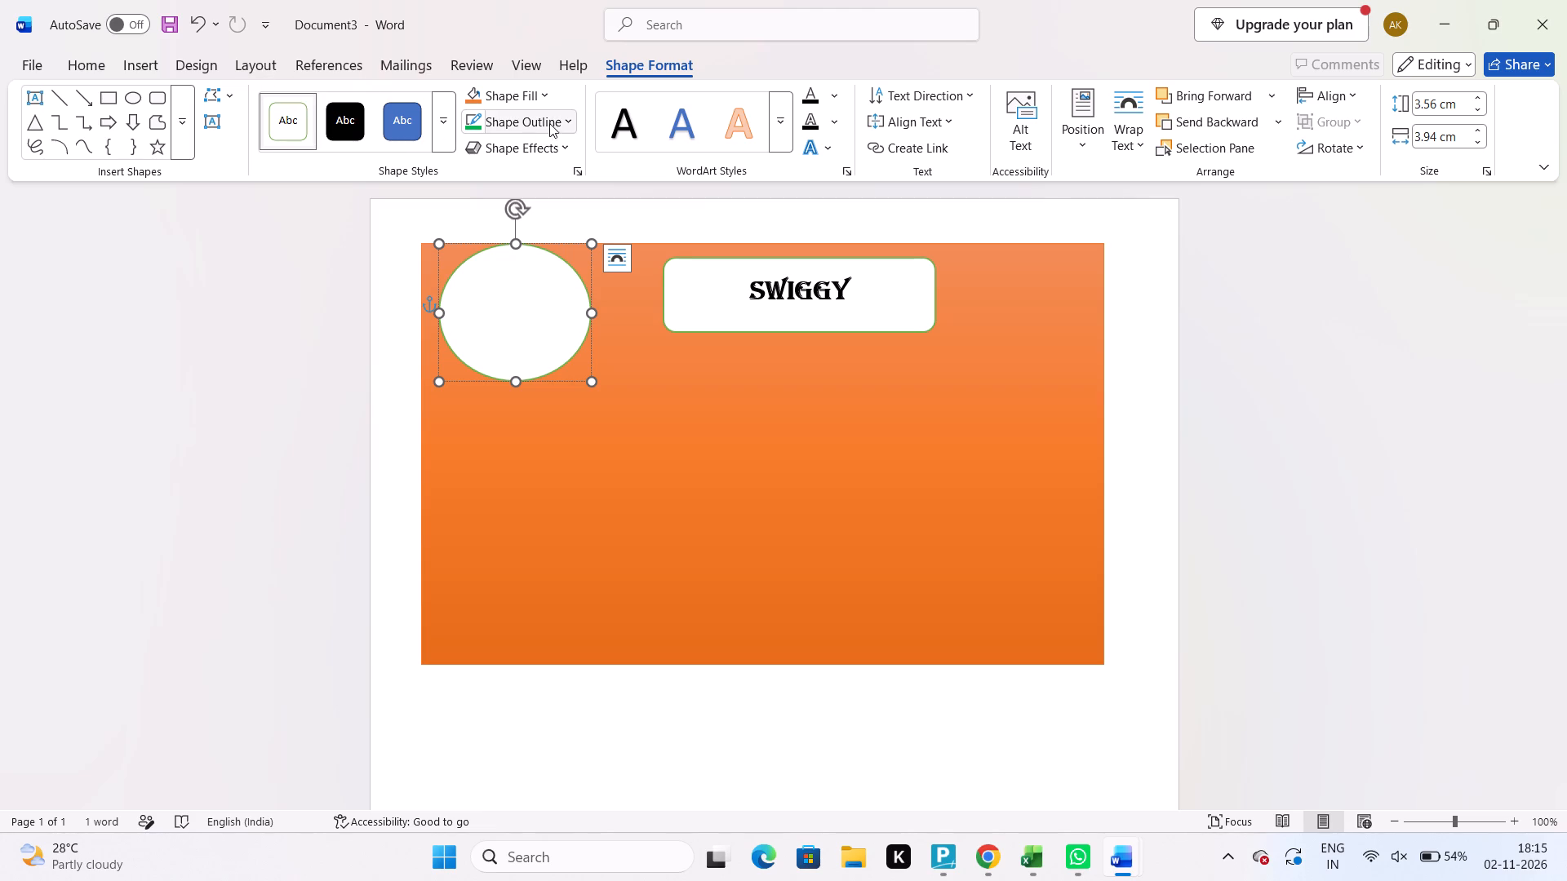
{"action": "left_click", "coordinate": [352, 127]}
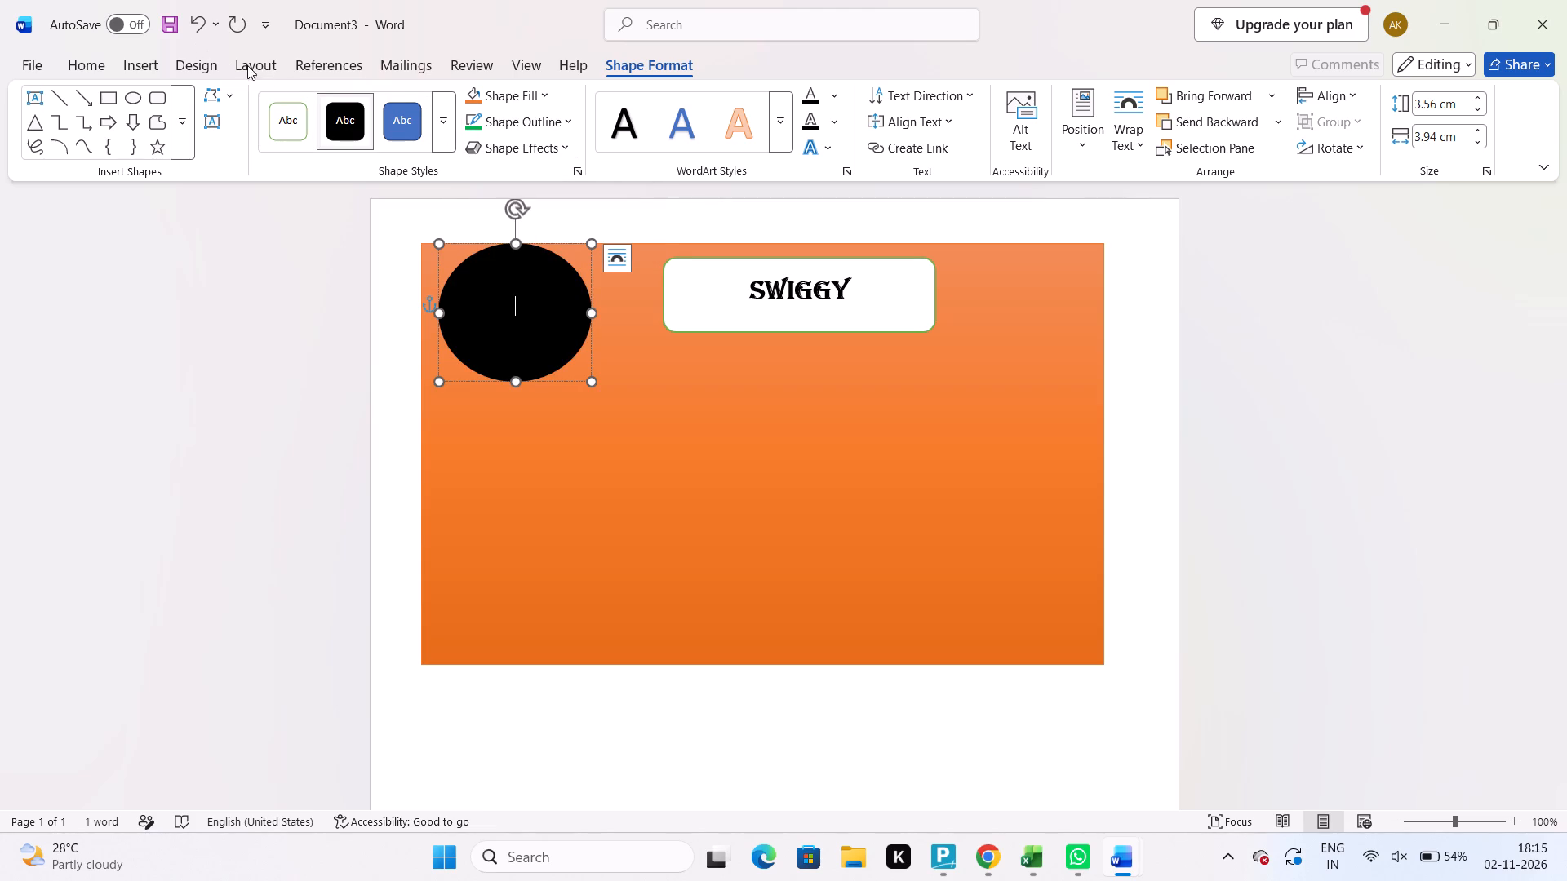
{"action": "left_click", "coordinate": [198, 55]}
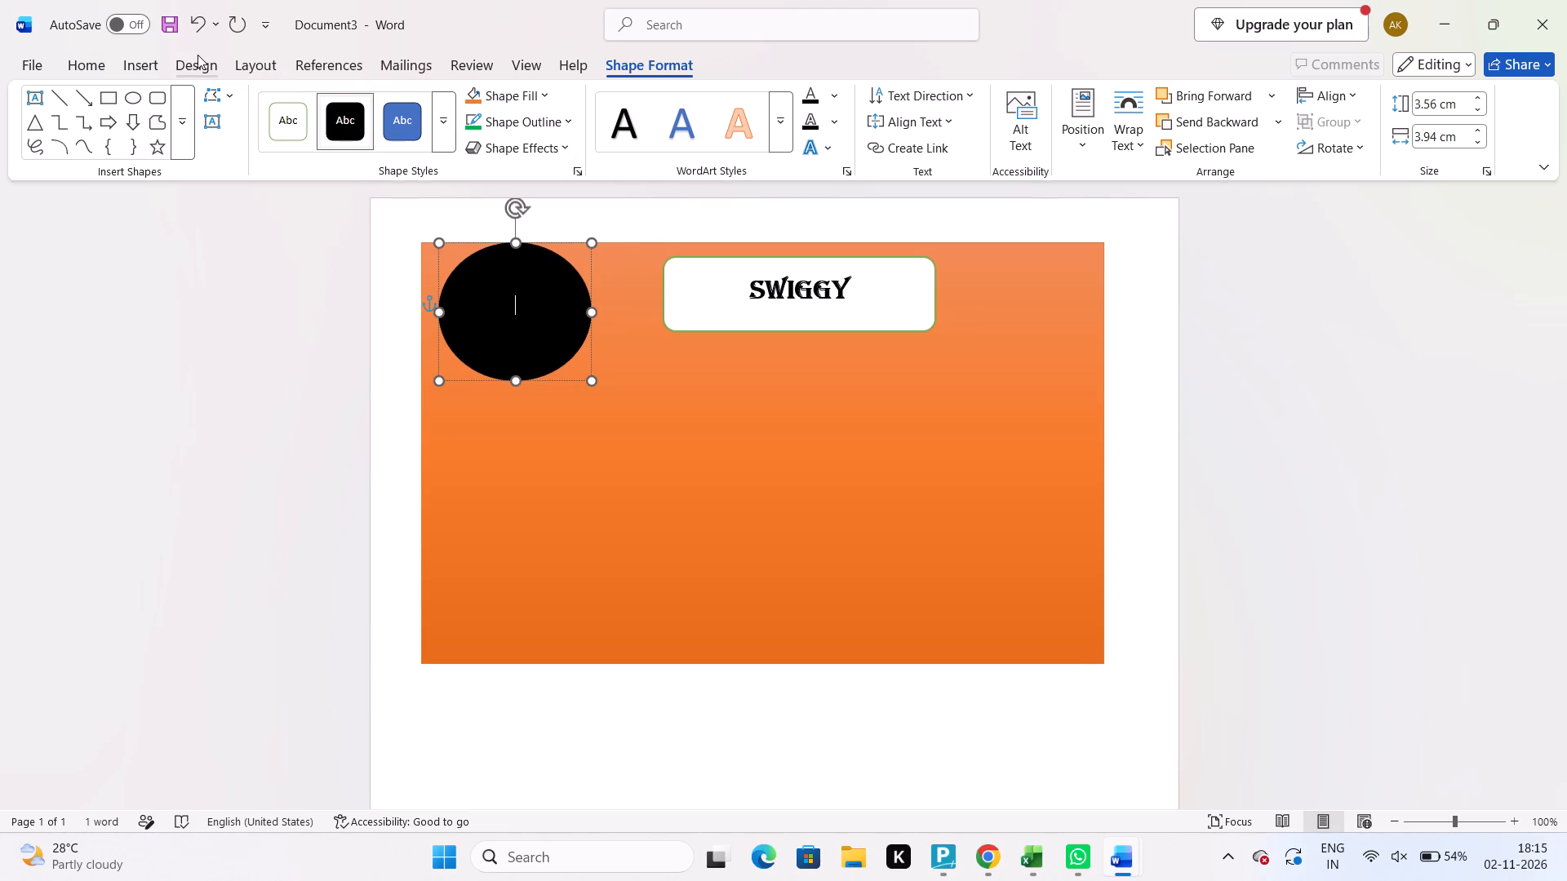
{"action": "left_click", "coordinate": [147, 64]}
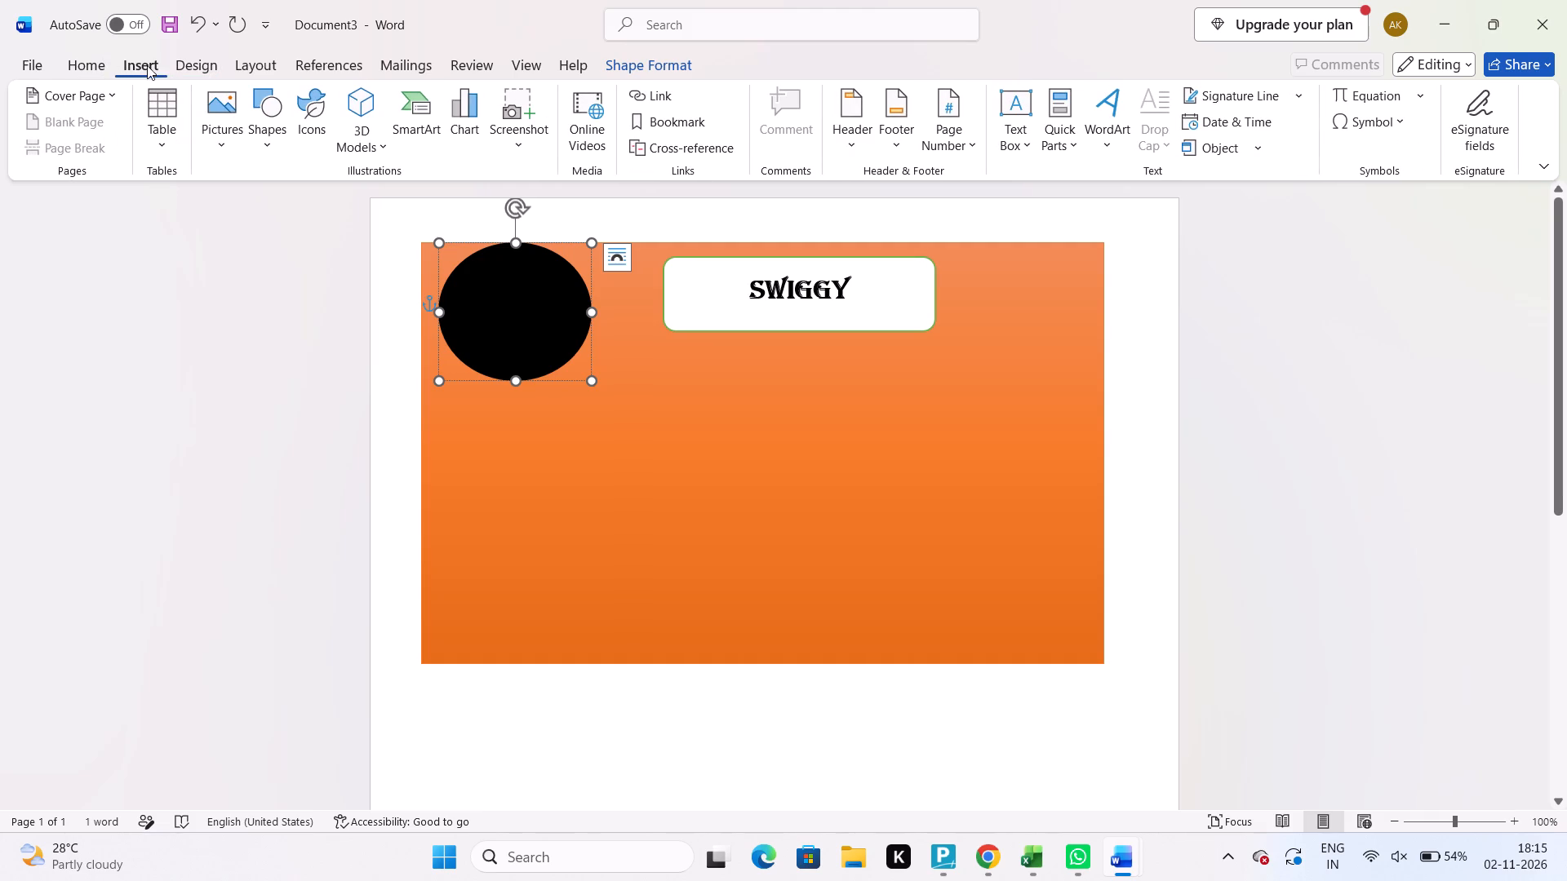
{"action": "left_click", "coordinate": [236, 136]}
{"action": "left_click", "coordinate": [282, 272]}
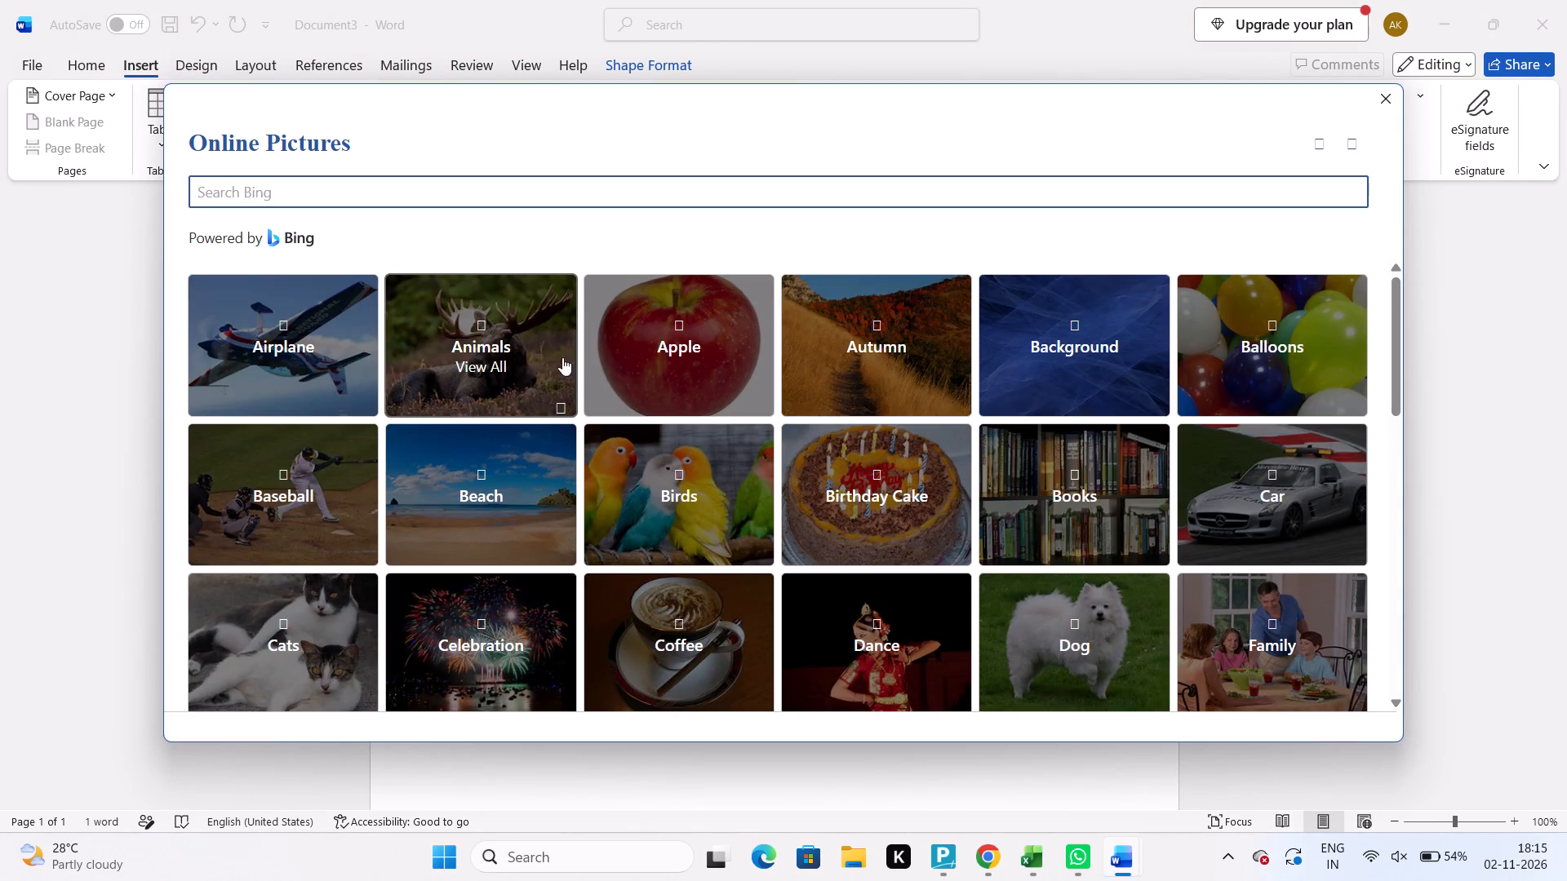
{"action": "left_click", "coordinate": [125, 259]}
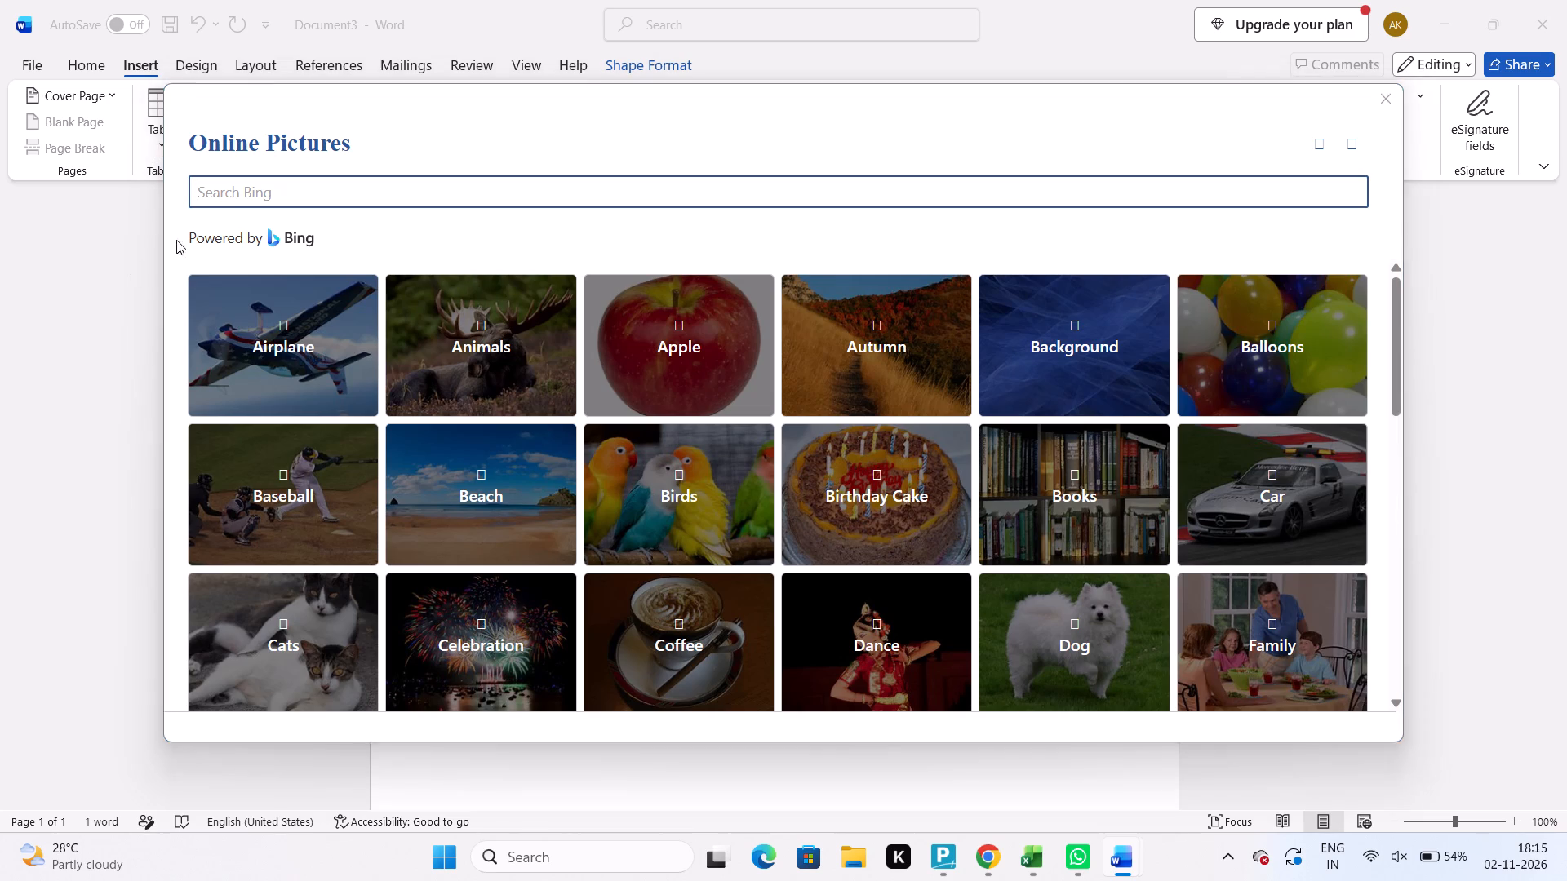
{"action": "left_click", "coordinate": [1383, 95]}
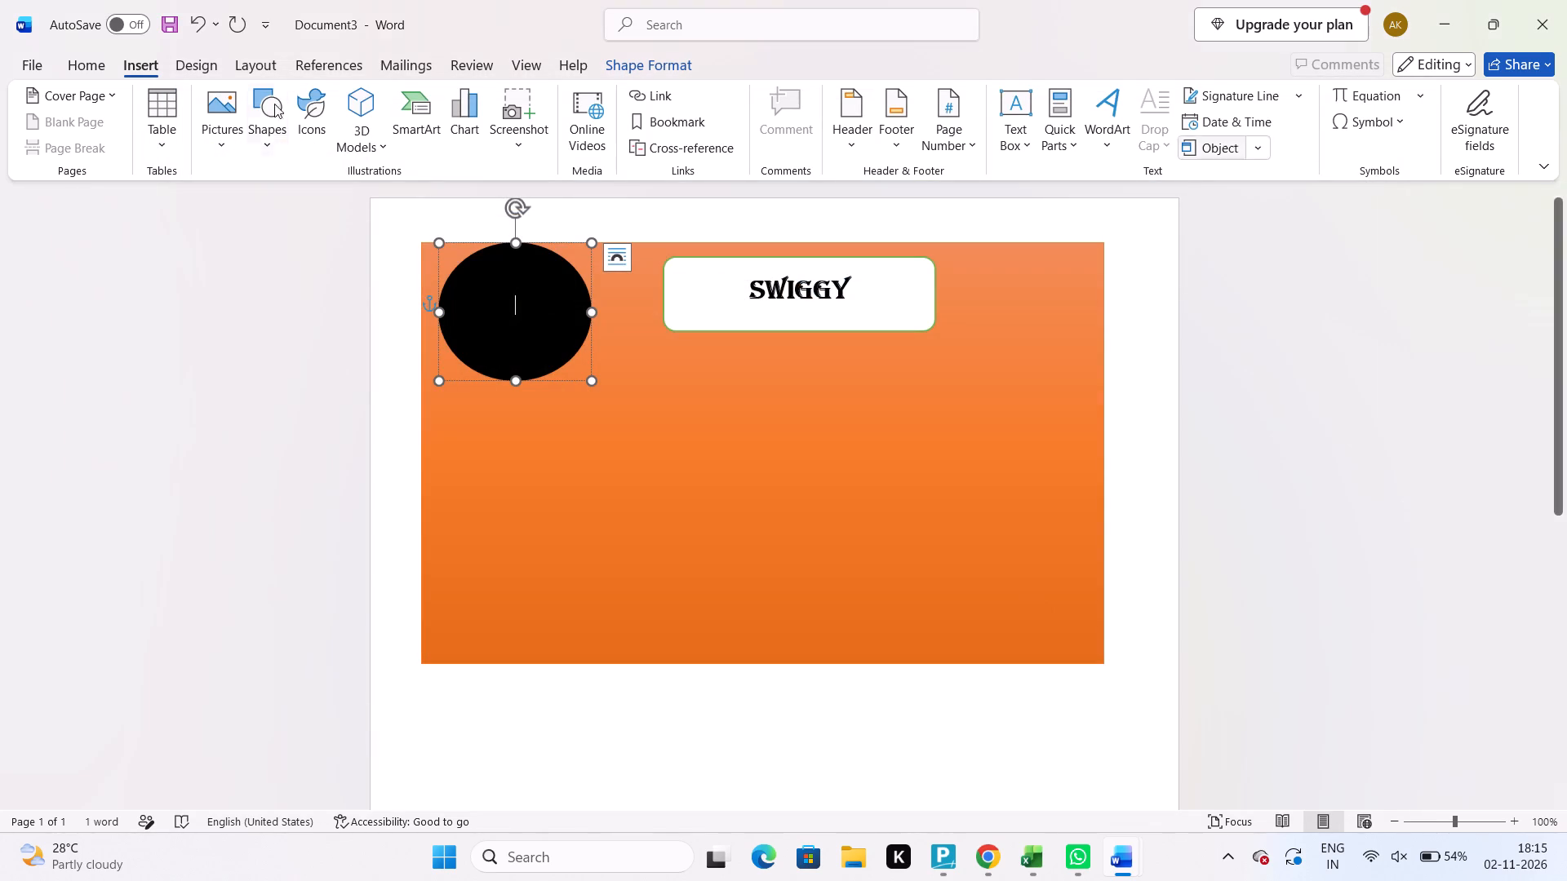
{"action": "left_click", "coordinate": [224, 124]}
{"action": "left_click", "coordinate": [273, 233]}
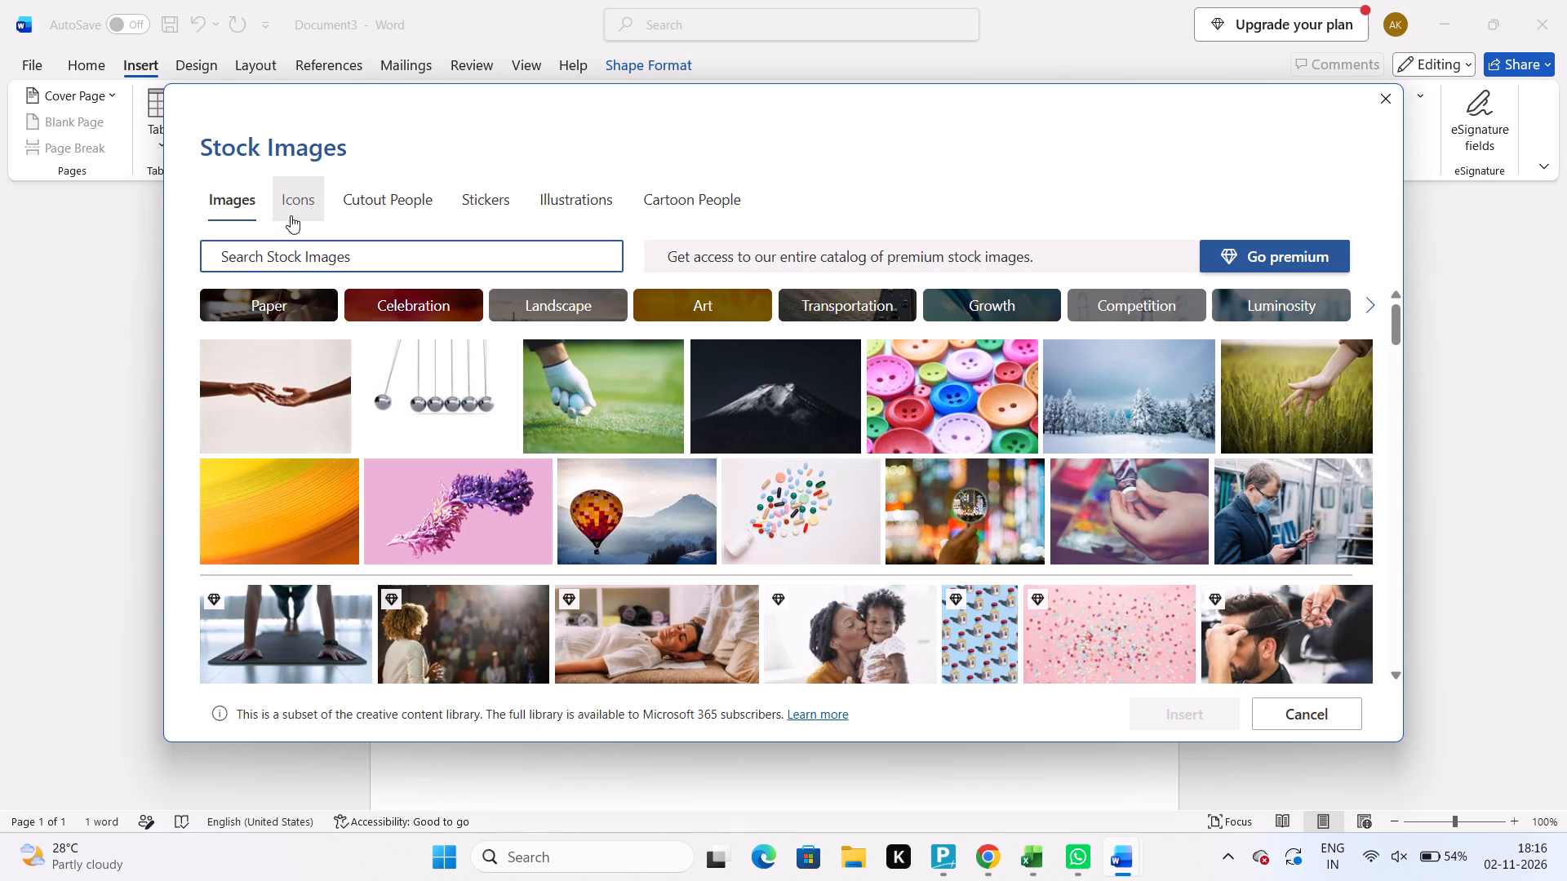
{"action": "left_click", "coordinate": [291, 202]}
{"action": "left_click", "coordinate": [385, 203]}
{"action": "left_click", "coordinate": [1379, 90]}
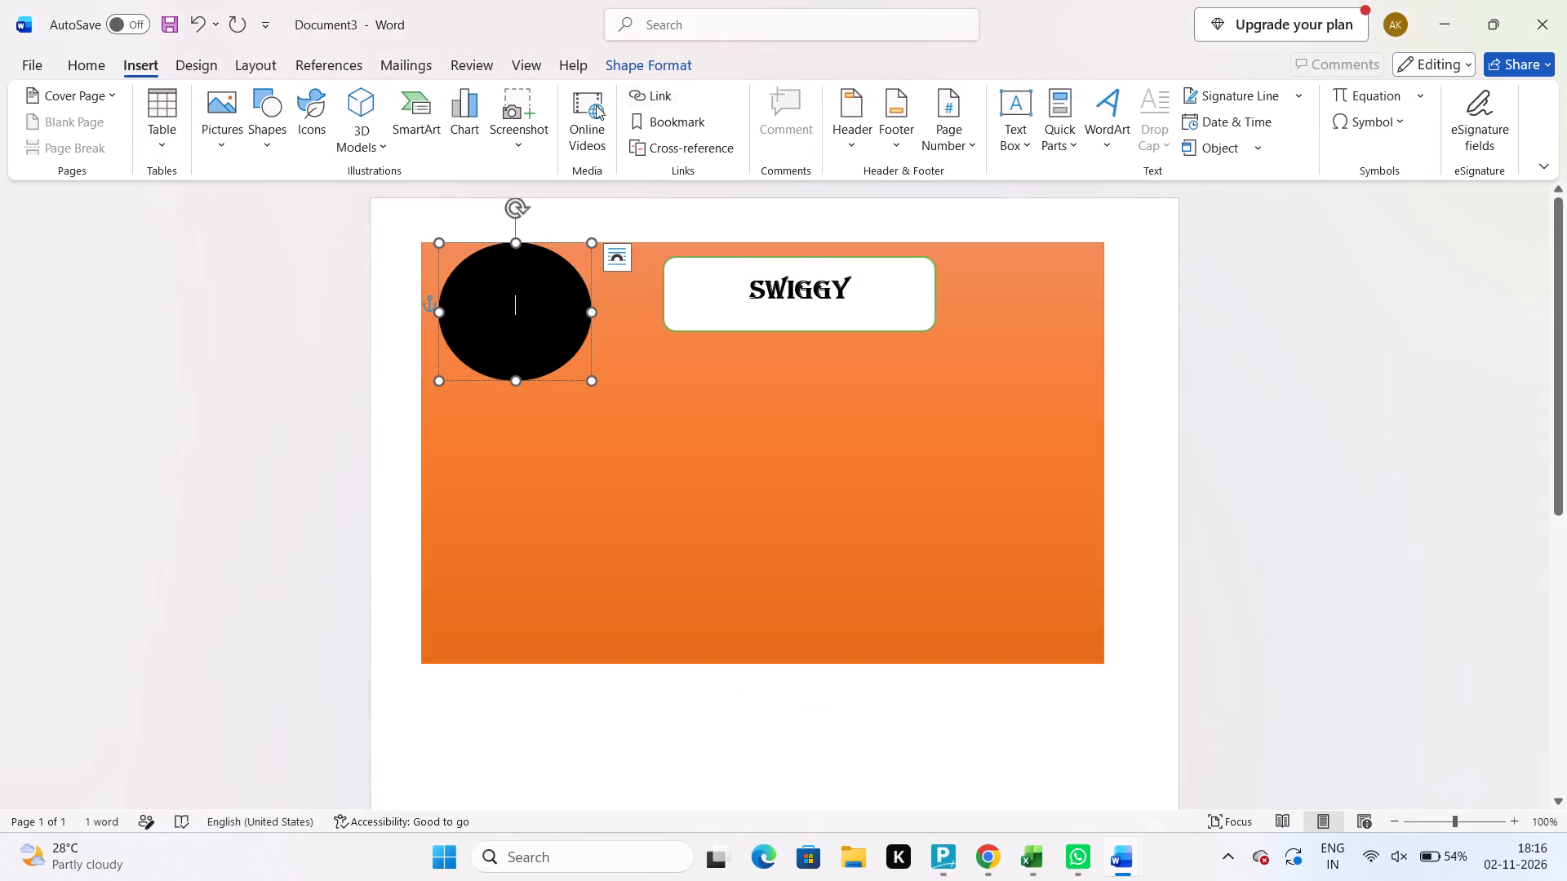
Insert the Swiggy-Logo-768x768 picture from this device's recent files into the black circle.
{"action": "left_click", "coordinate": [224, 124]}
{"action": "left_click", "coordinate": [266, 209]}
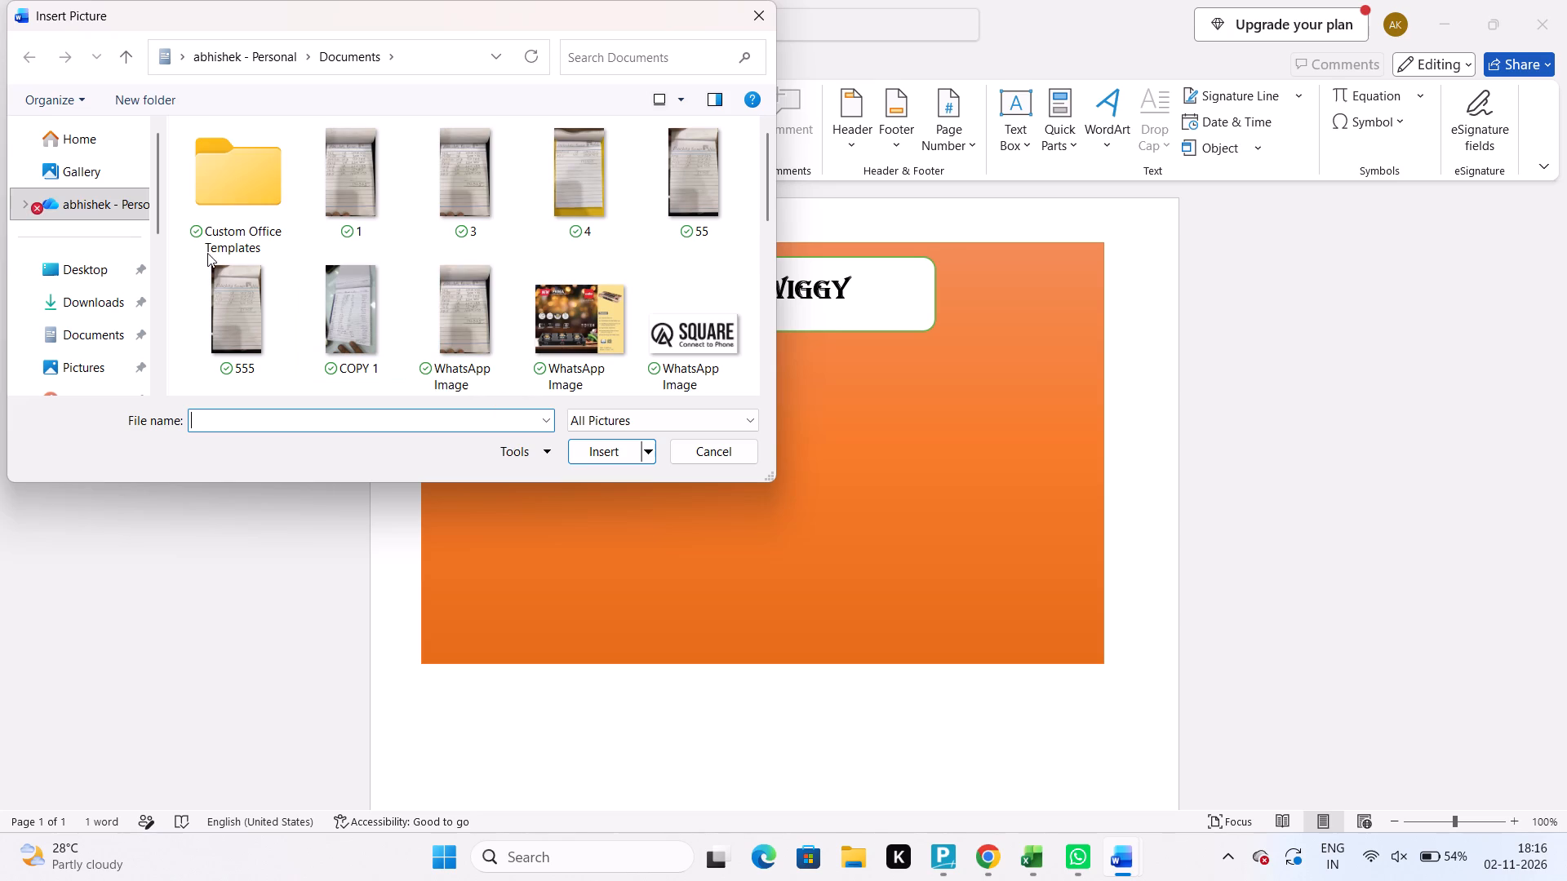
{"action": "left_click", "coordinate": [108, 146]}
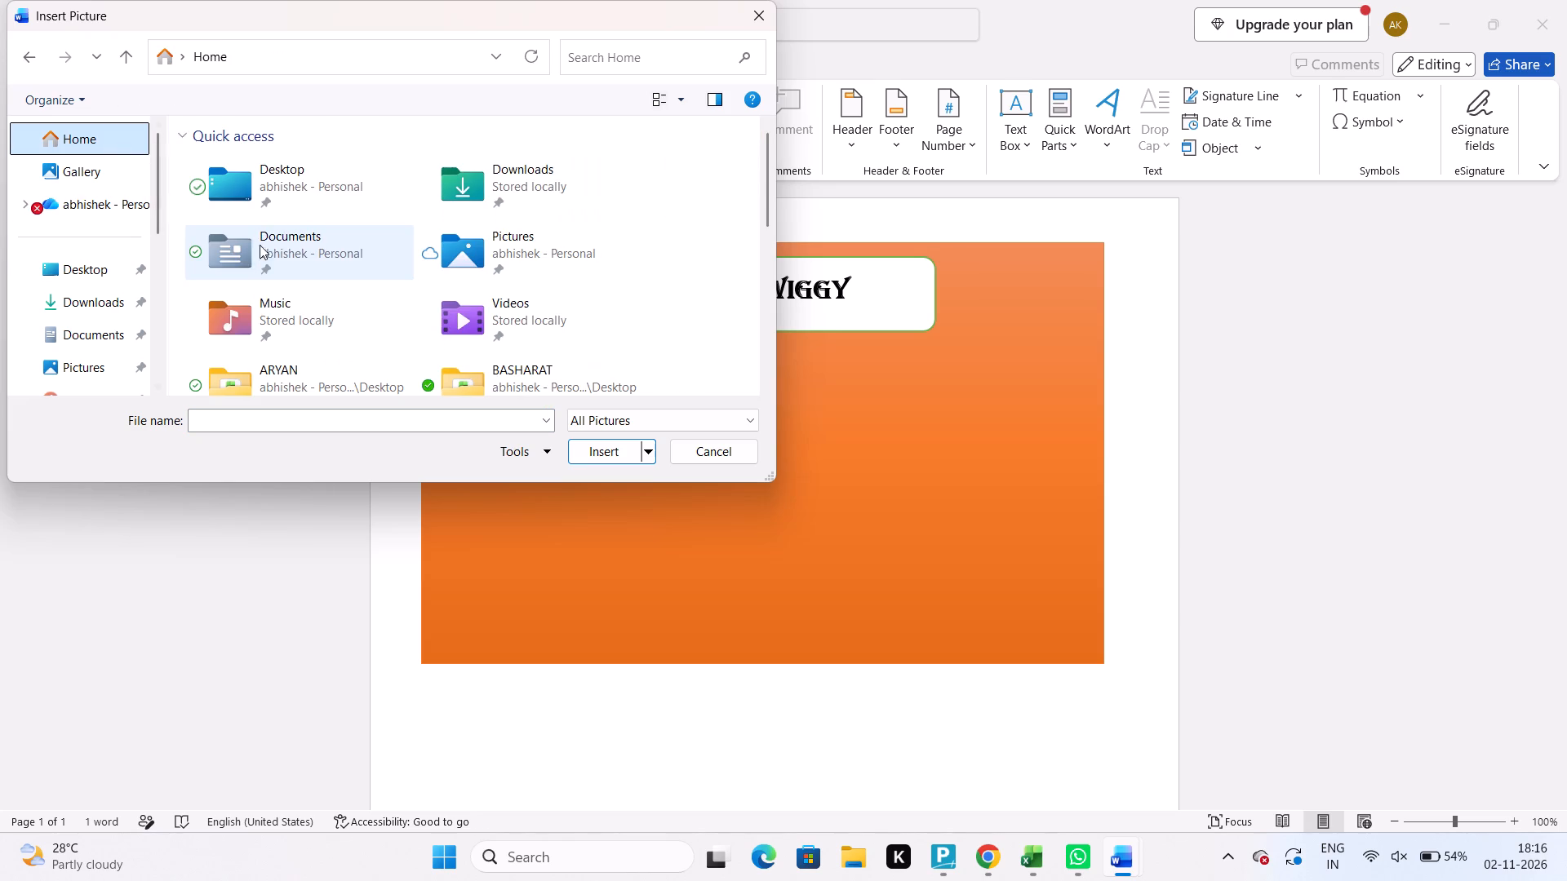
{"action": "scroll", "coordinate": [260, 271], "scroll_direction": "down", "scroll_amount": 2}
{"action": "left_click", "coordinate": [286, 376]}
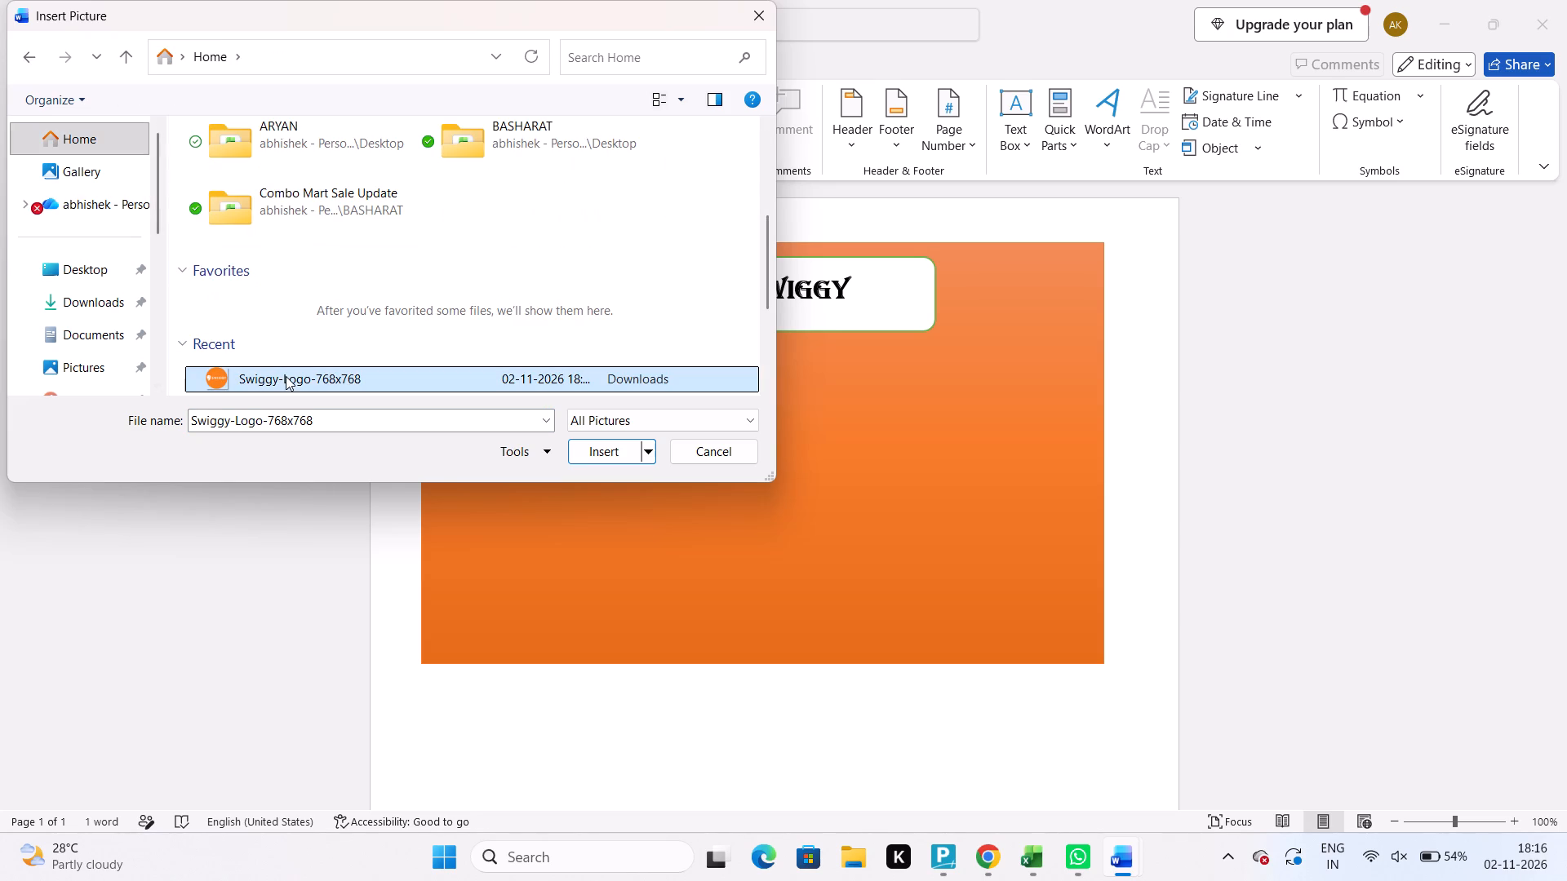
{"action": "left_click", "coordinate": [588, 444]}
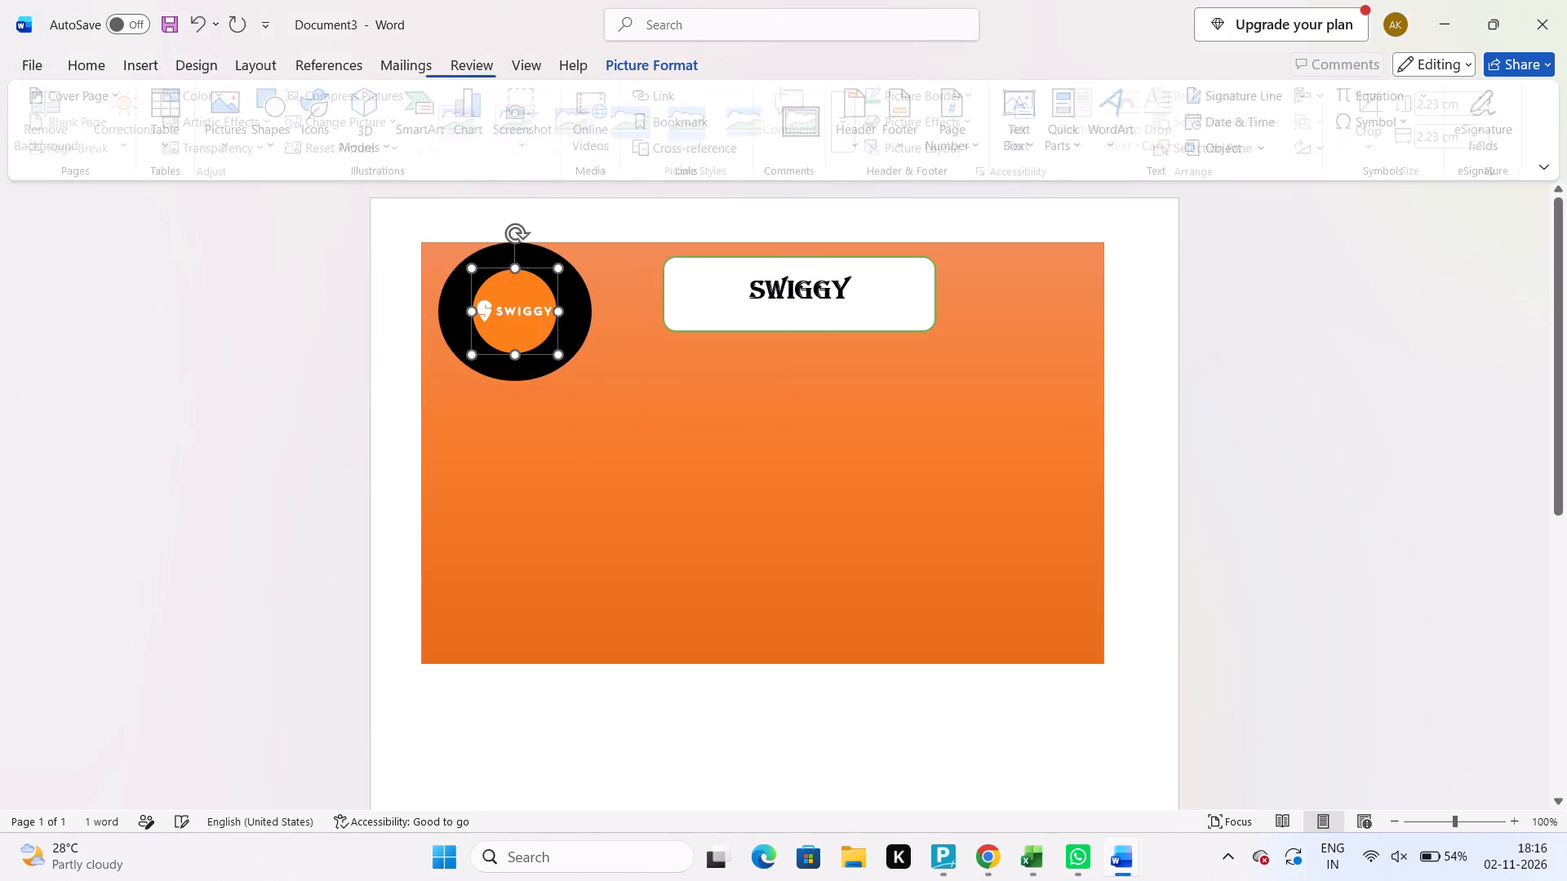
Adjust the width of the Swiggy logo picture inside the black circle to about 2.2 cm.
{"action": "left_click", "coordinate": [555, 315]}
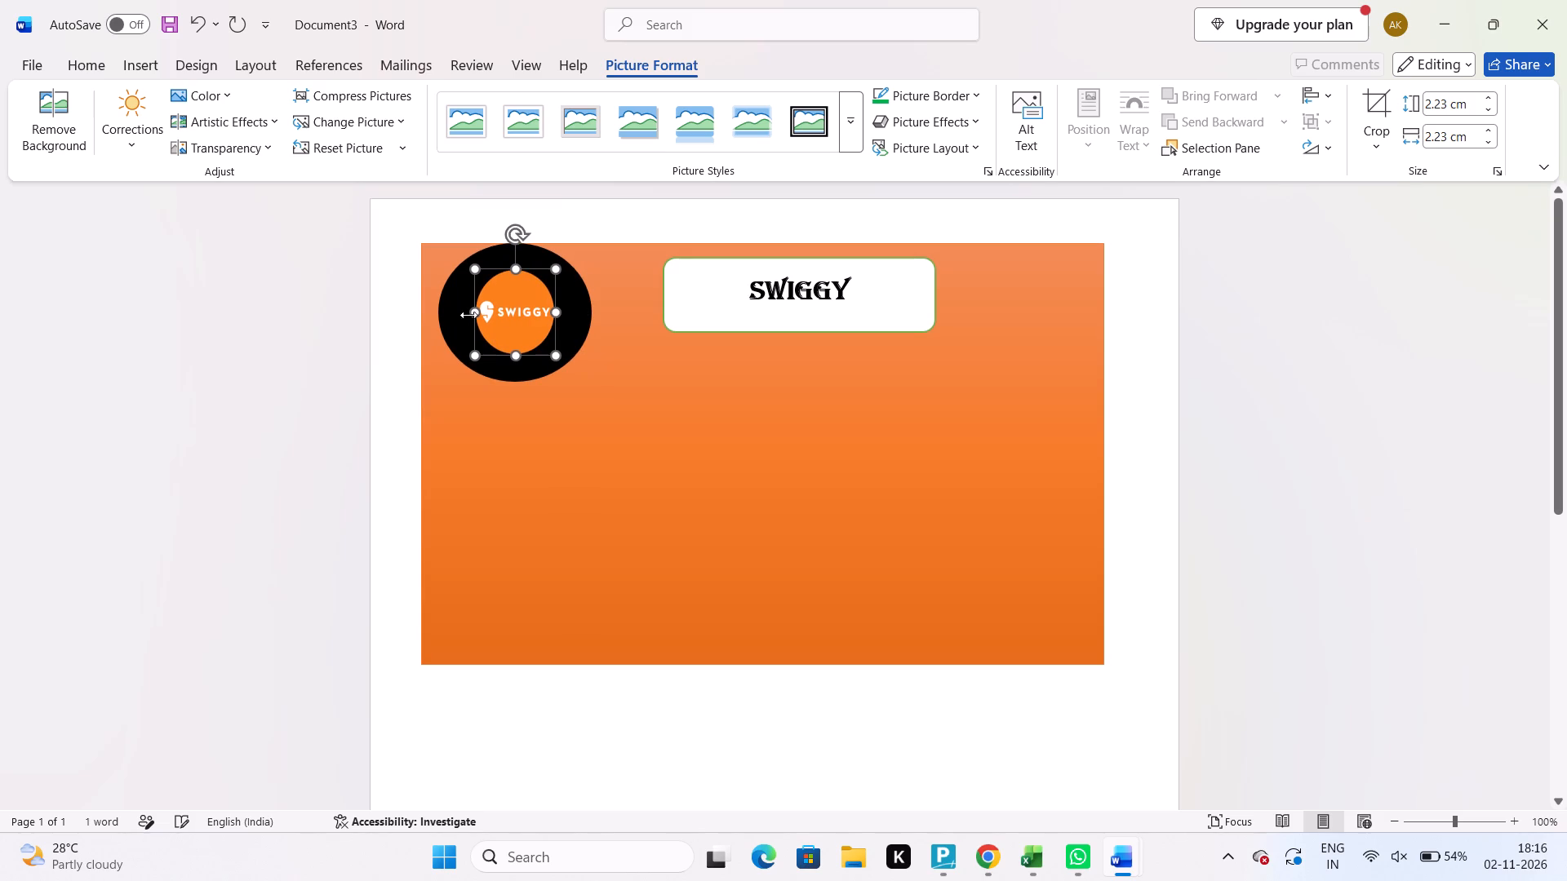
{"action": "left_click_drag", "start_coordinate": [477, 315], "coordinate": [488, 313]}
{"action": "left_click_drag", "start_coordinate": [548, 314], "coordinate": [551, 313]}
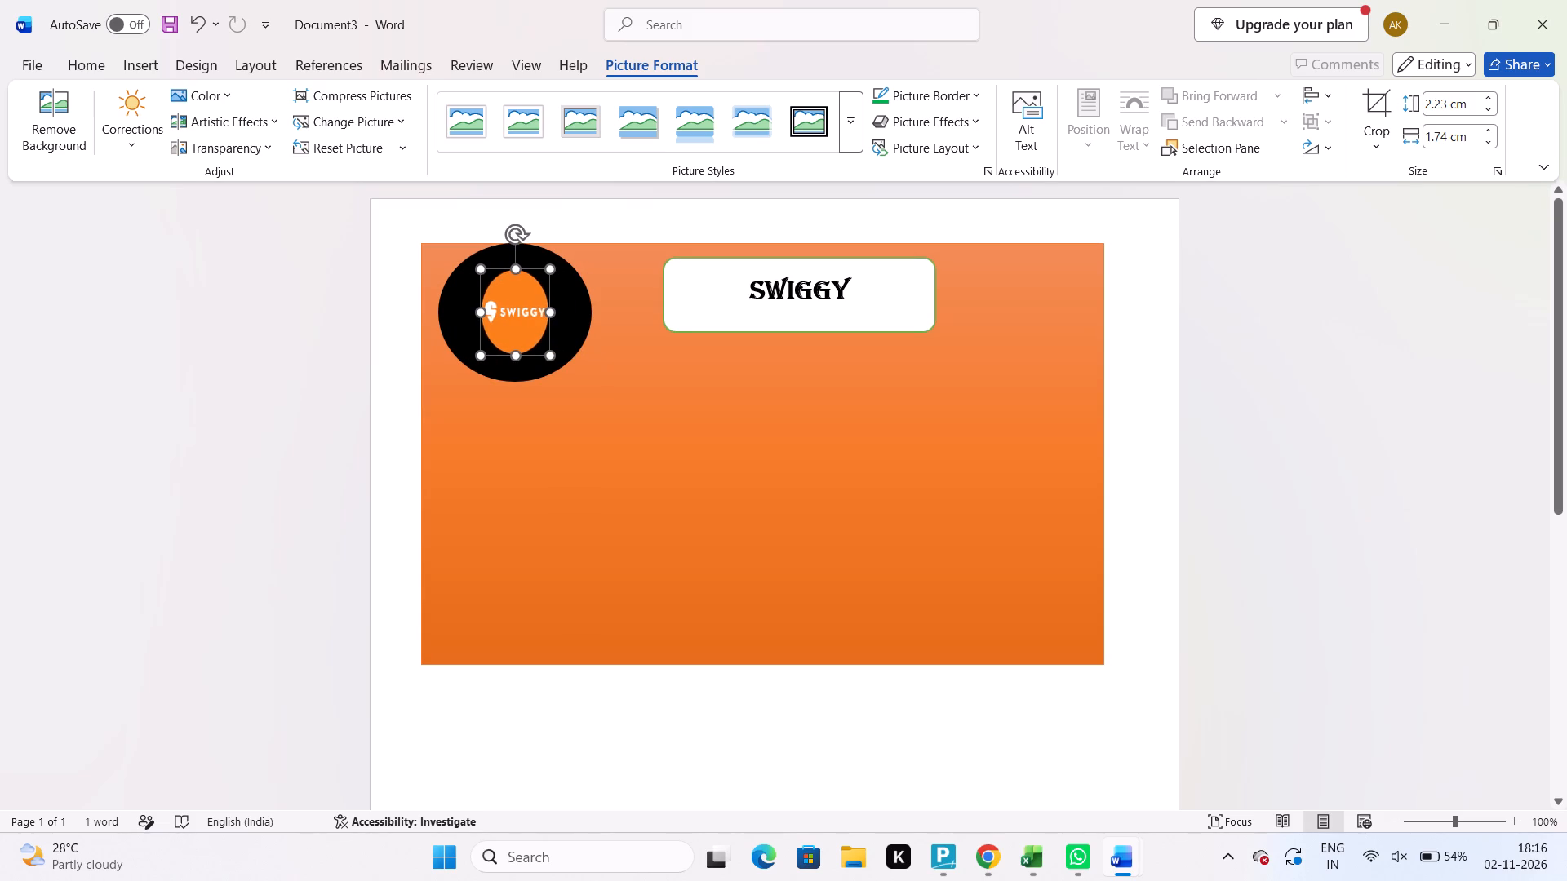
{"action": "left_click_drag", "start_coordinate": [551, 313], "coordinate": [557, 313]}
{"action": "left_click", "coordinate": [557, 313]}
{"action": "left_click_drag", "start_coordinate": [557, 313], "coordinate": [567, 313]}
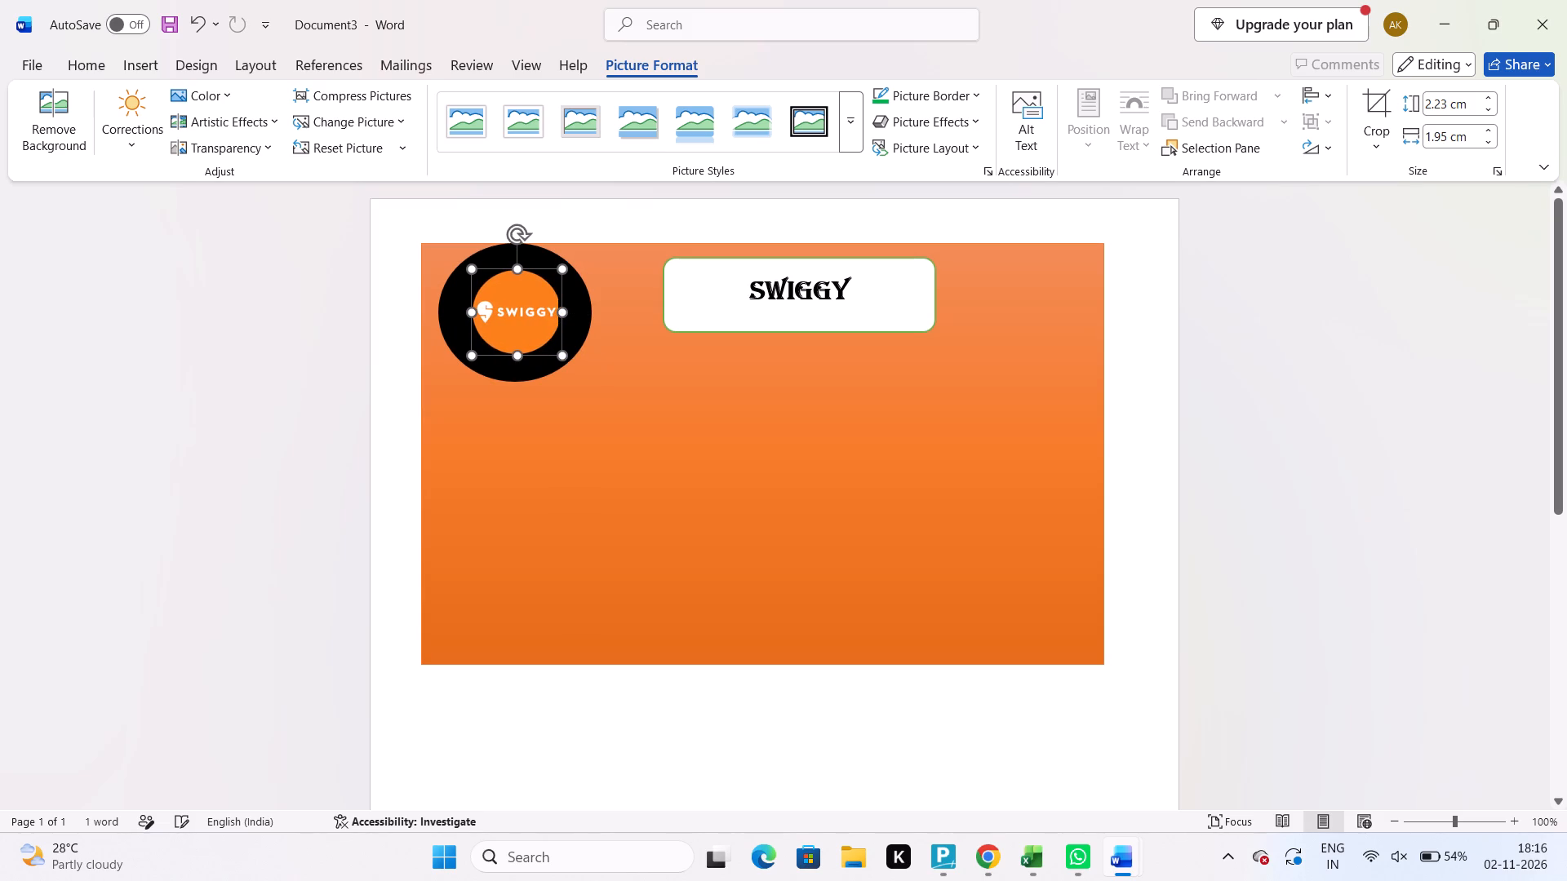
{"action": "left_click_drag", "start_coordinate": [567, 313], "coordinate": [564, 312]}
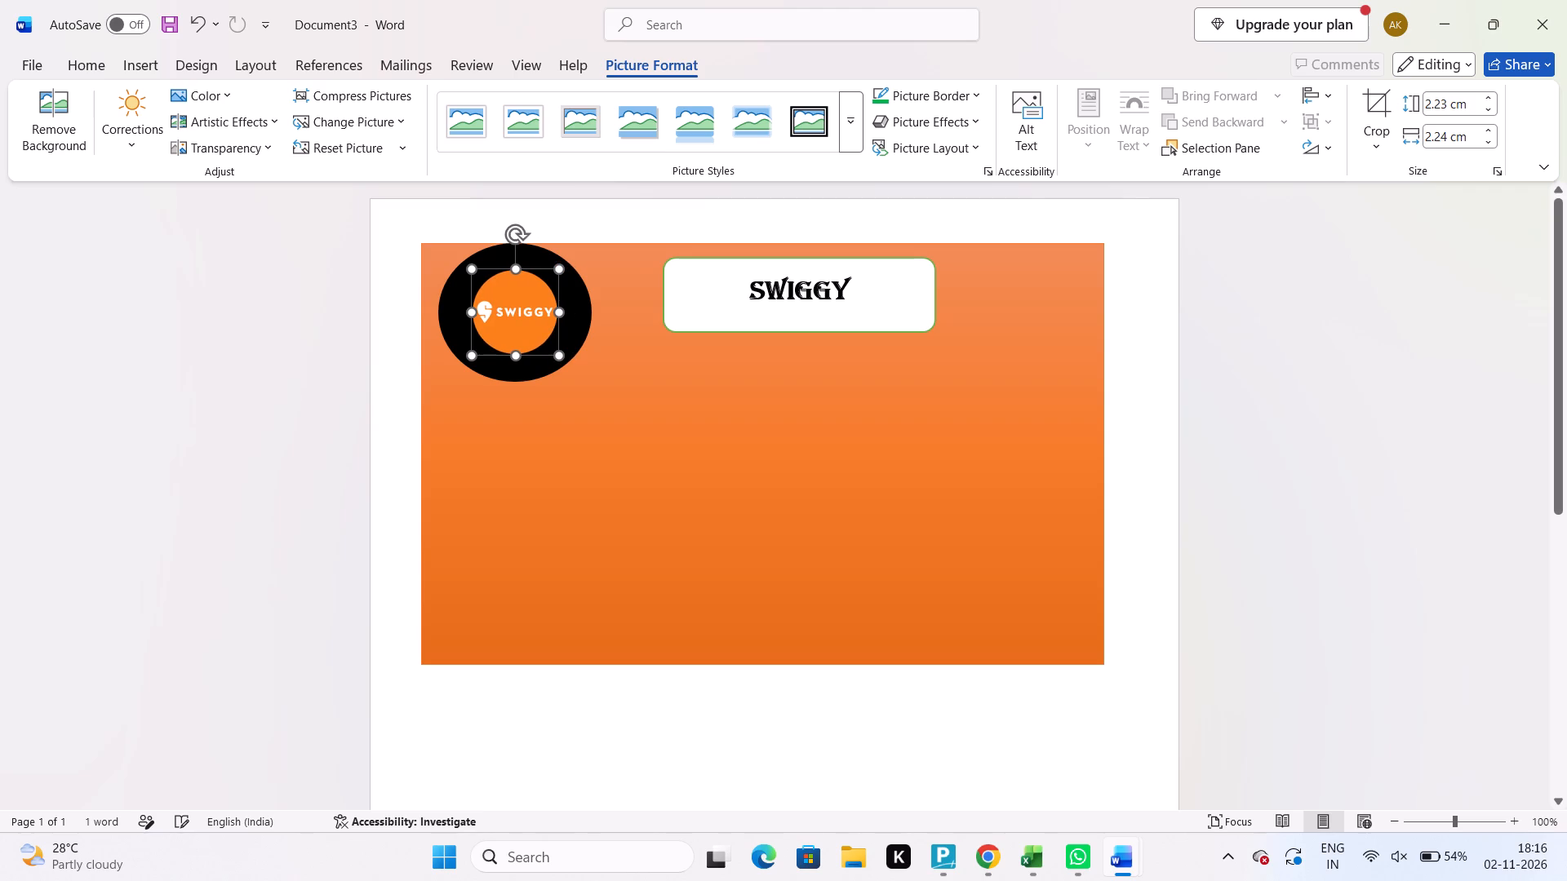
Resize the black circle around the Swiggy logo slightly smaller, bringing its outer side inward and its top just above the orange rectangle's edge.
{"action": "left_click", "coordinate": [531, 370]}
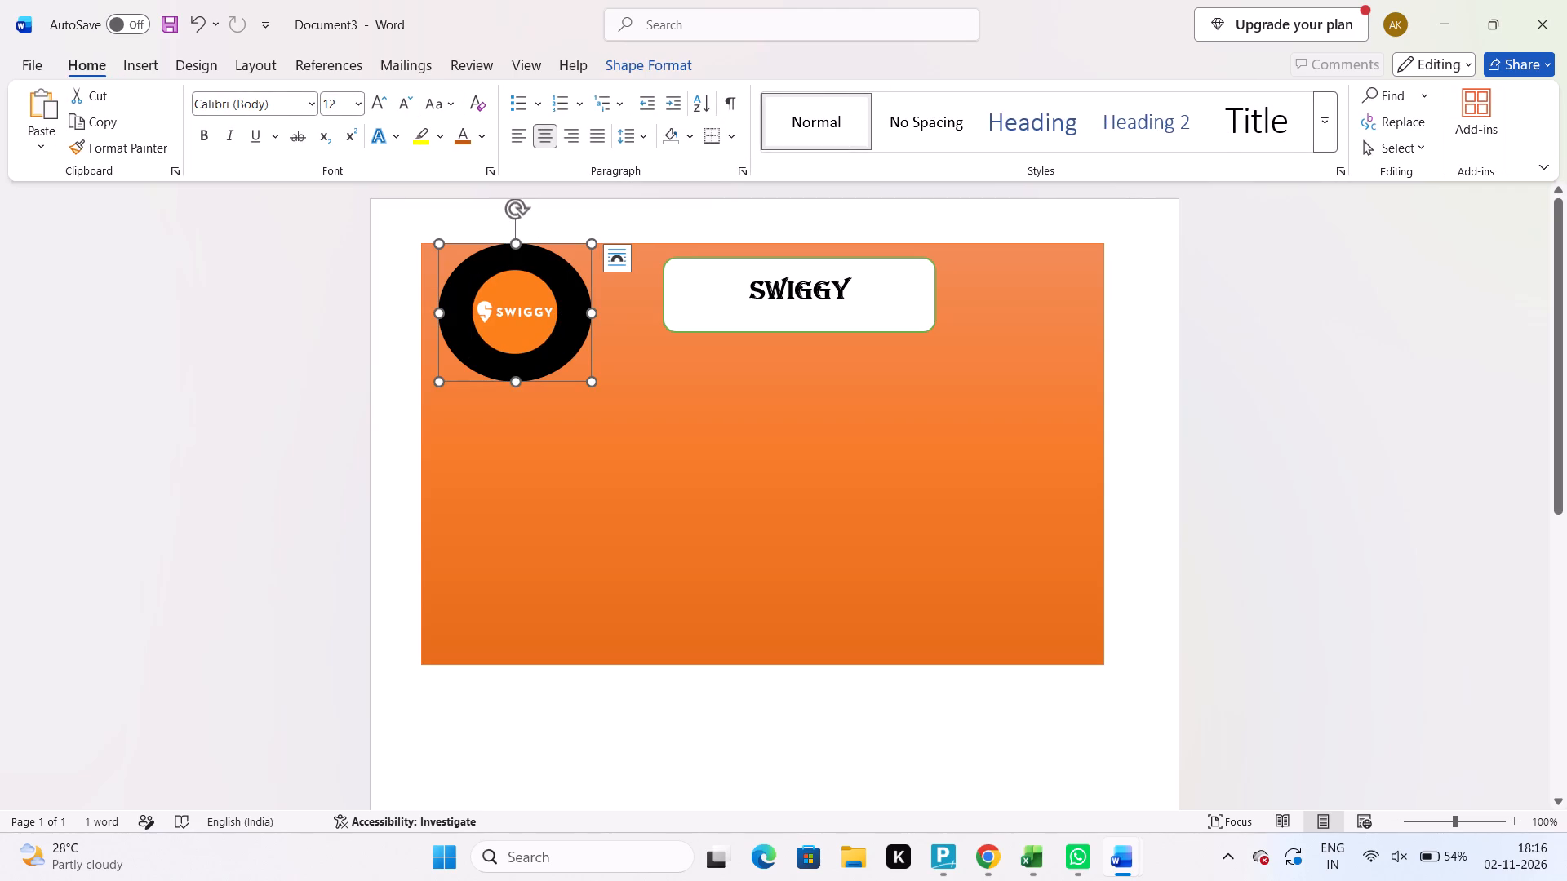
{"action": "left_click_drag", "start_coordinate": [589, 380], "coordinate": [559, 373]}
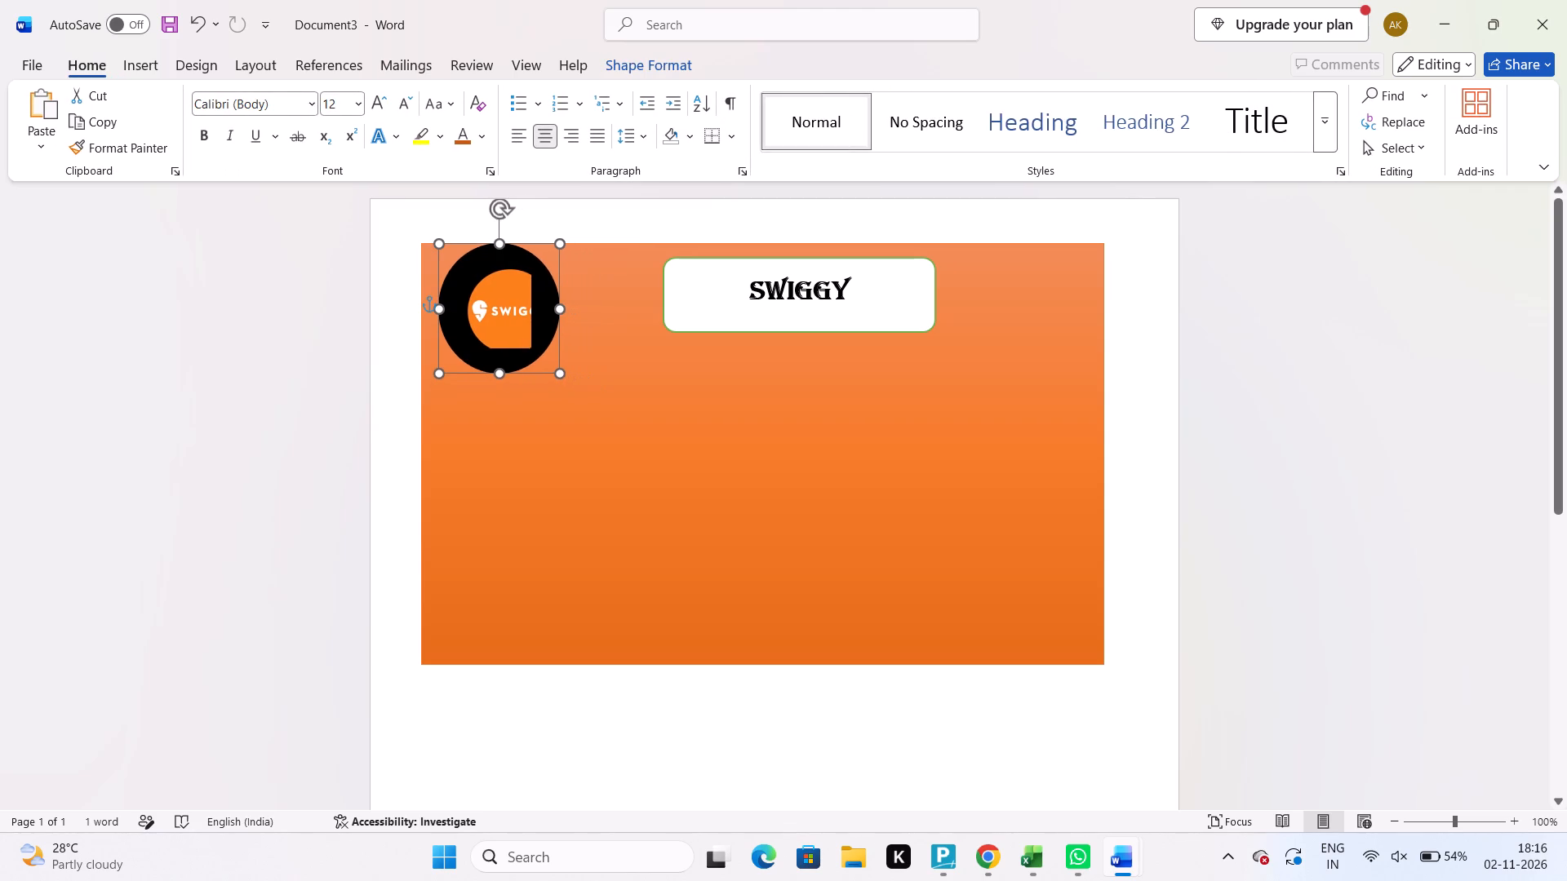
{"action": "left_click_drag", "start_coordinate": [559, 373], "coordinate": [592, 373]}
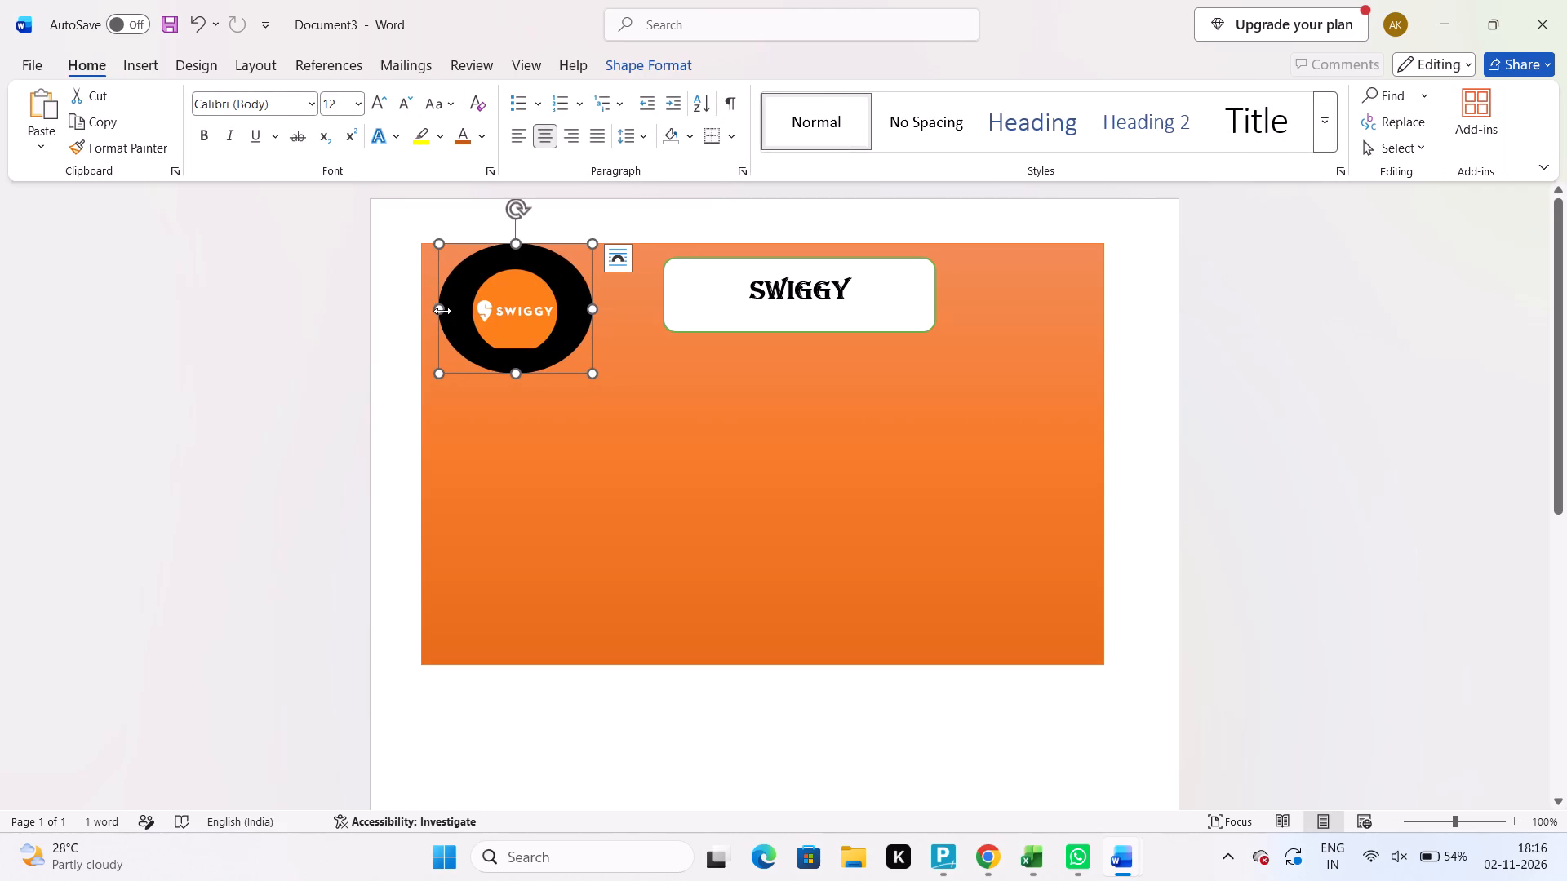
{"action": "left_click", "coordinate": [442, 311]}
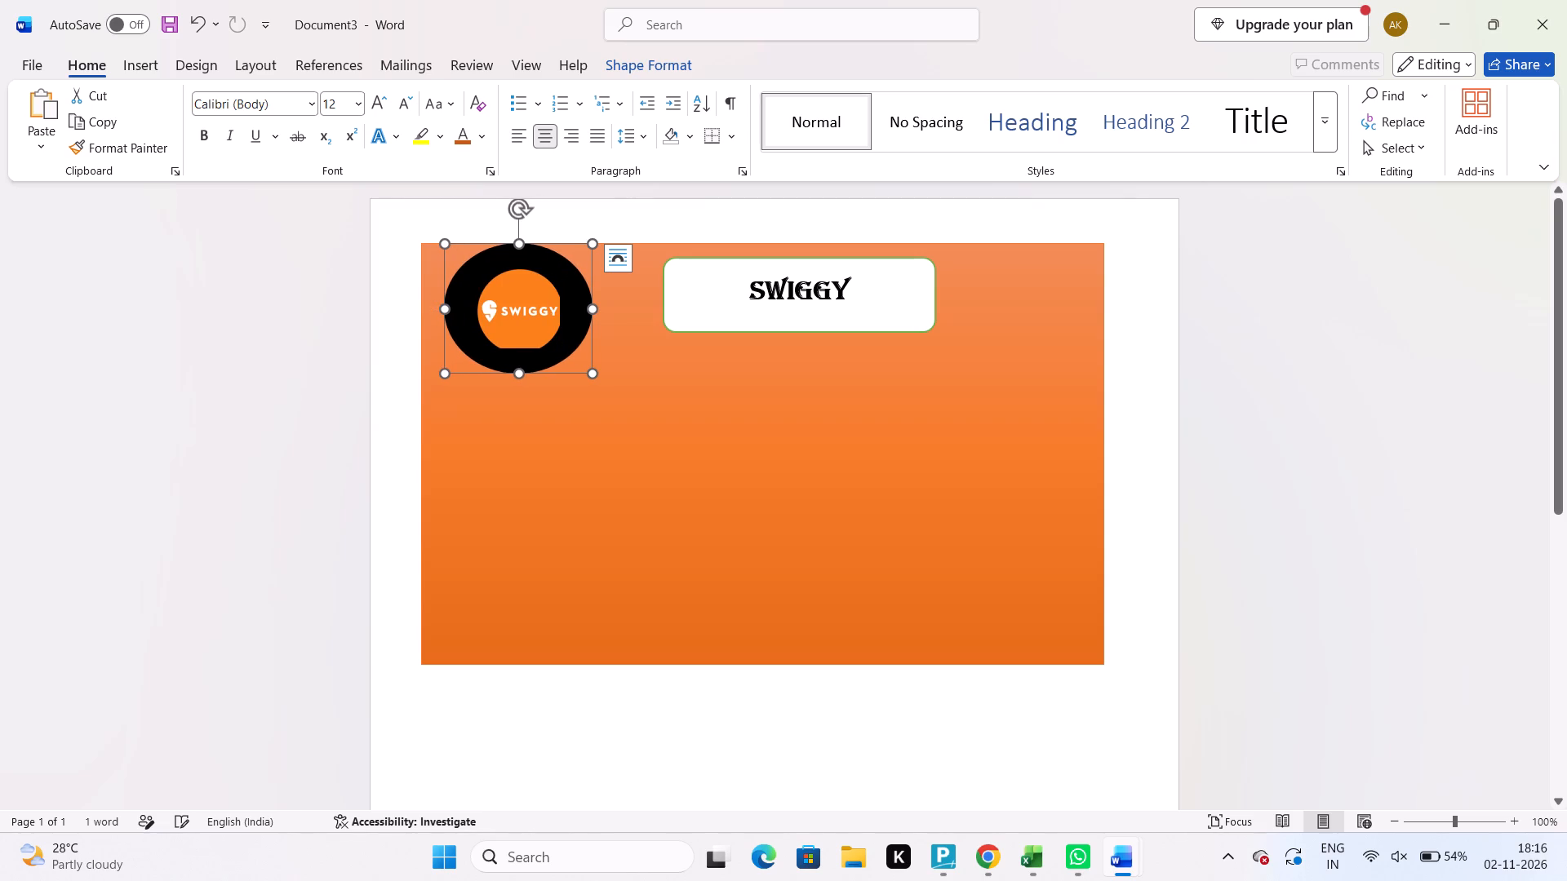
{"action": "left_click", "coordinate": [520, 246]}
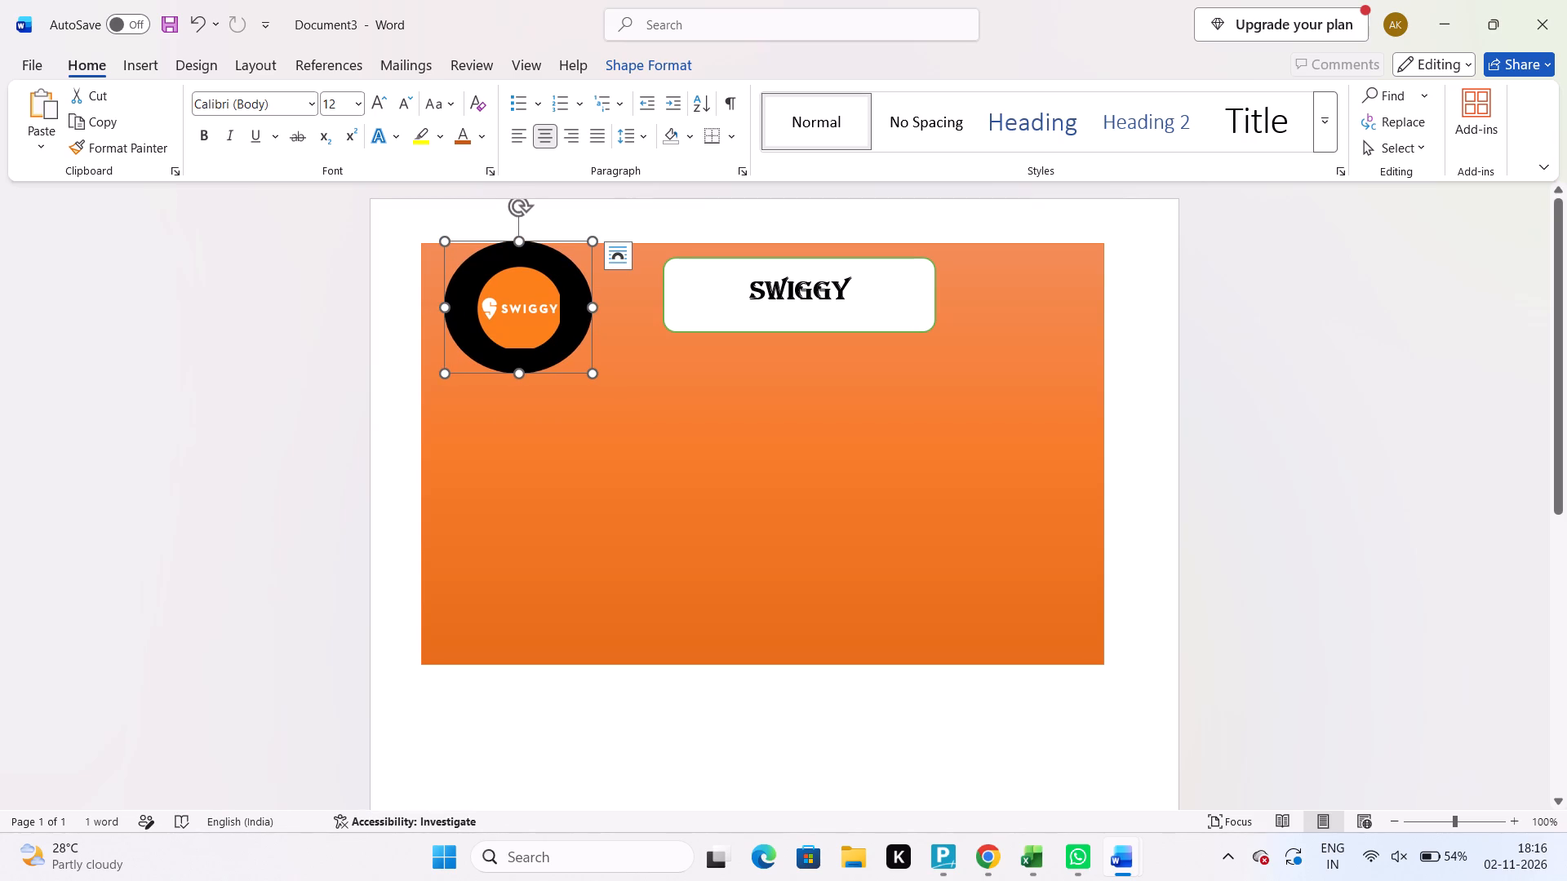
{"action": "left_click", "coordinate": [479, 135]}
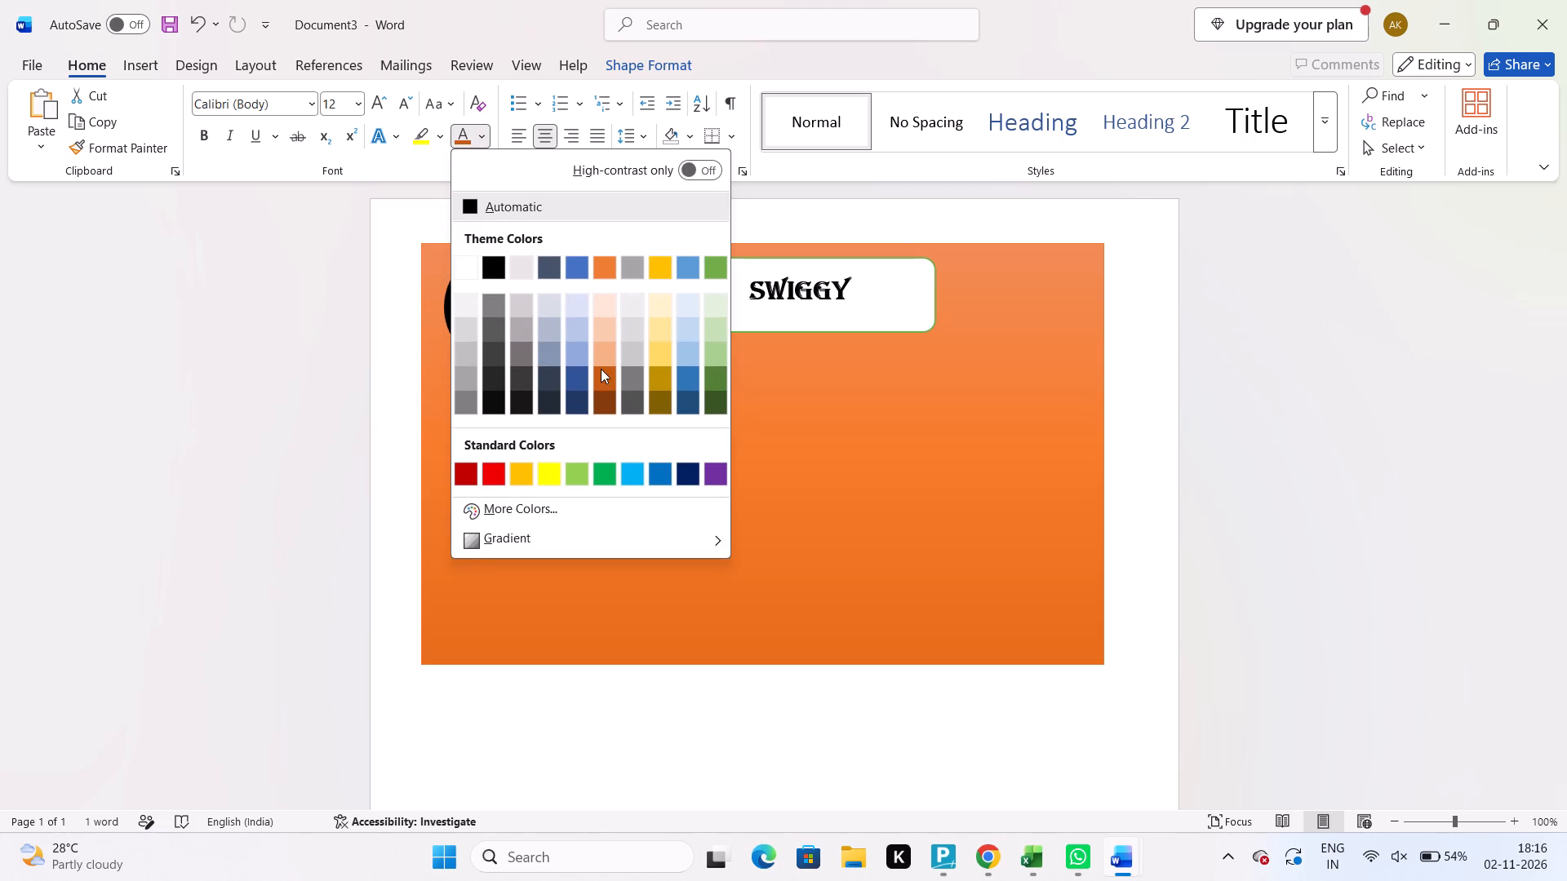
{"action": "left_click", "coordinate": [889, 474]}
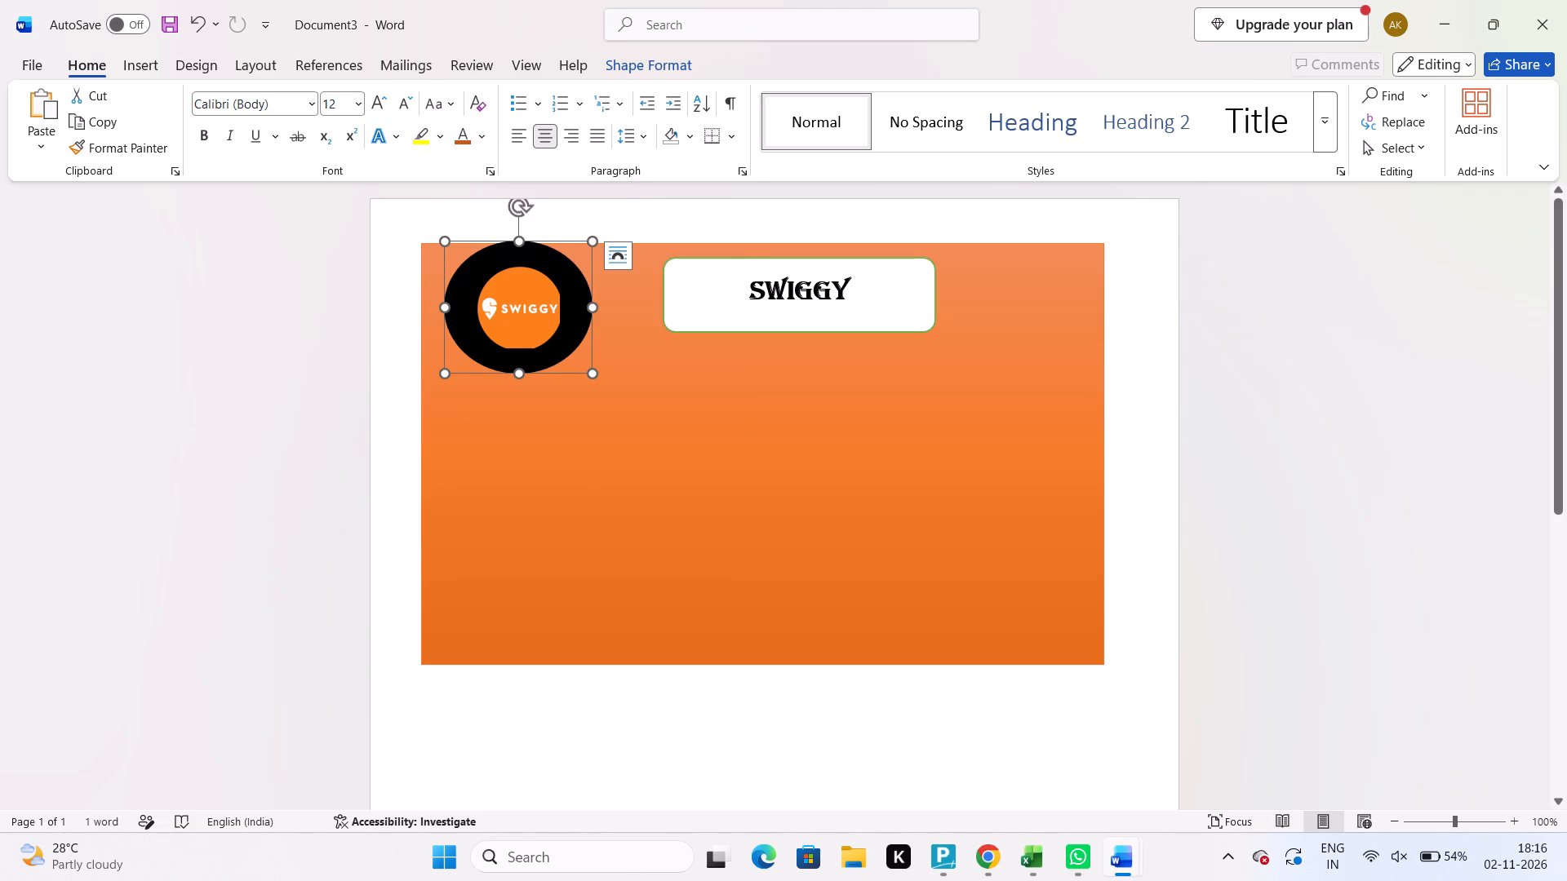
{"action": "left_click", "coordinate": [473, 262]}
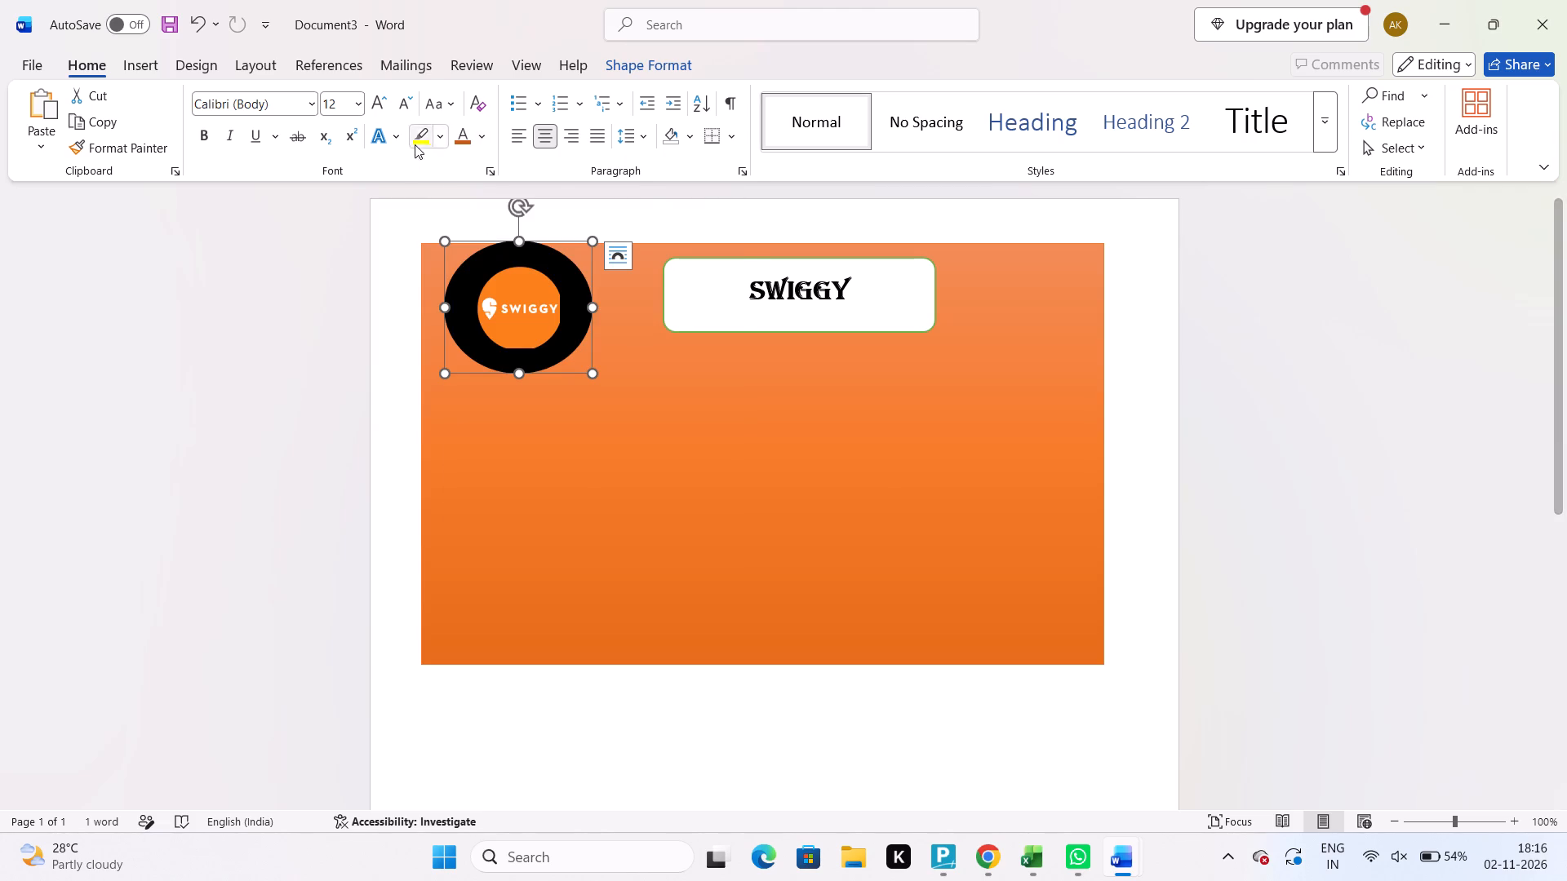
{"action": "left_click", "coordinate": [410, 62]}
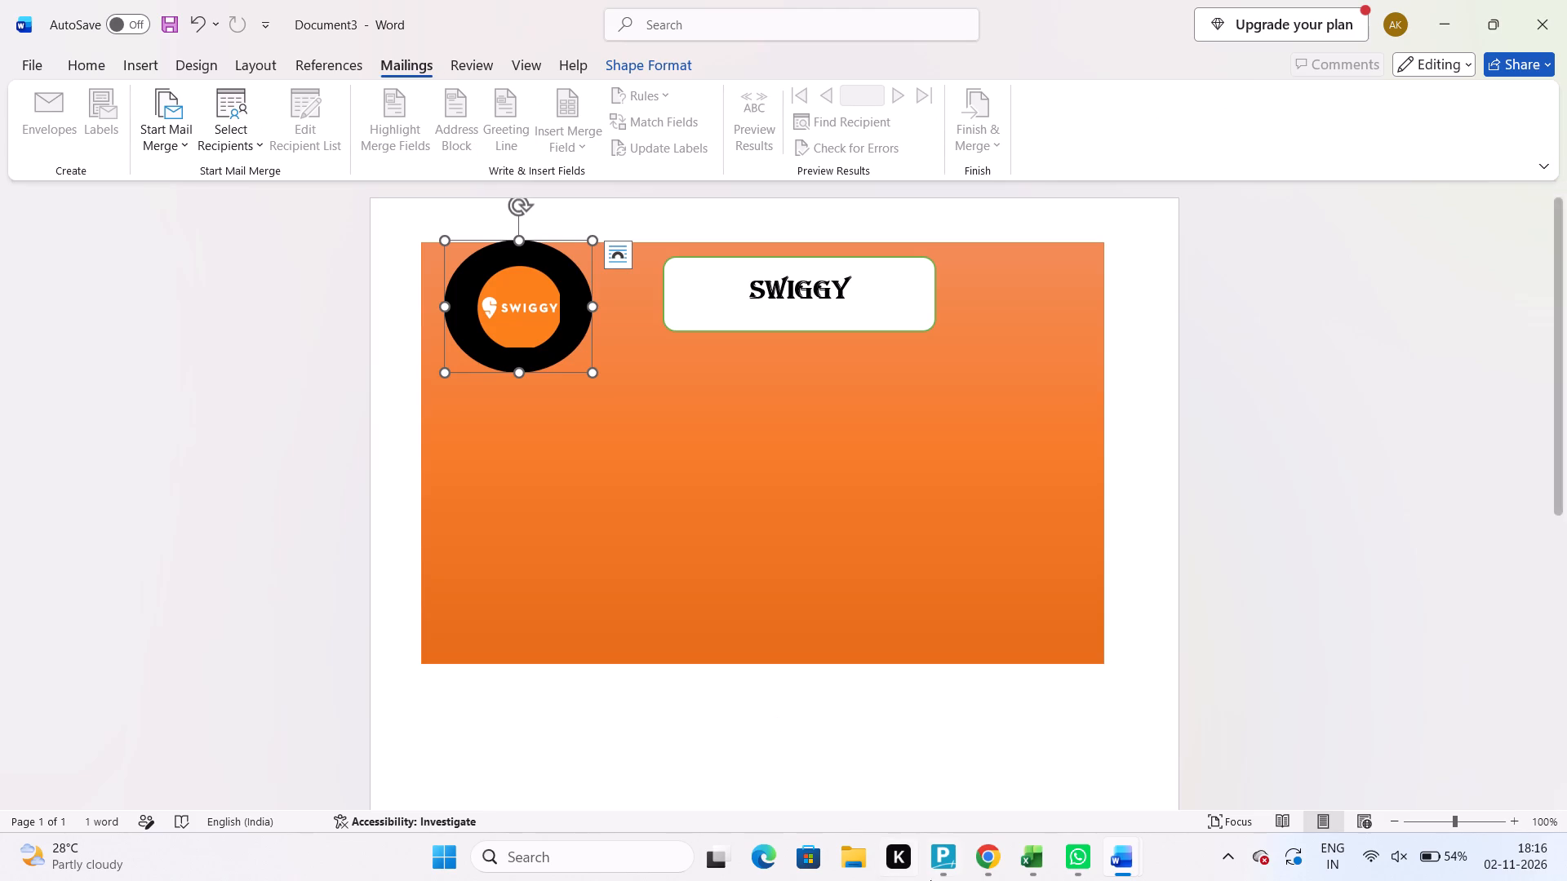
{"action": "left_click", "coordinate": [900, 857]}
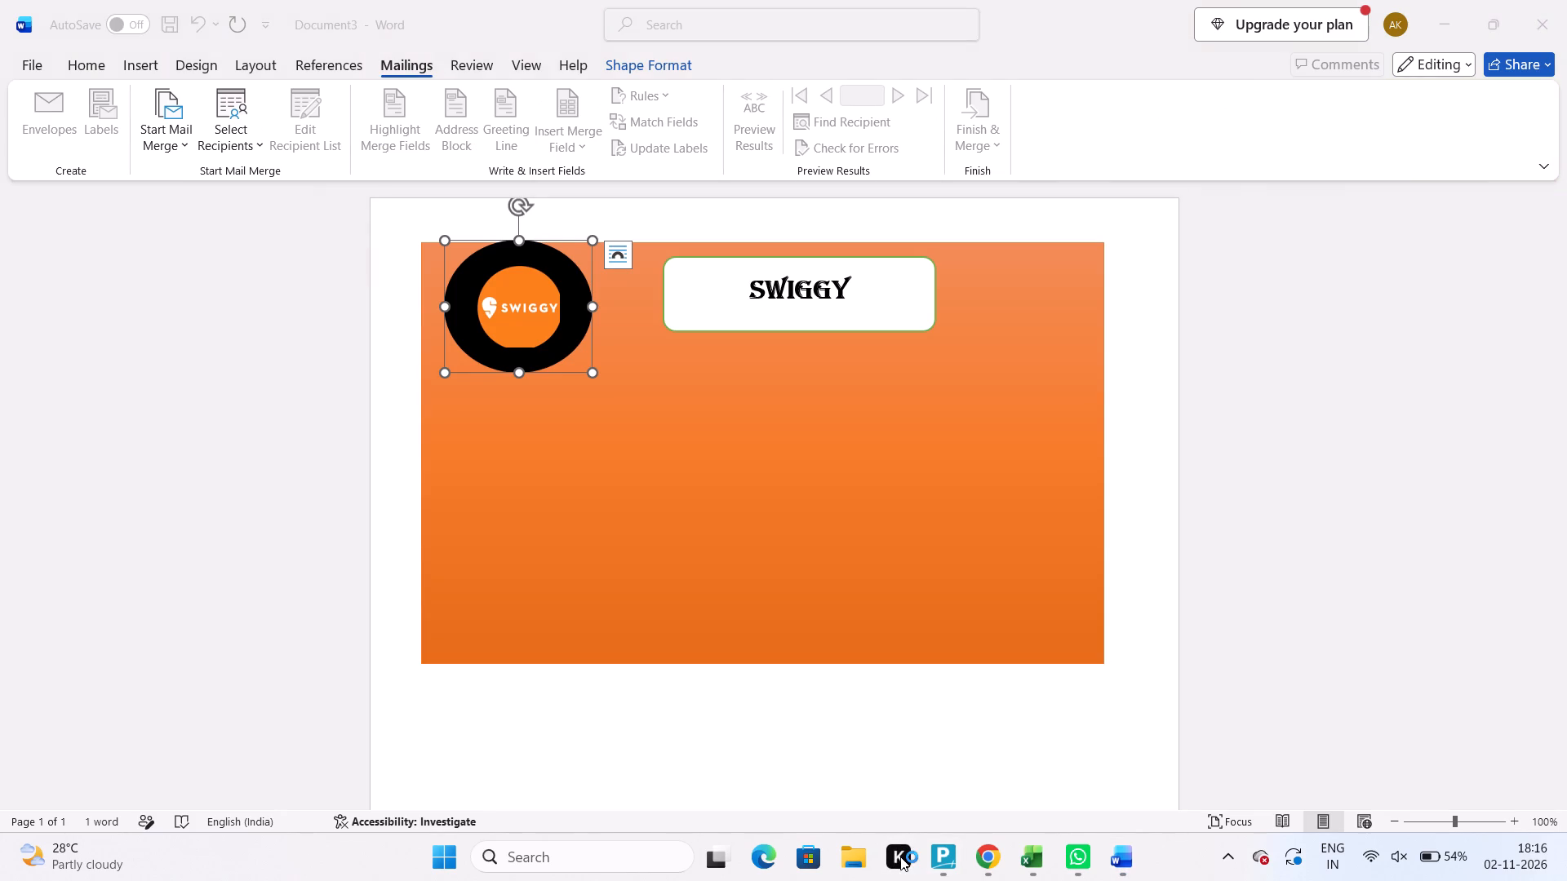
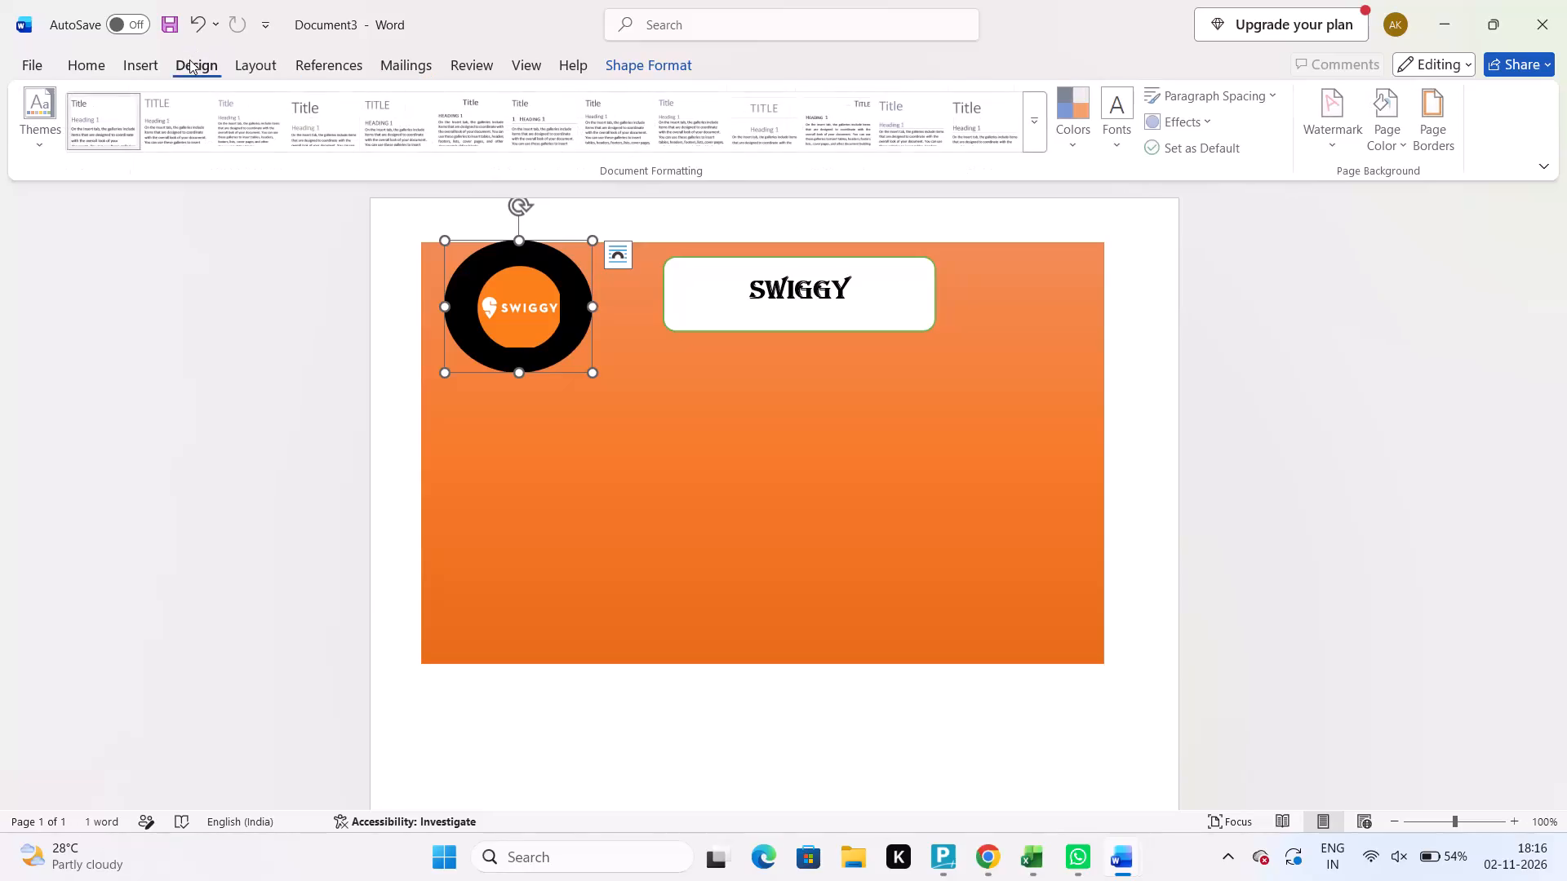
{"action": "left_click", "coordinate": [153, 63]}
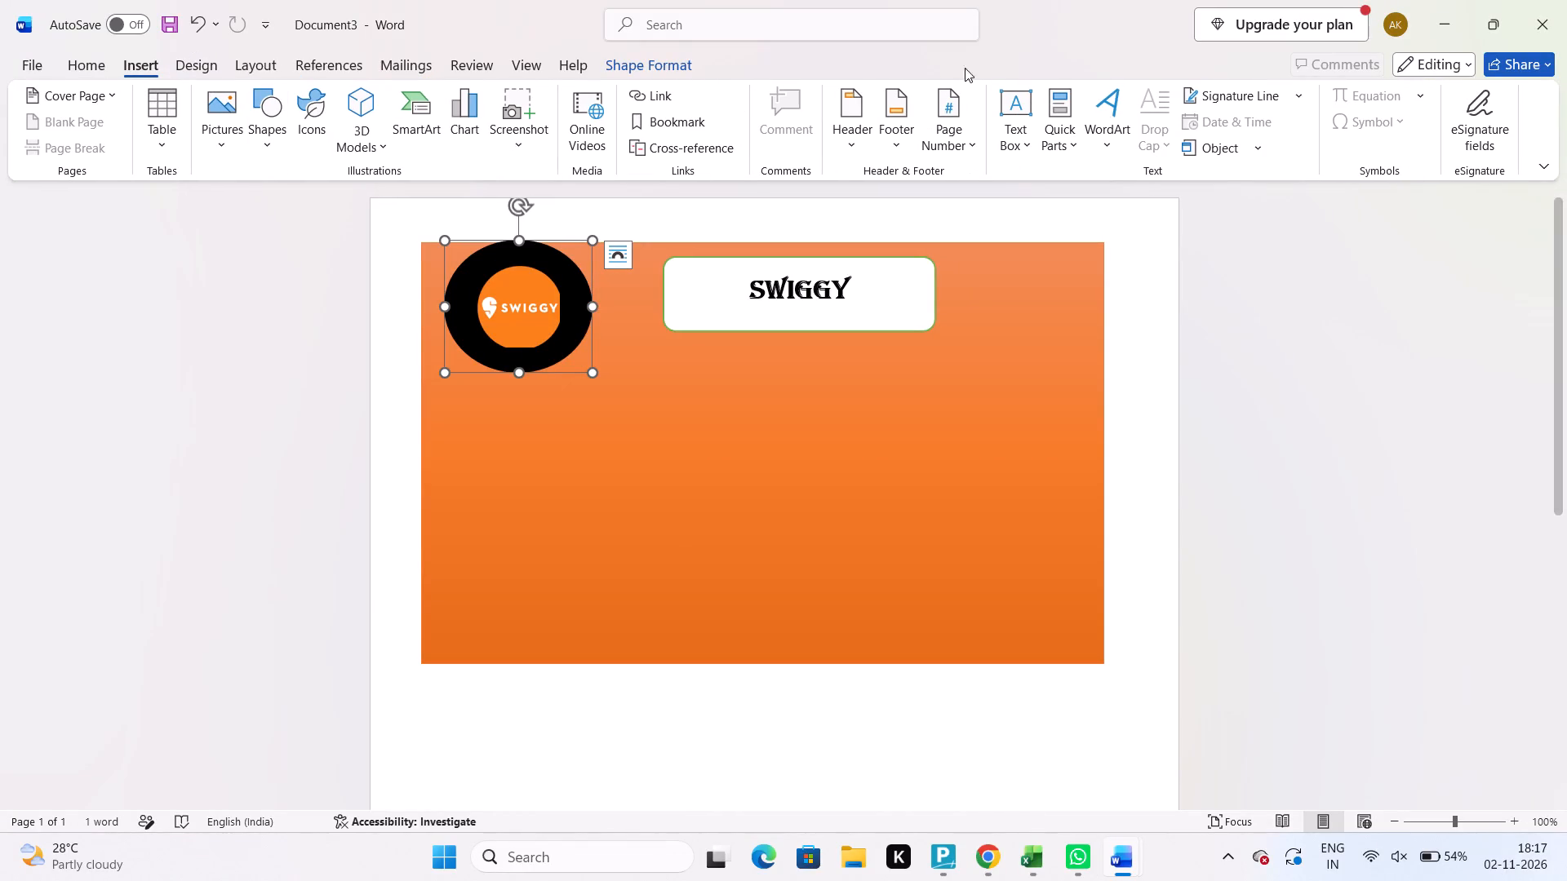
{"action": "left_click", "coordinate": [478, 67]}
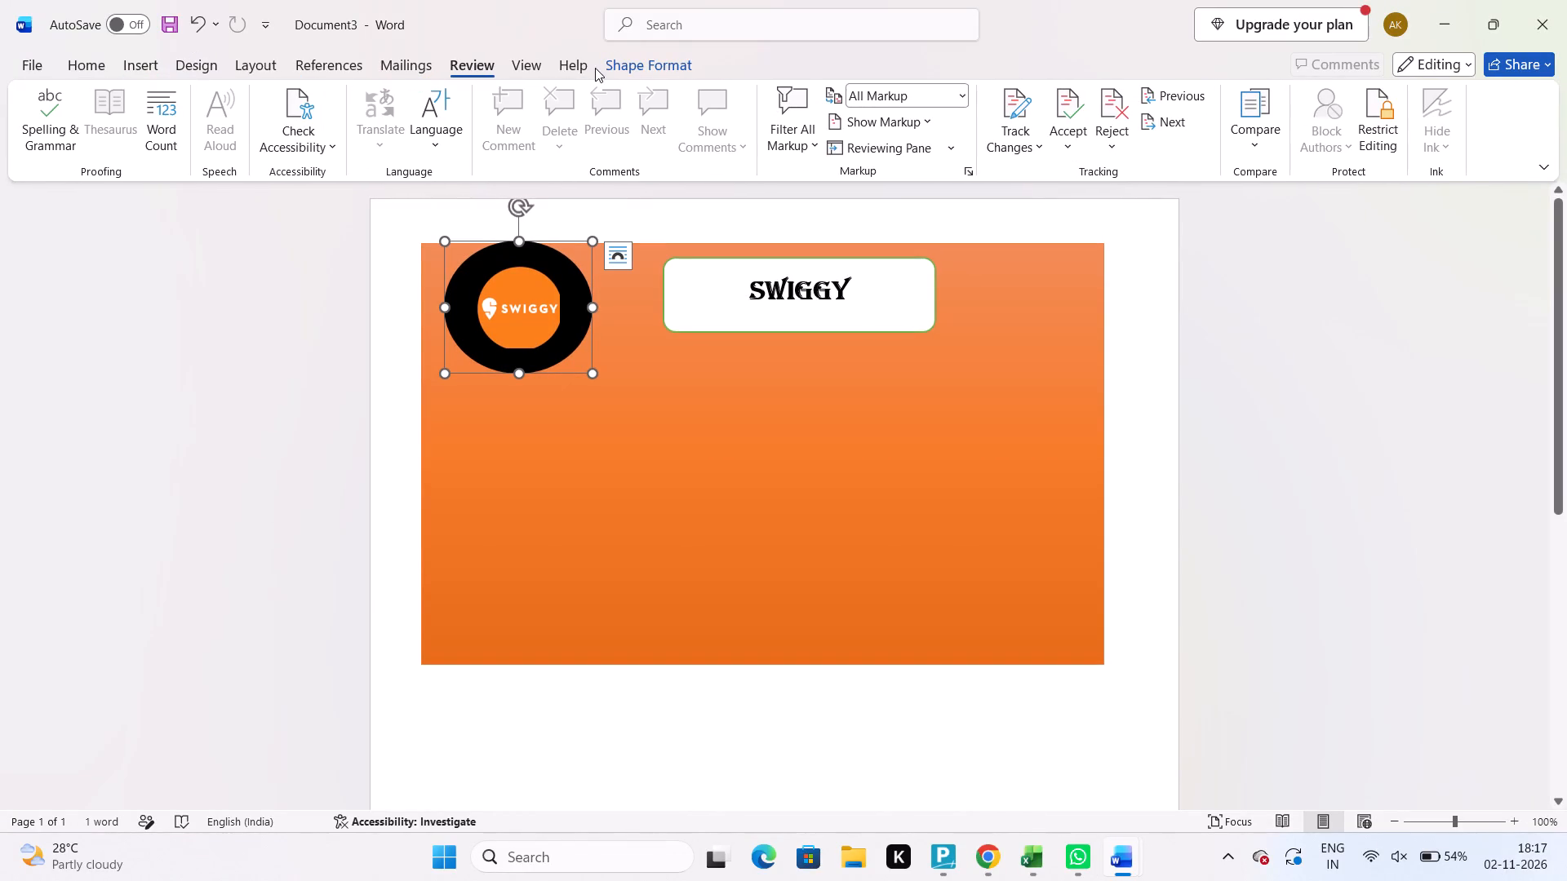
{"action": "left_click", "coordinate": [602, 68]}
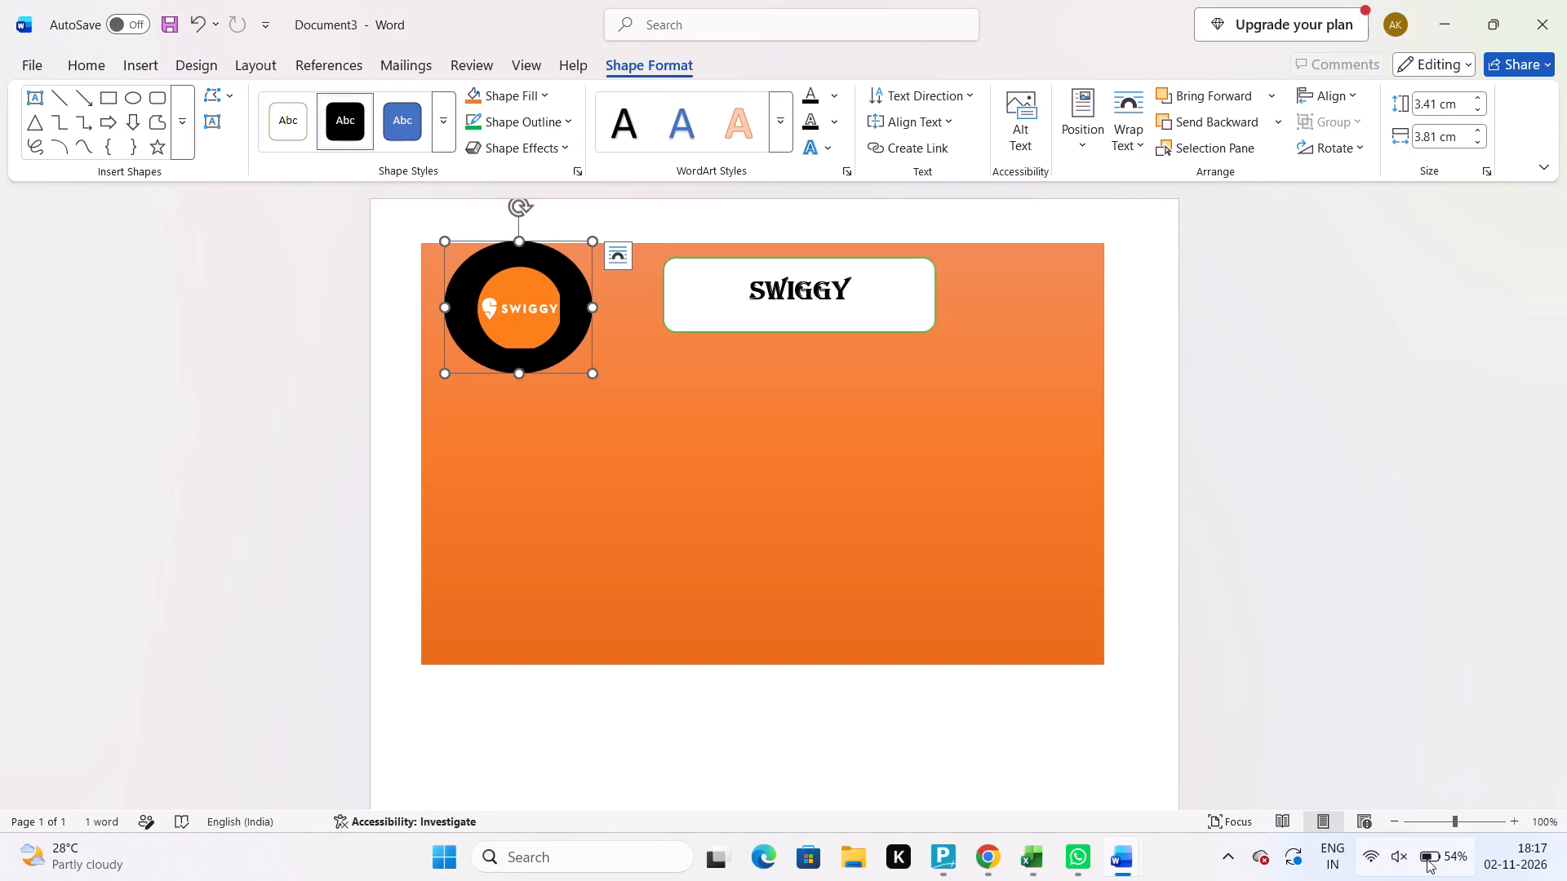
Turn on Night light in the Windows quick settings and return to the Word document.
{"action": "left_click", "coordinate": [1431, 857]}
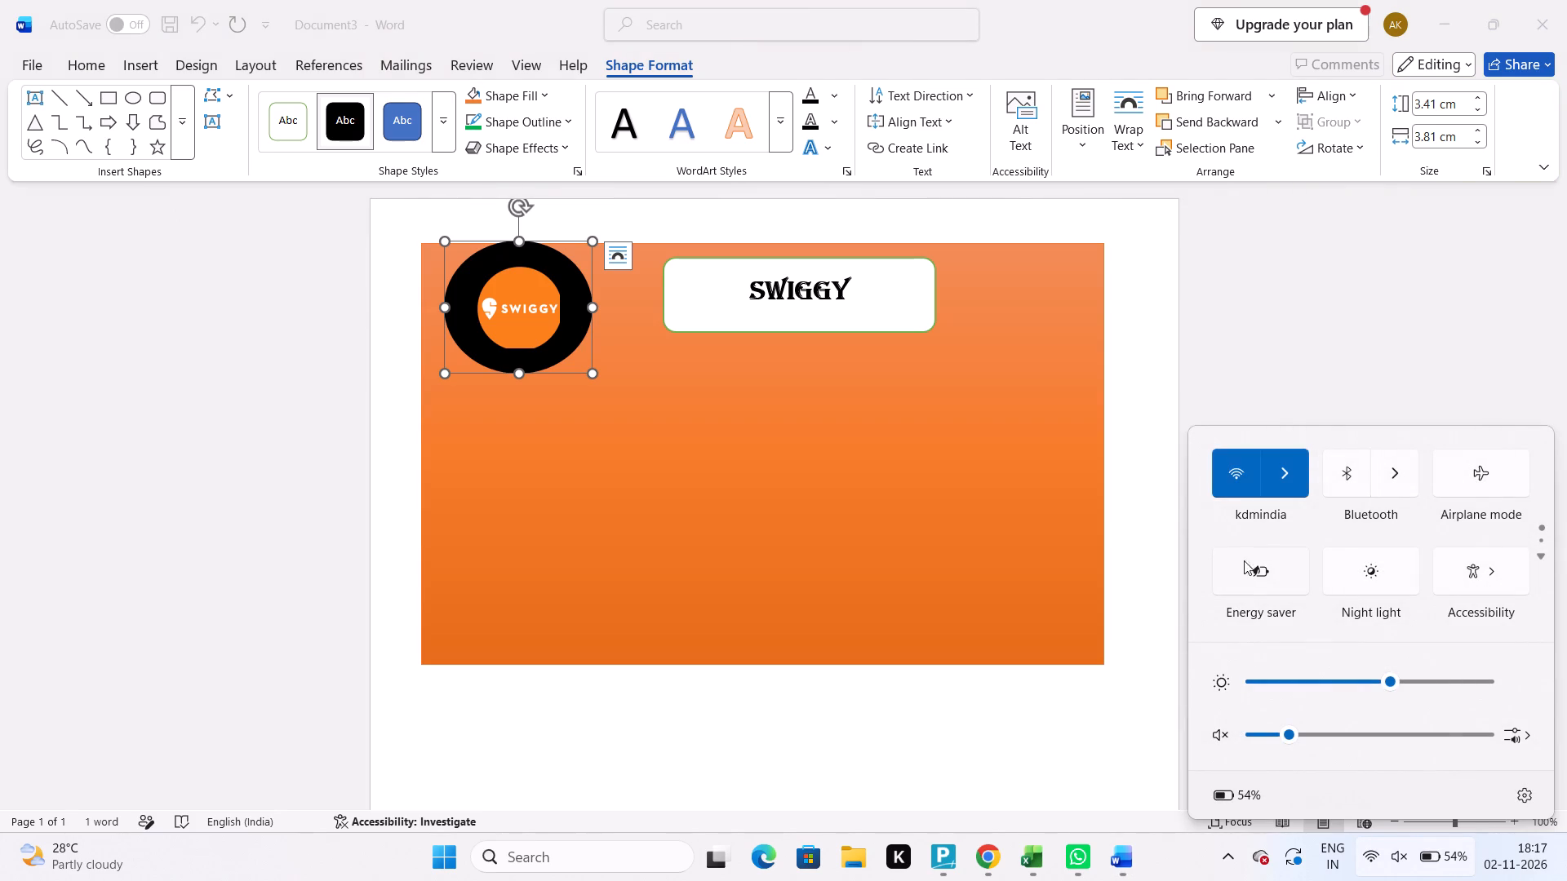
{"action": "left_click", "coordinate": [1365, 560]}
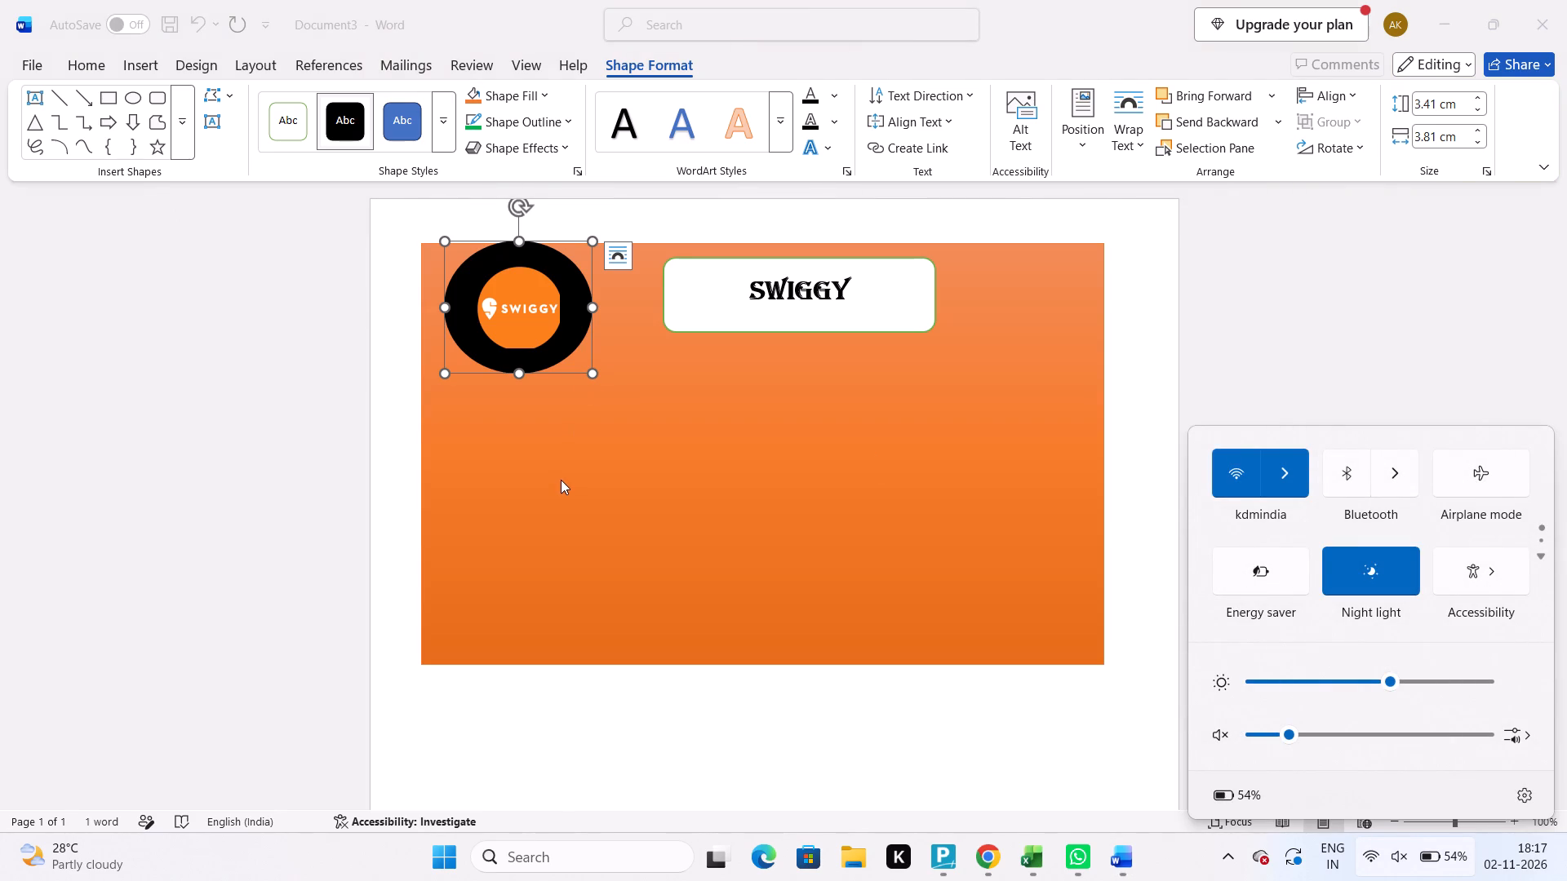
{"action": "left_click", "coordinate": [561, 480]}
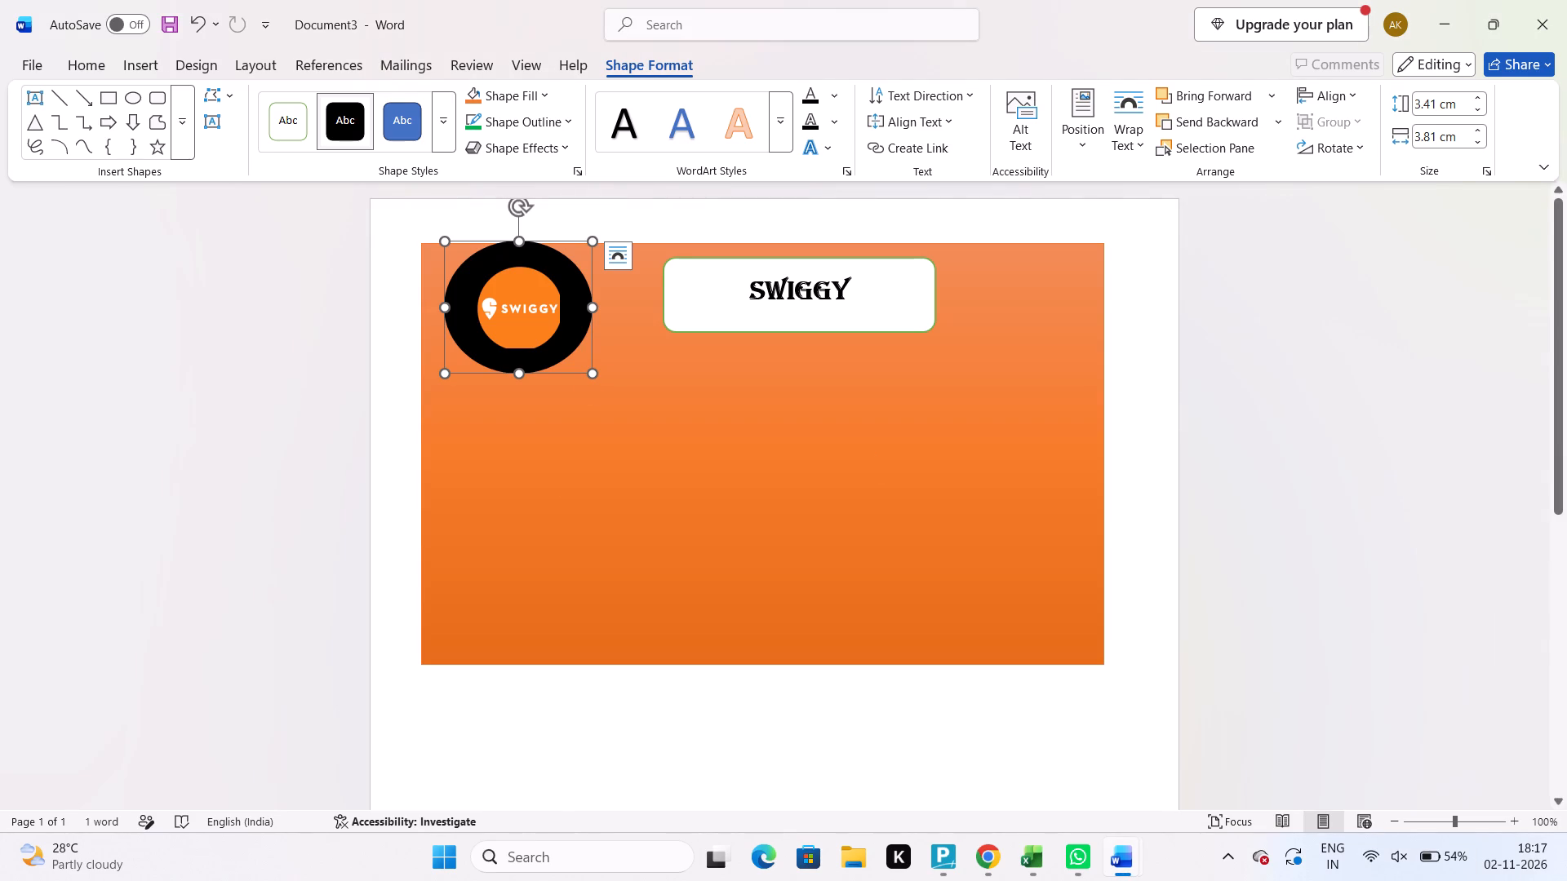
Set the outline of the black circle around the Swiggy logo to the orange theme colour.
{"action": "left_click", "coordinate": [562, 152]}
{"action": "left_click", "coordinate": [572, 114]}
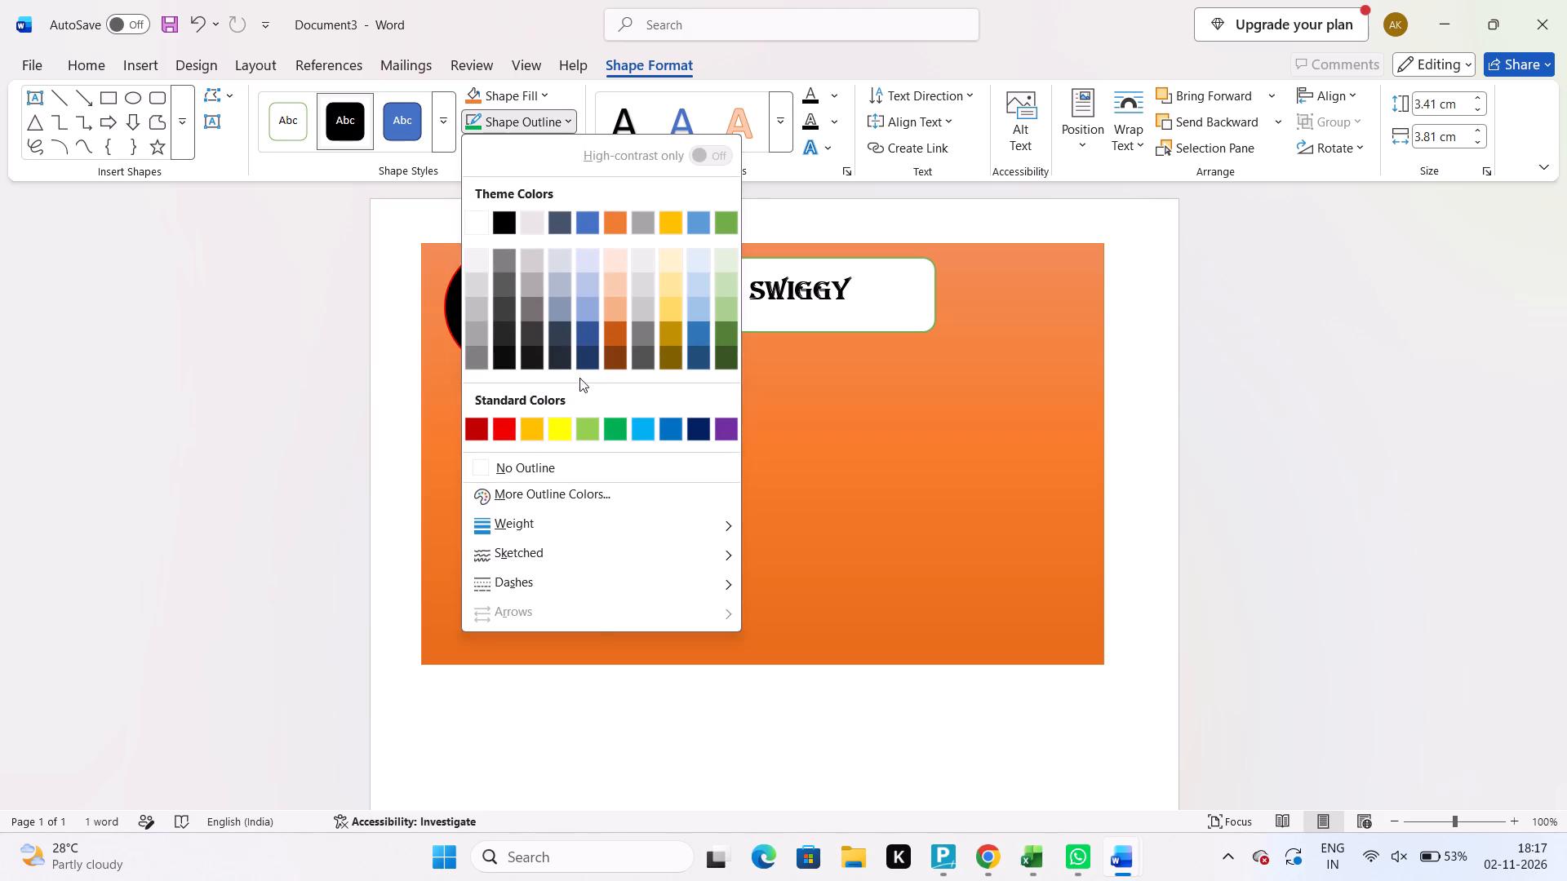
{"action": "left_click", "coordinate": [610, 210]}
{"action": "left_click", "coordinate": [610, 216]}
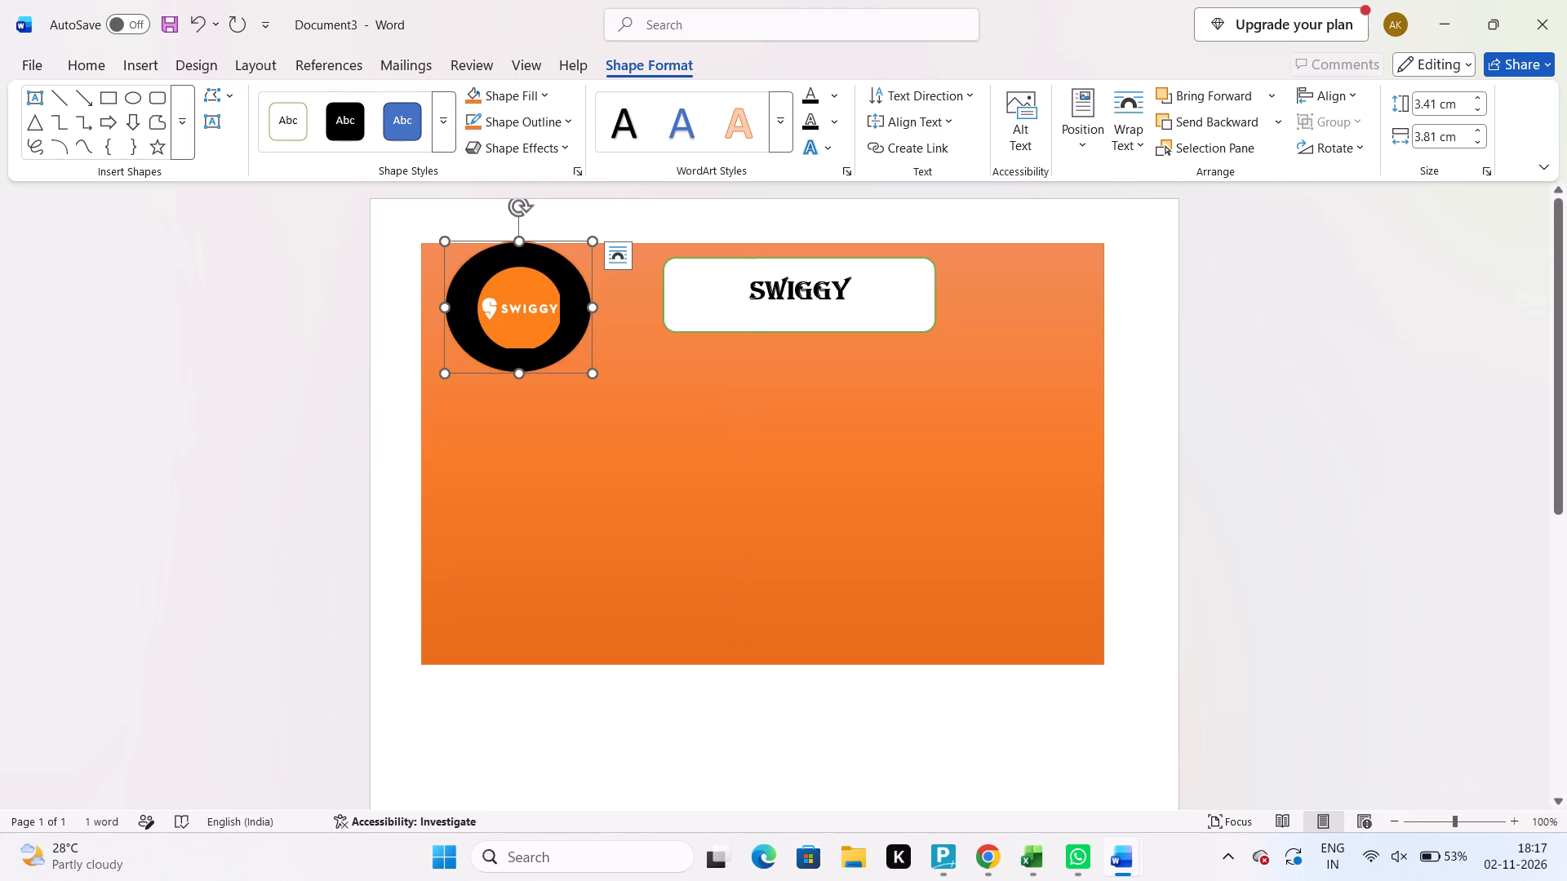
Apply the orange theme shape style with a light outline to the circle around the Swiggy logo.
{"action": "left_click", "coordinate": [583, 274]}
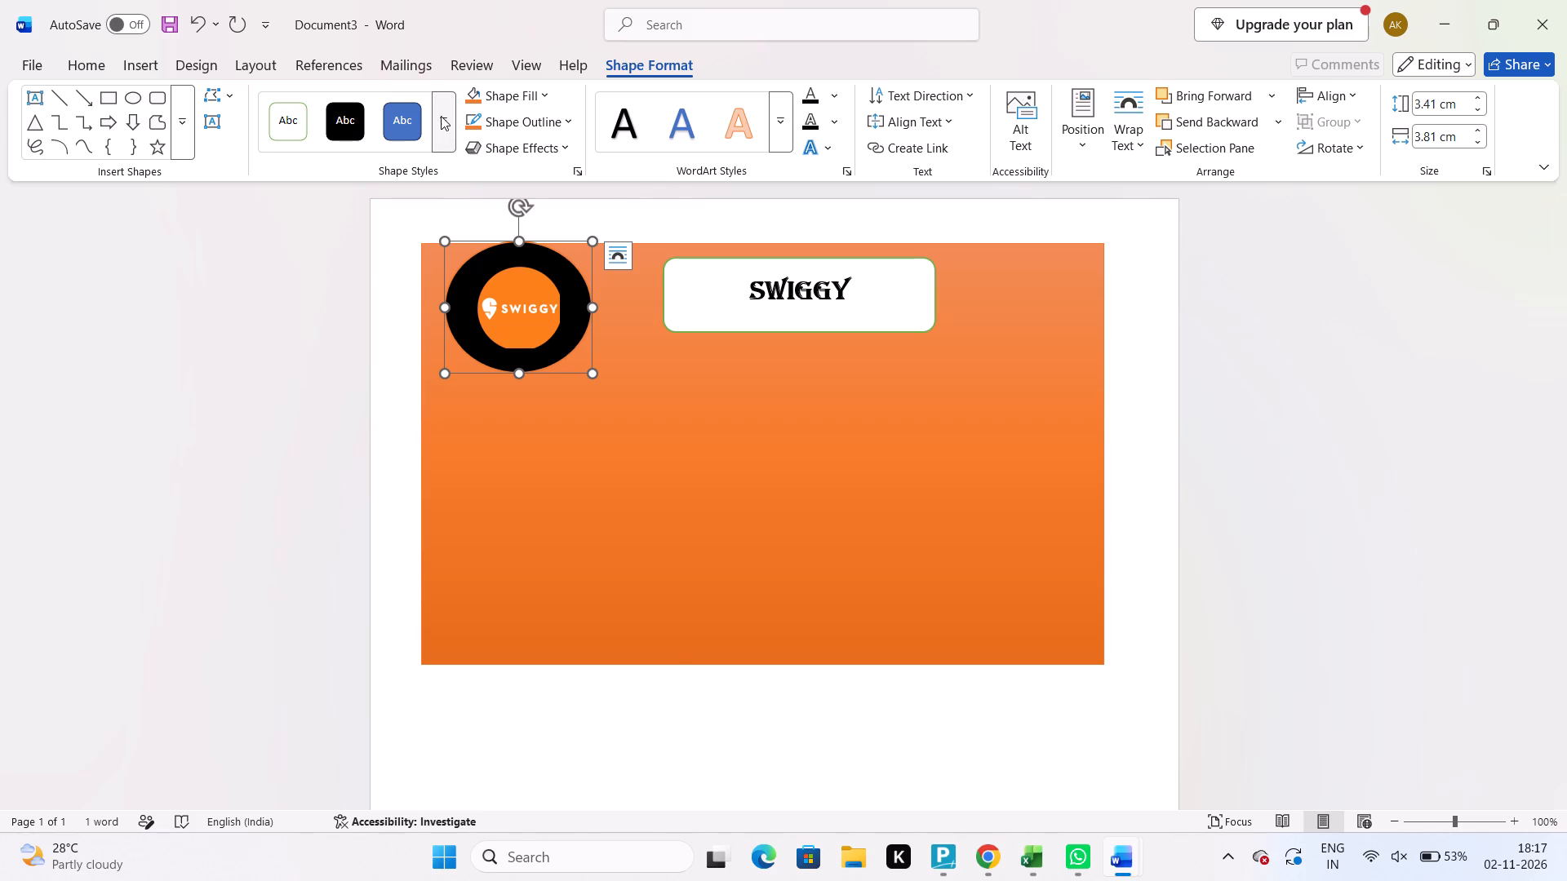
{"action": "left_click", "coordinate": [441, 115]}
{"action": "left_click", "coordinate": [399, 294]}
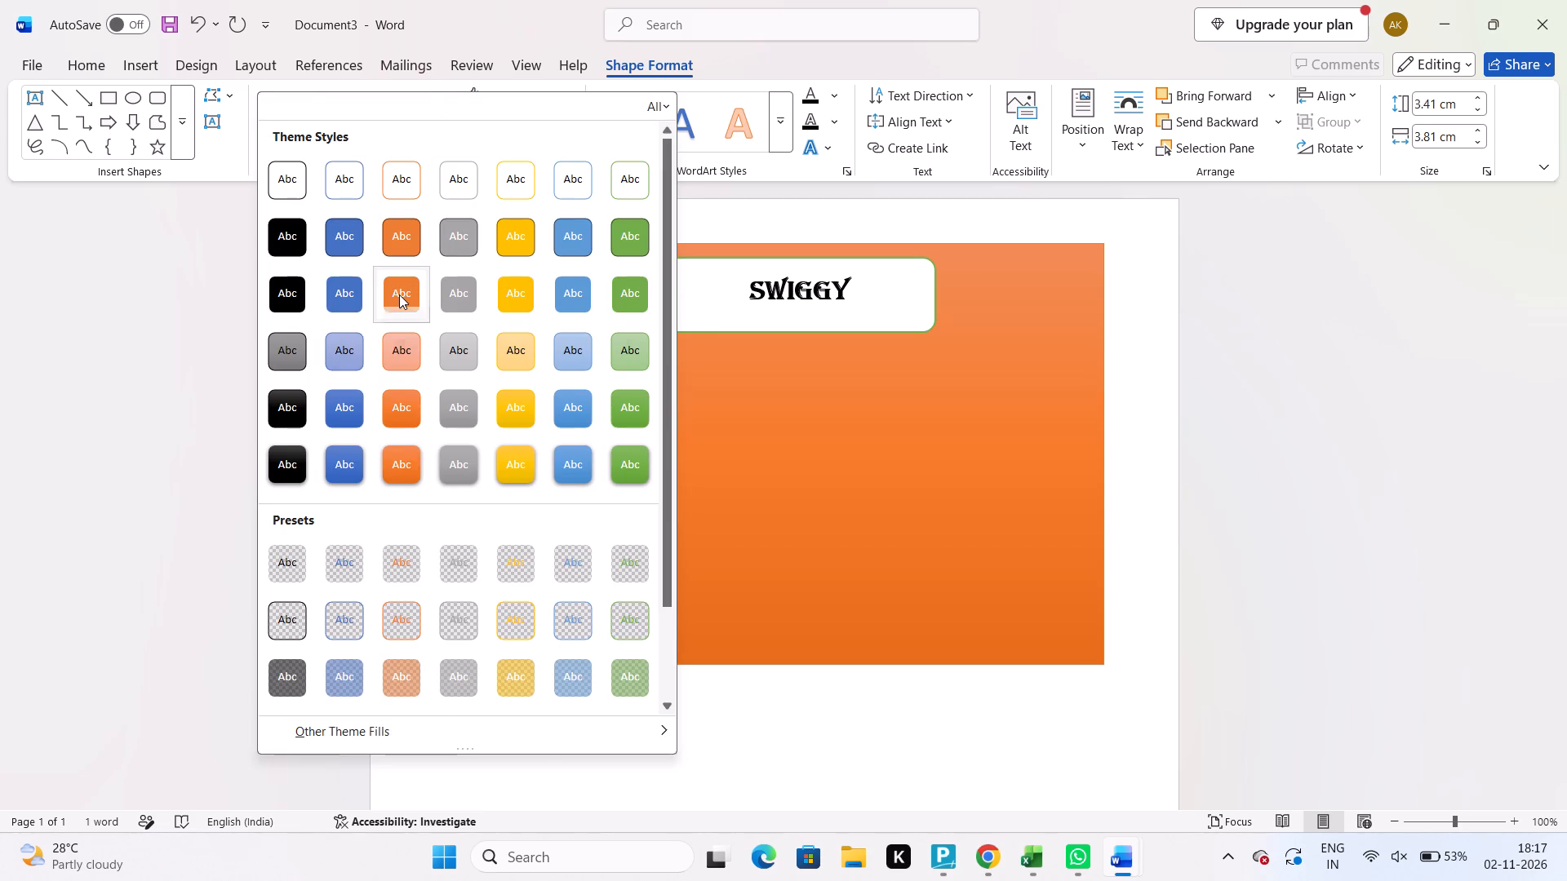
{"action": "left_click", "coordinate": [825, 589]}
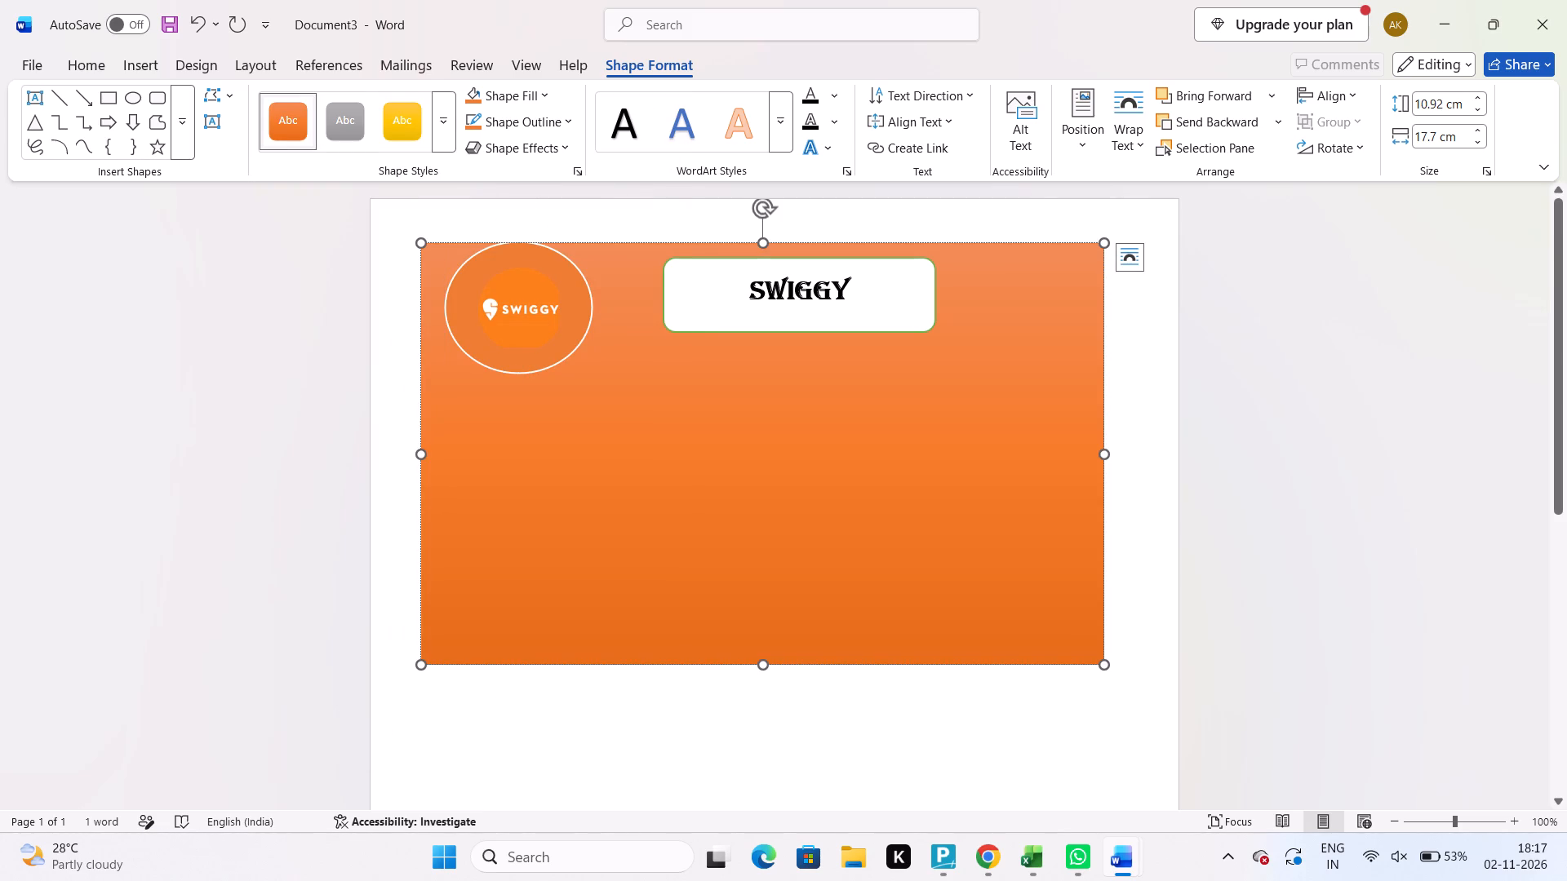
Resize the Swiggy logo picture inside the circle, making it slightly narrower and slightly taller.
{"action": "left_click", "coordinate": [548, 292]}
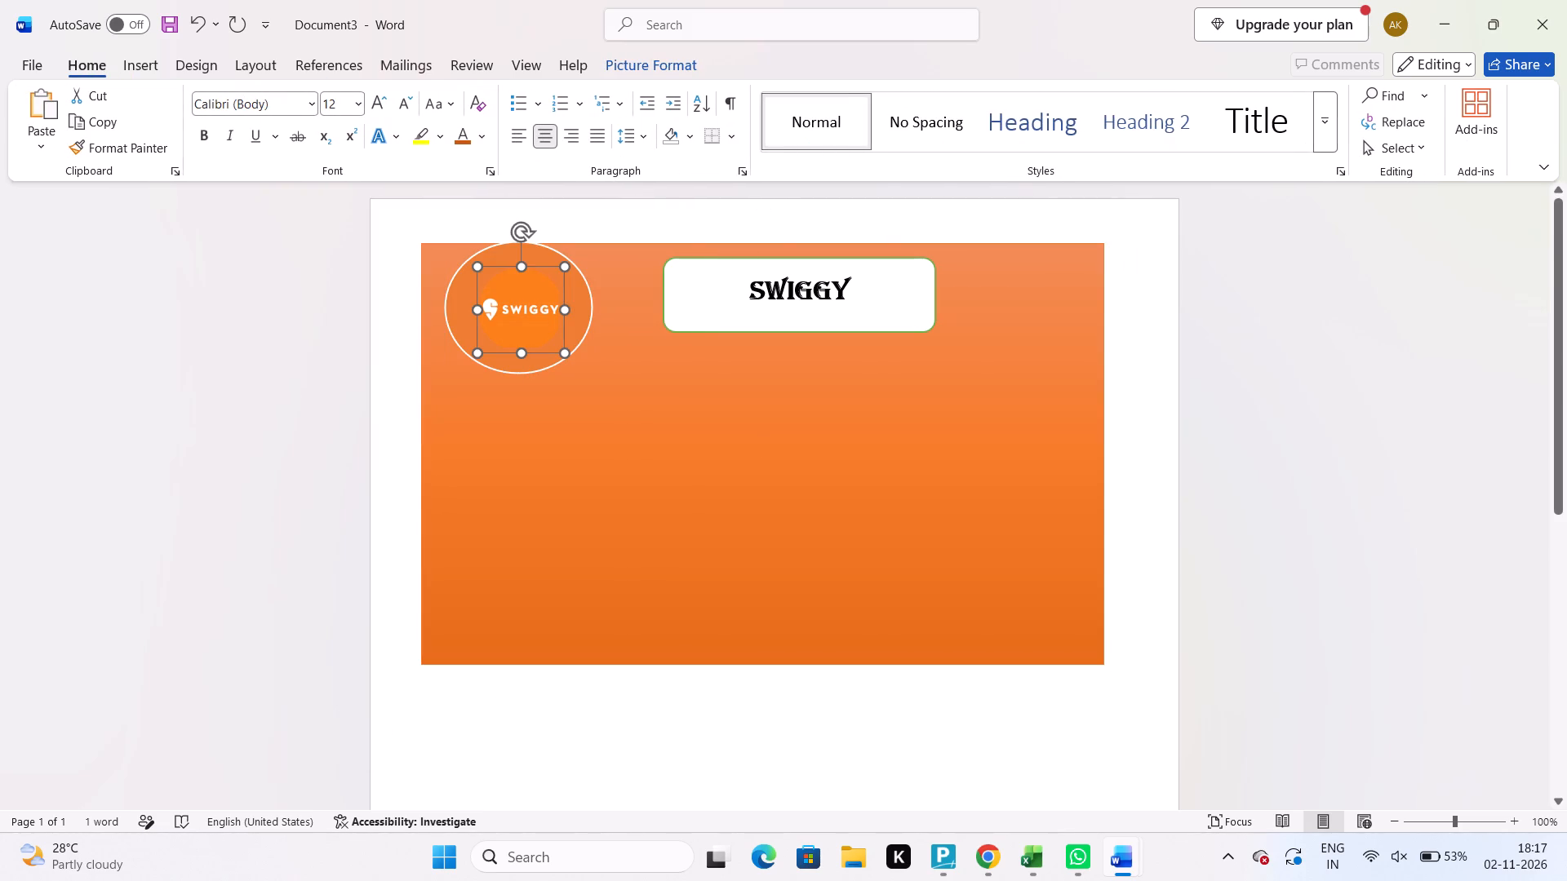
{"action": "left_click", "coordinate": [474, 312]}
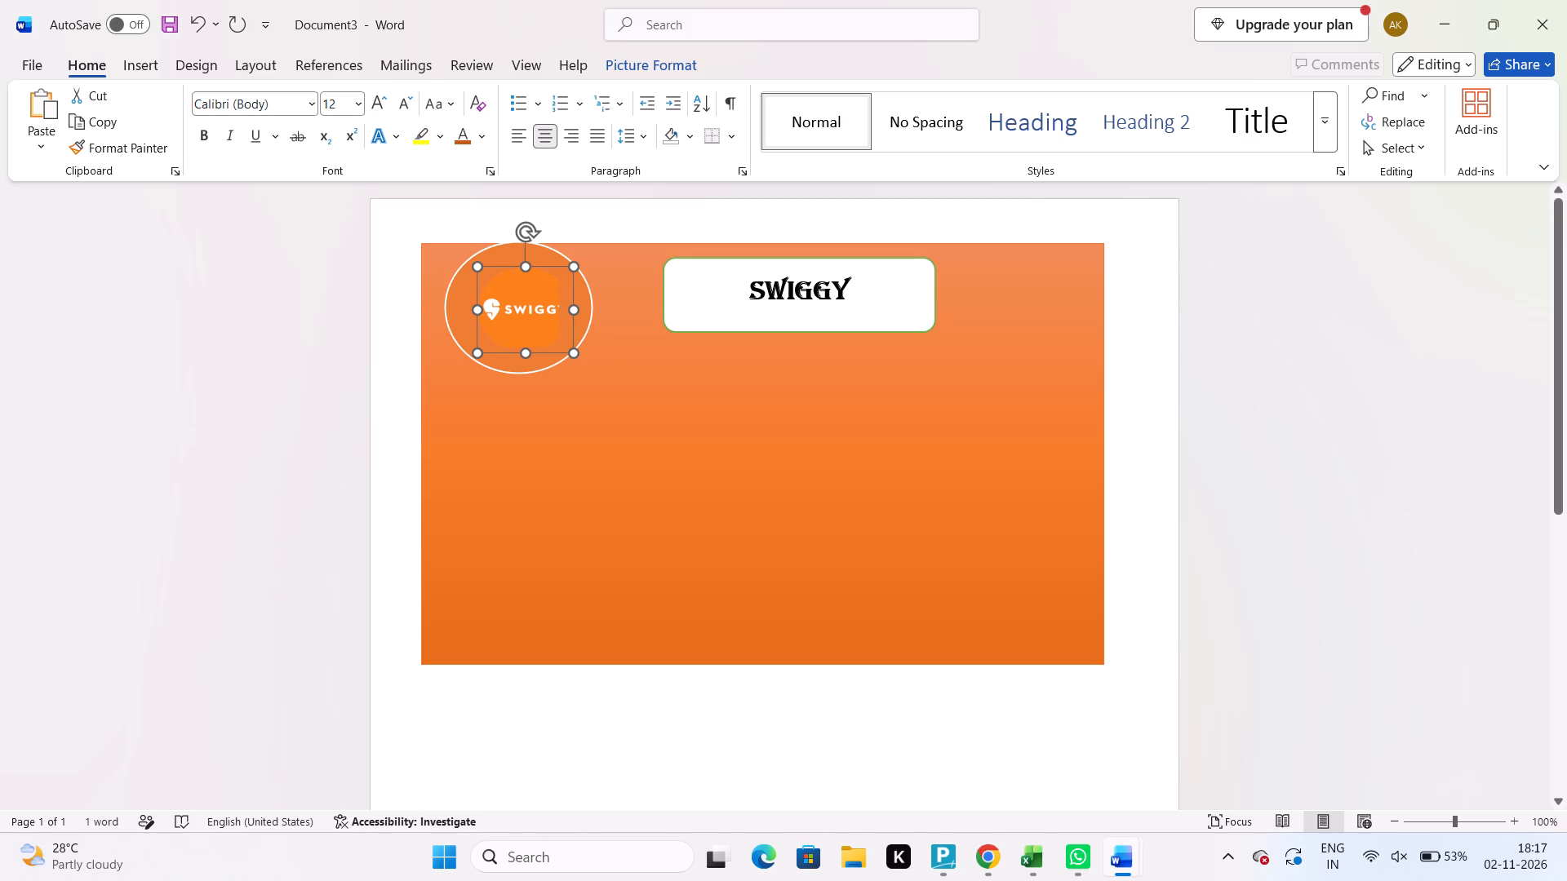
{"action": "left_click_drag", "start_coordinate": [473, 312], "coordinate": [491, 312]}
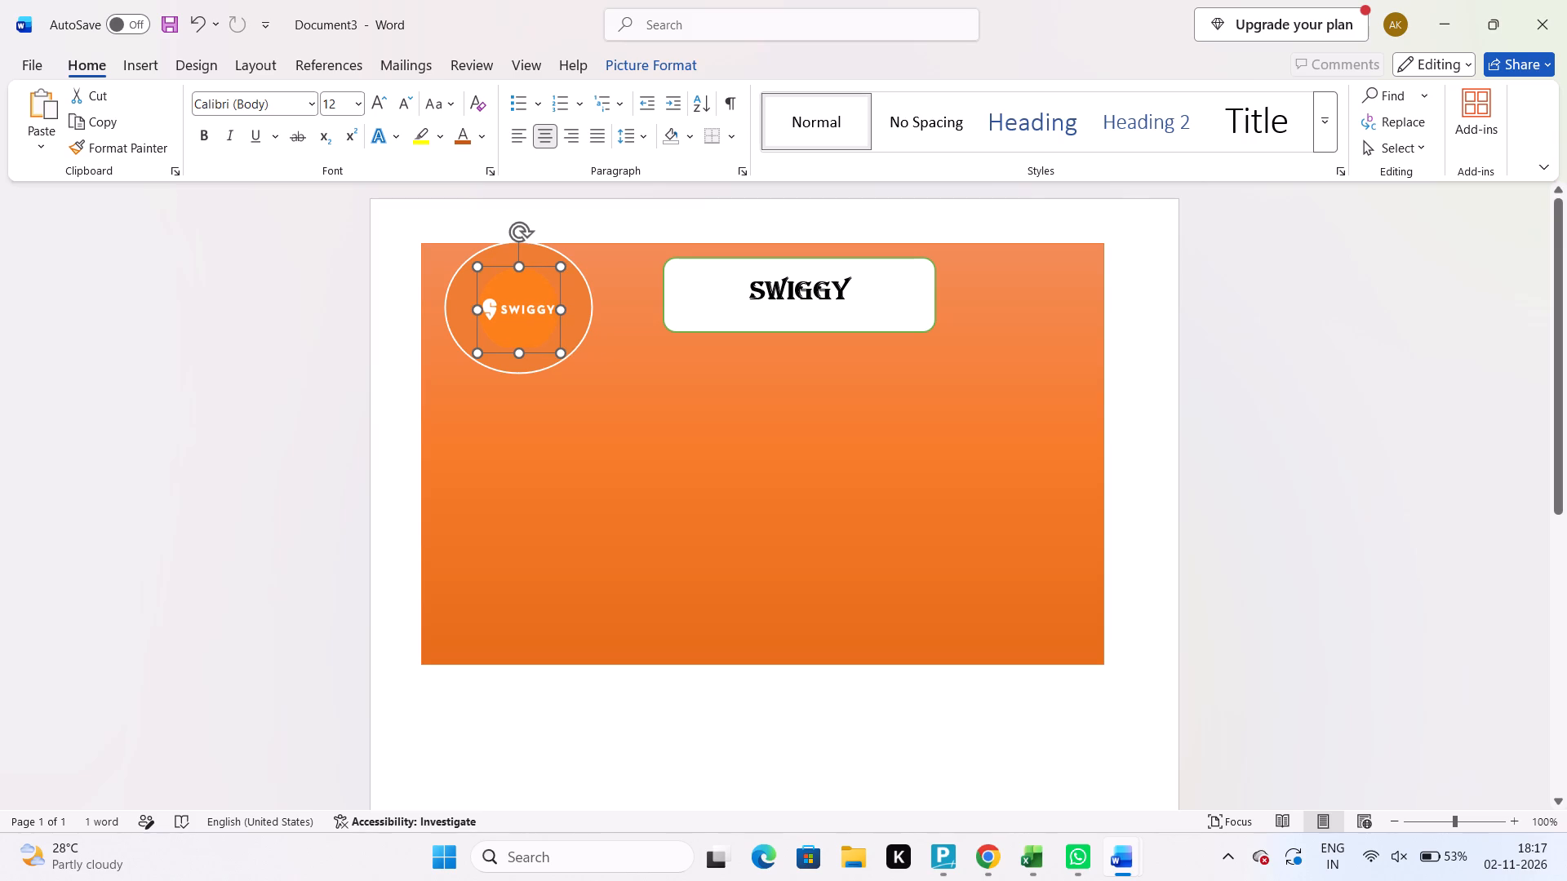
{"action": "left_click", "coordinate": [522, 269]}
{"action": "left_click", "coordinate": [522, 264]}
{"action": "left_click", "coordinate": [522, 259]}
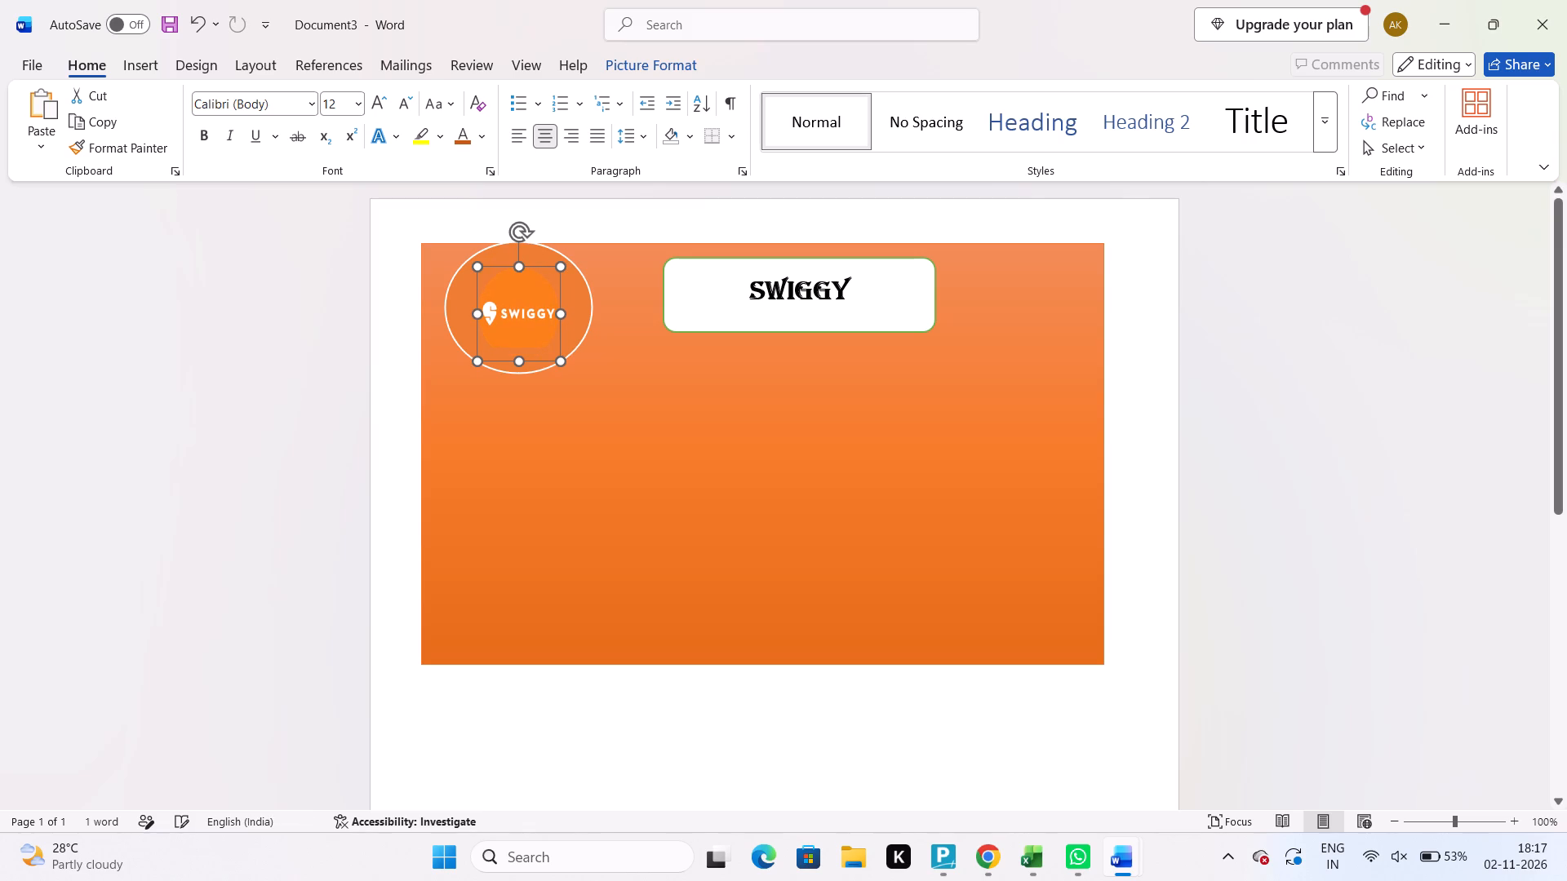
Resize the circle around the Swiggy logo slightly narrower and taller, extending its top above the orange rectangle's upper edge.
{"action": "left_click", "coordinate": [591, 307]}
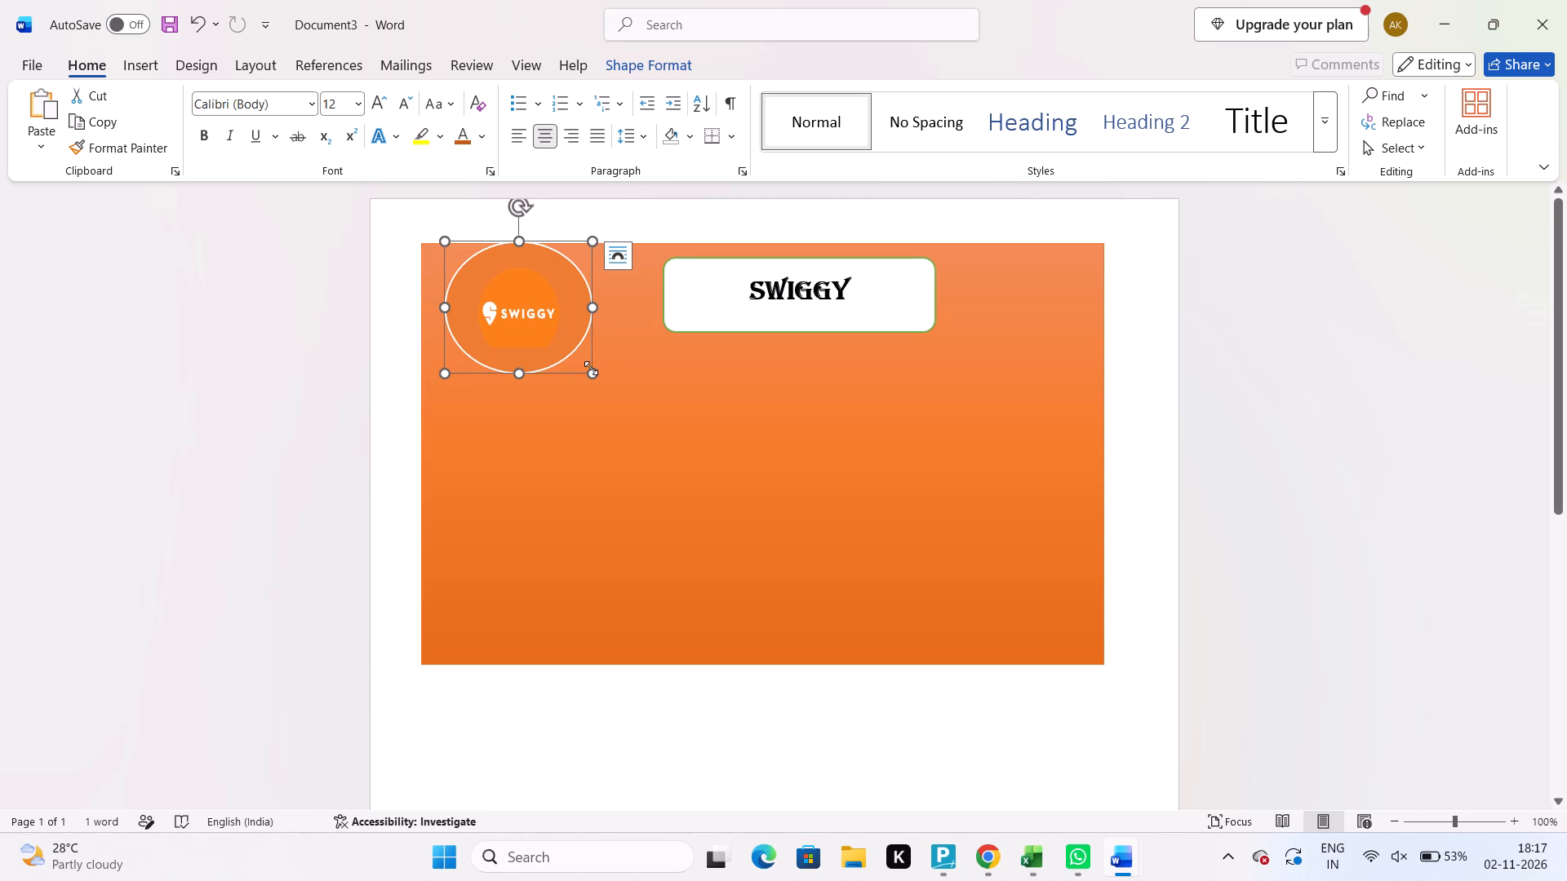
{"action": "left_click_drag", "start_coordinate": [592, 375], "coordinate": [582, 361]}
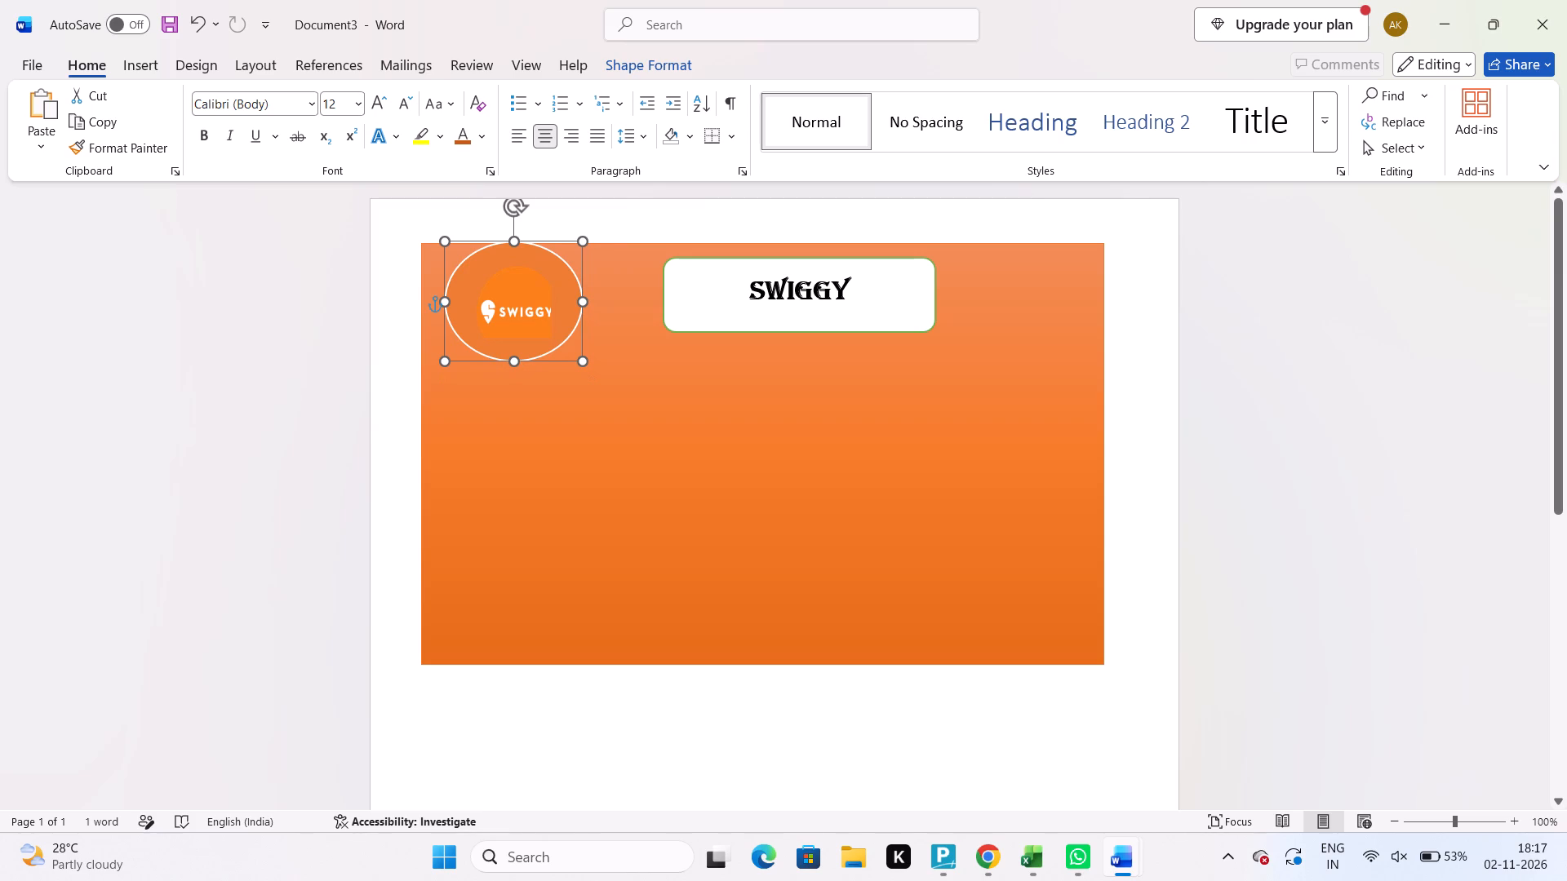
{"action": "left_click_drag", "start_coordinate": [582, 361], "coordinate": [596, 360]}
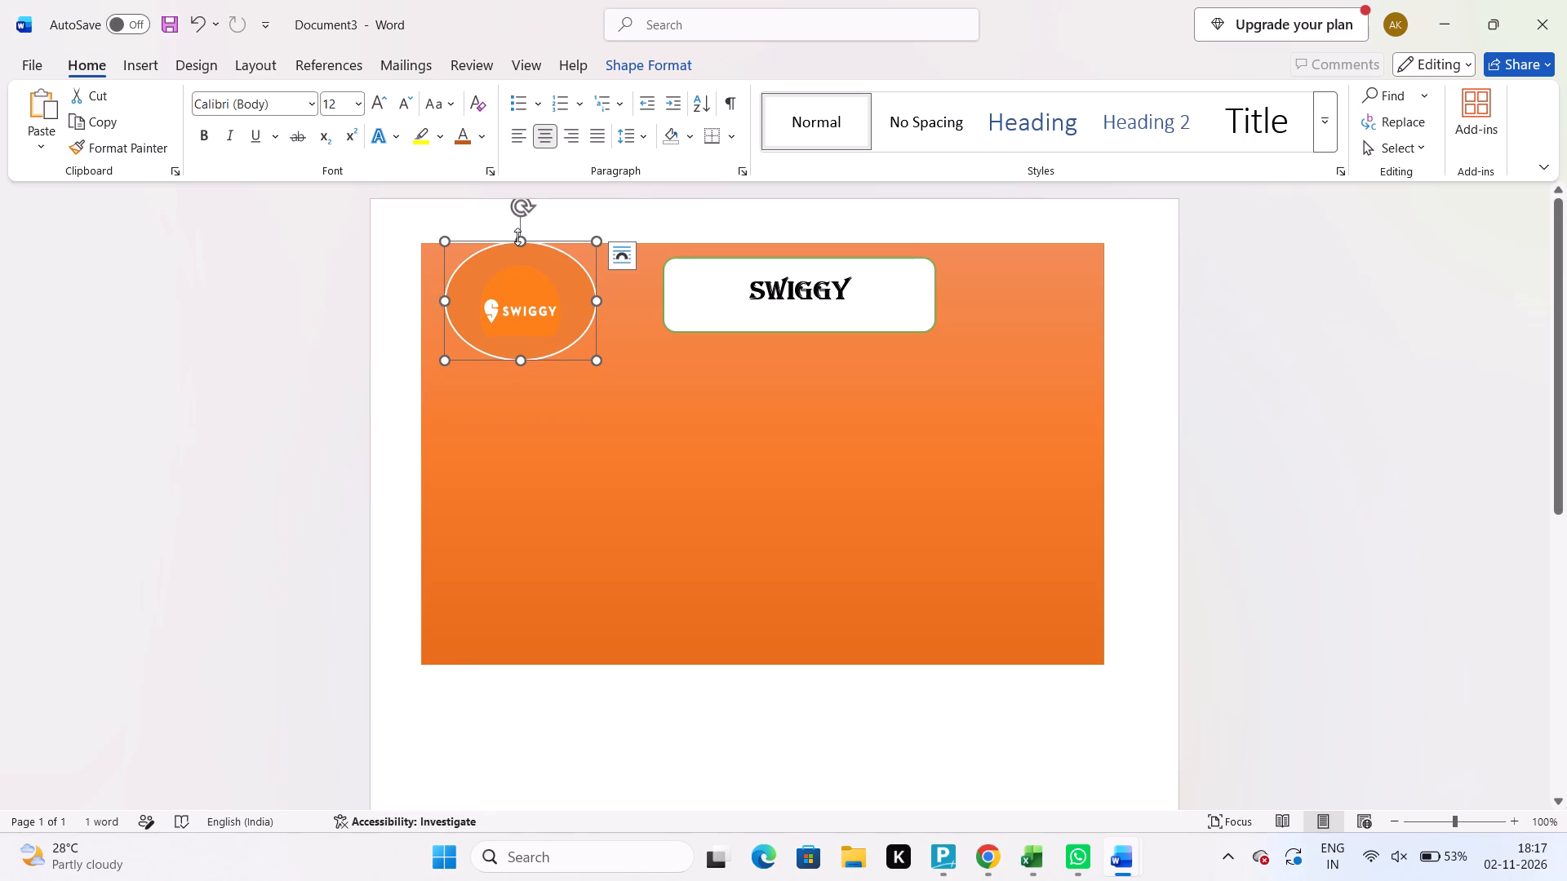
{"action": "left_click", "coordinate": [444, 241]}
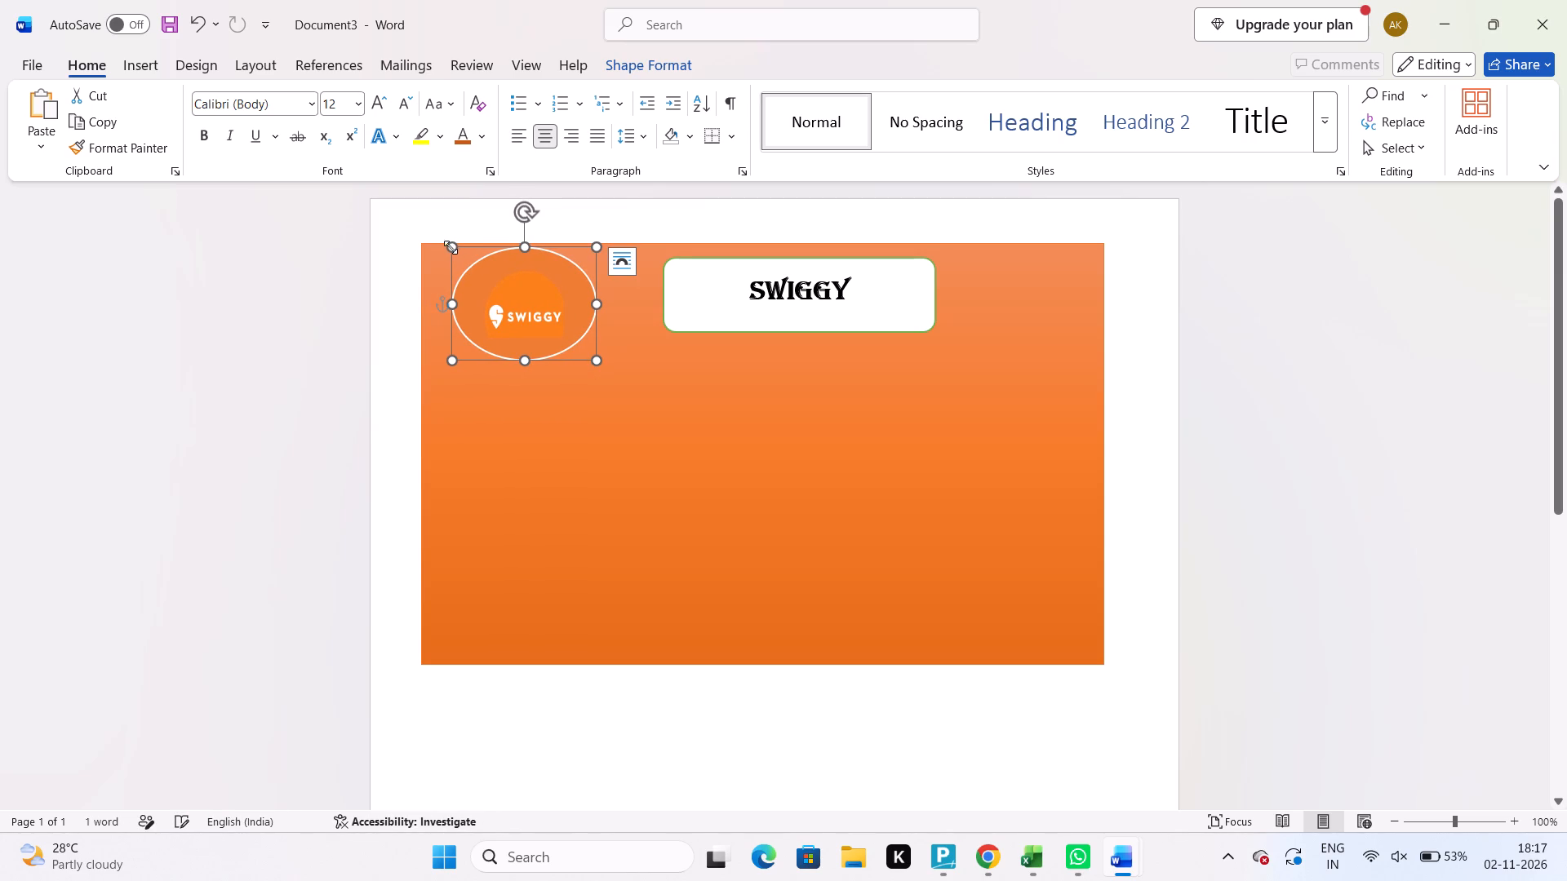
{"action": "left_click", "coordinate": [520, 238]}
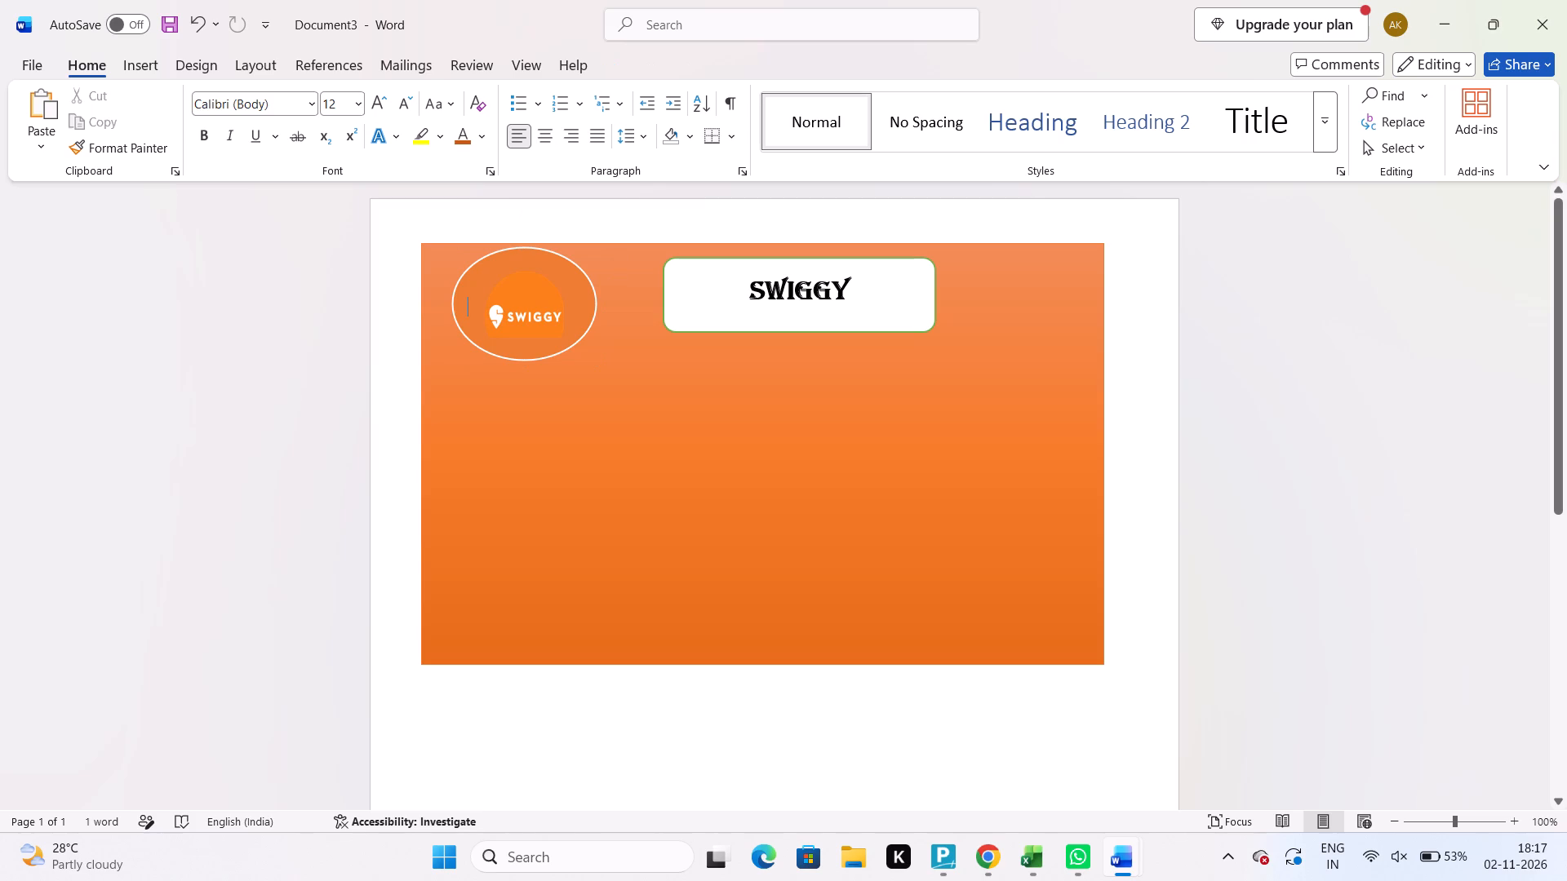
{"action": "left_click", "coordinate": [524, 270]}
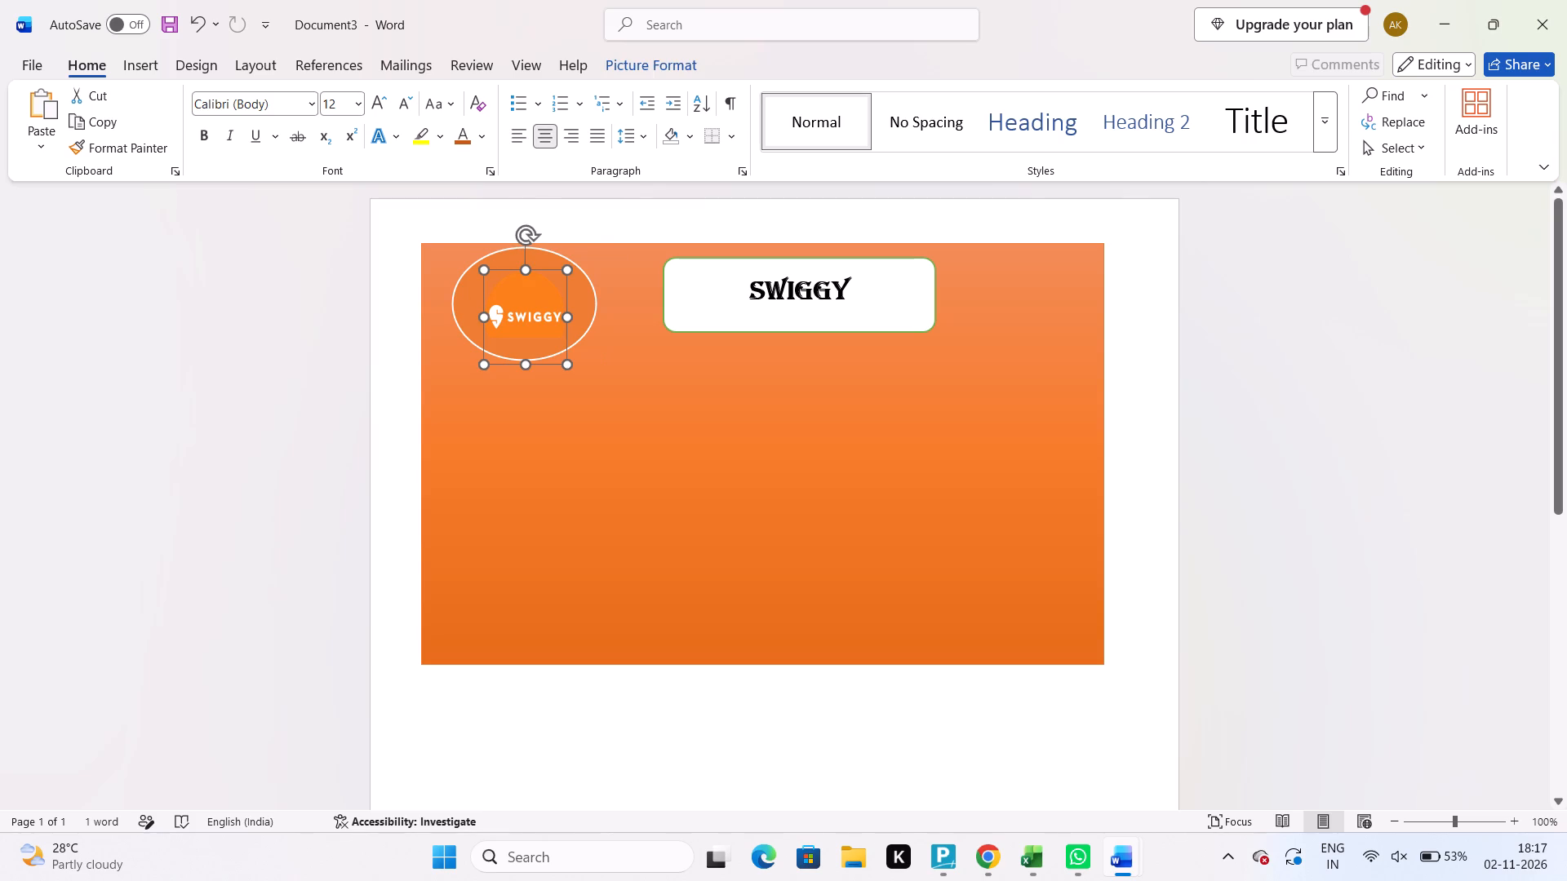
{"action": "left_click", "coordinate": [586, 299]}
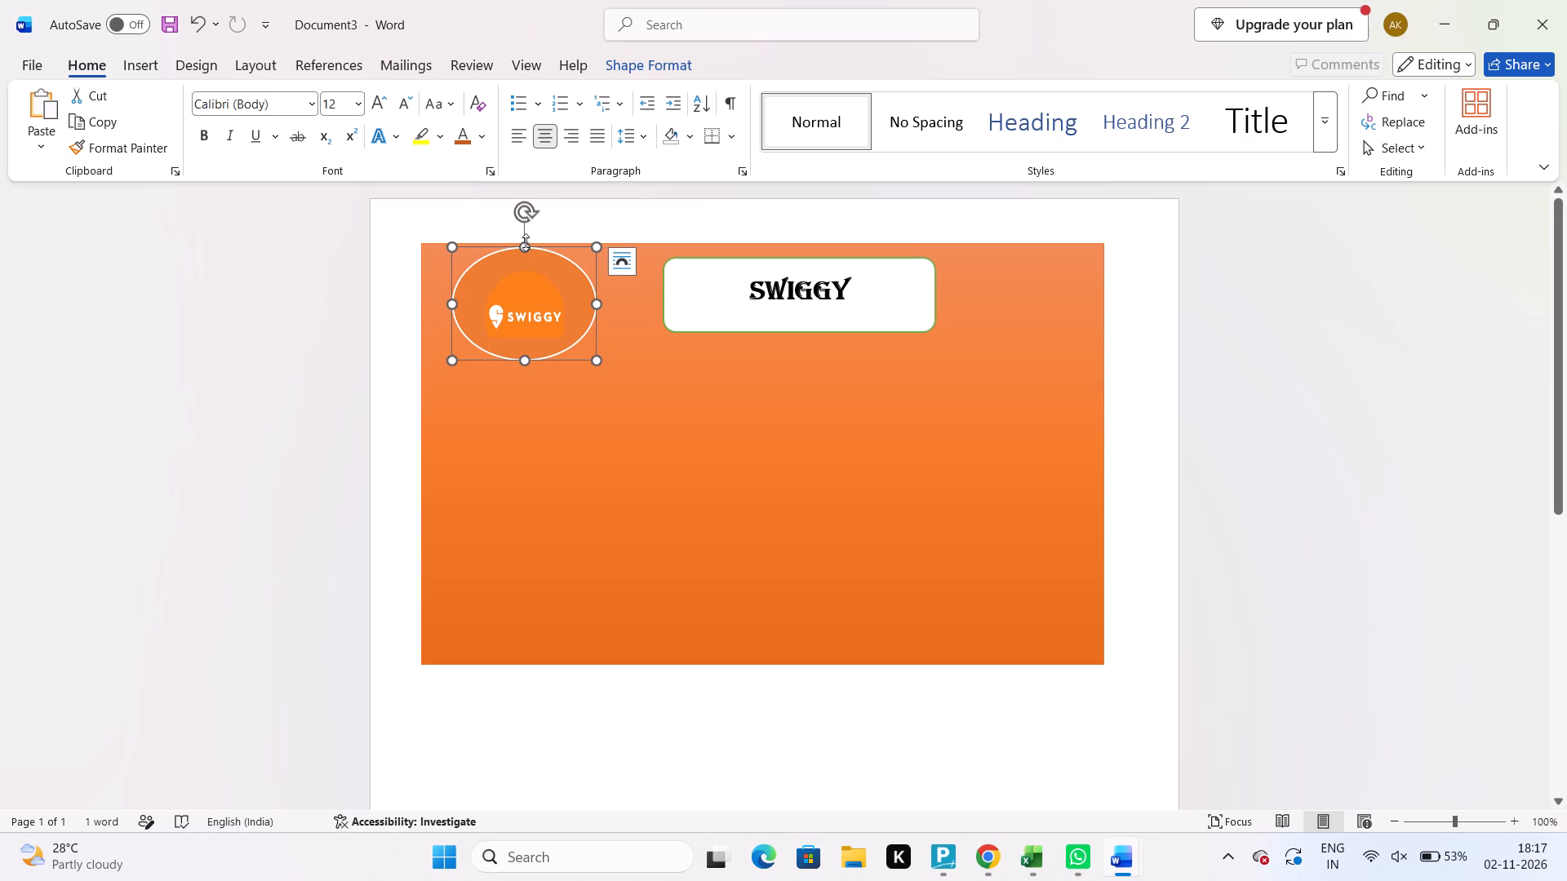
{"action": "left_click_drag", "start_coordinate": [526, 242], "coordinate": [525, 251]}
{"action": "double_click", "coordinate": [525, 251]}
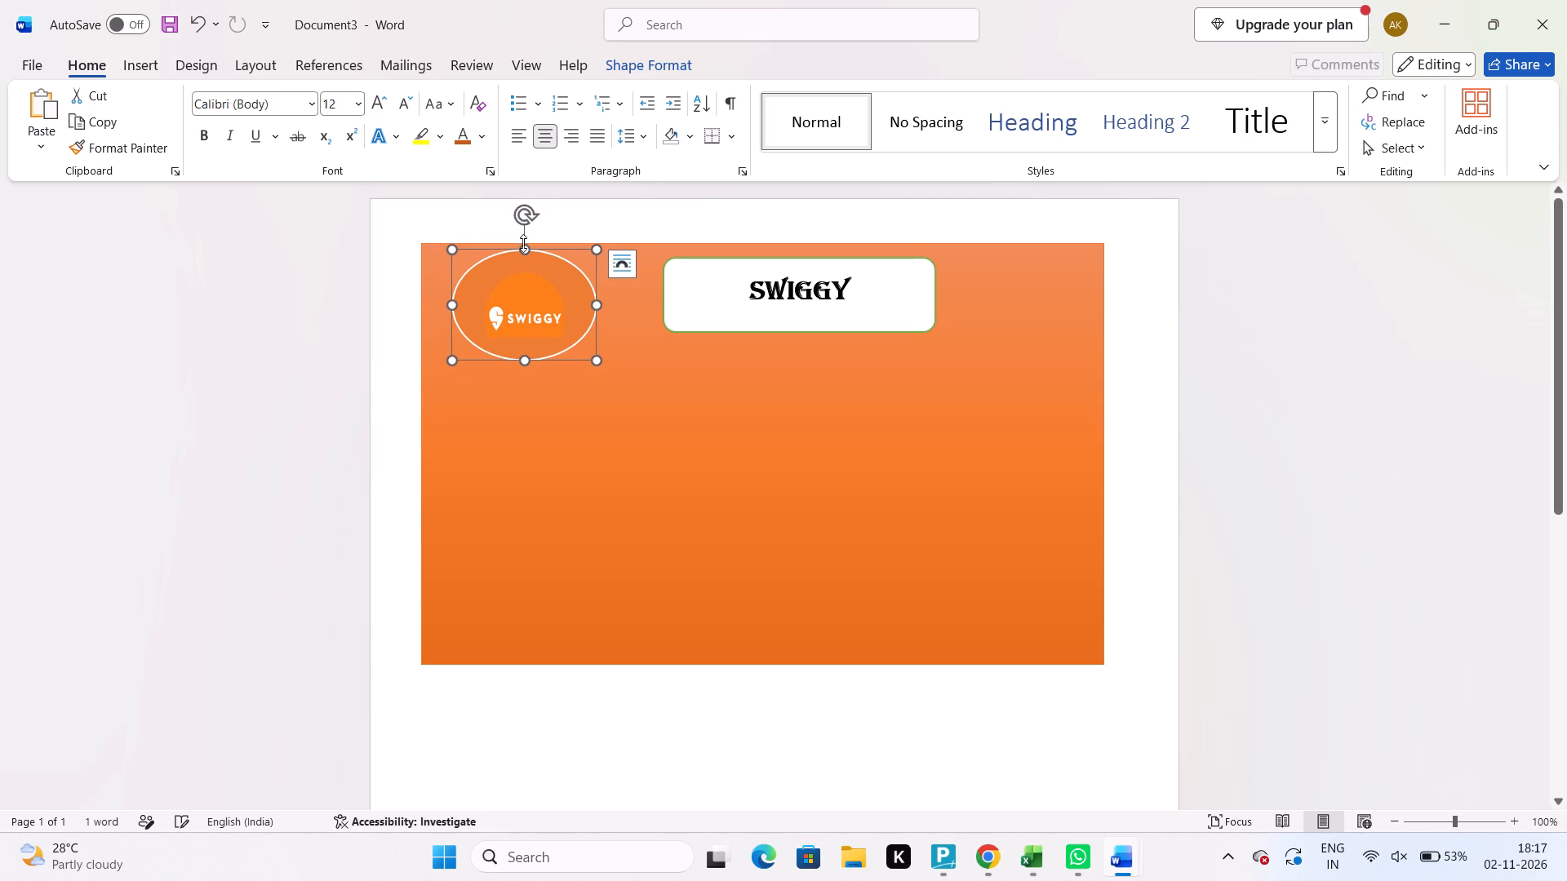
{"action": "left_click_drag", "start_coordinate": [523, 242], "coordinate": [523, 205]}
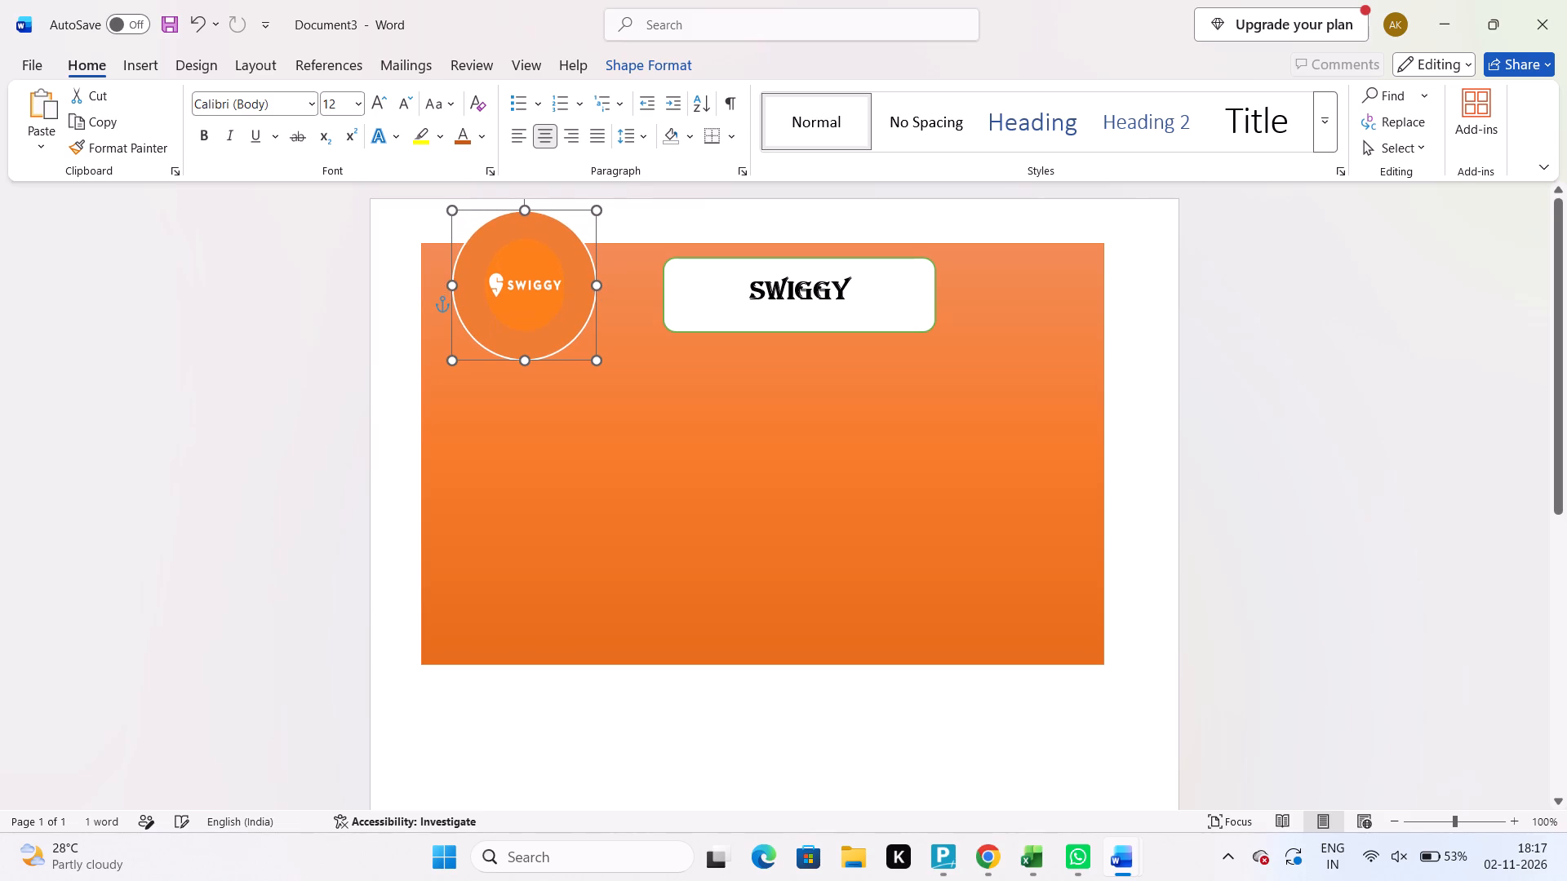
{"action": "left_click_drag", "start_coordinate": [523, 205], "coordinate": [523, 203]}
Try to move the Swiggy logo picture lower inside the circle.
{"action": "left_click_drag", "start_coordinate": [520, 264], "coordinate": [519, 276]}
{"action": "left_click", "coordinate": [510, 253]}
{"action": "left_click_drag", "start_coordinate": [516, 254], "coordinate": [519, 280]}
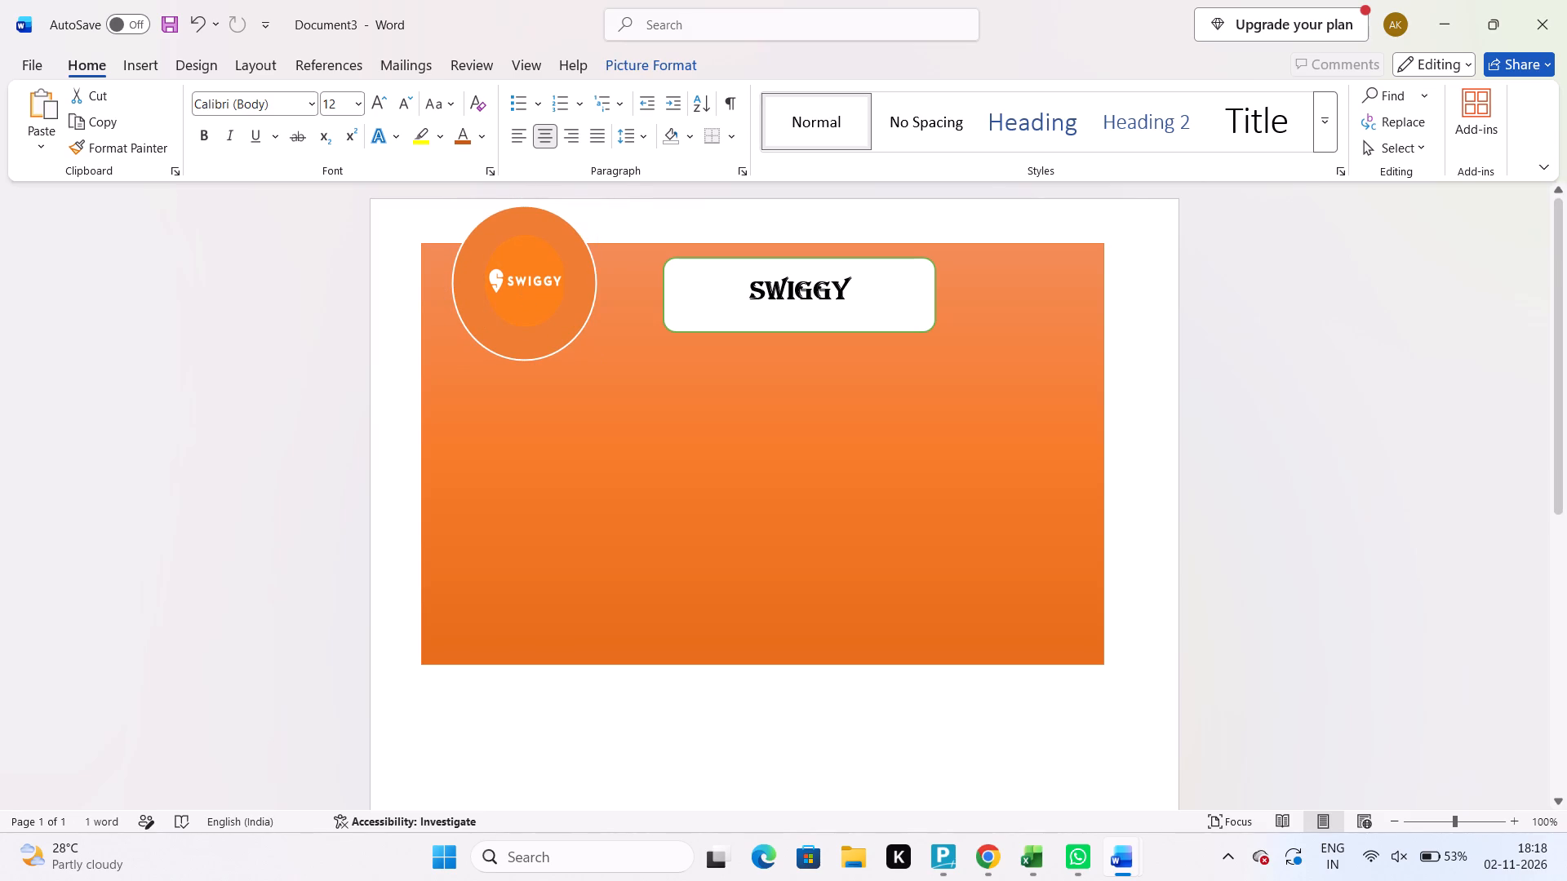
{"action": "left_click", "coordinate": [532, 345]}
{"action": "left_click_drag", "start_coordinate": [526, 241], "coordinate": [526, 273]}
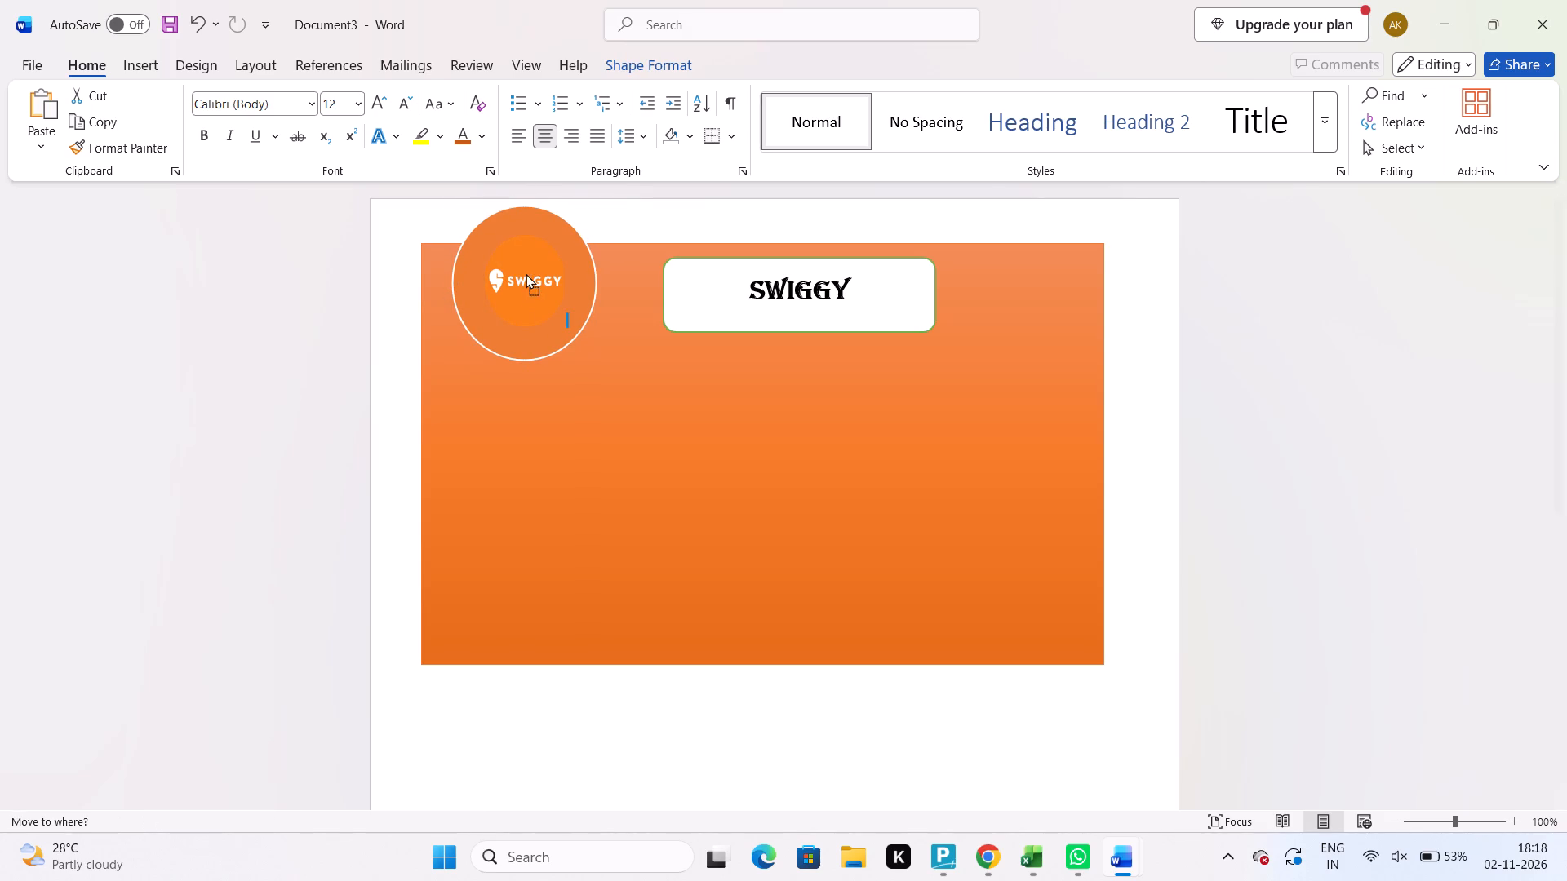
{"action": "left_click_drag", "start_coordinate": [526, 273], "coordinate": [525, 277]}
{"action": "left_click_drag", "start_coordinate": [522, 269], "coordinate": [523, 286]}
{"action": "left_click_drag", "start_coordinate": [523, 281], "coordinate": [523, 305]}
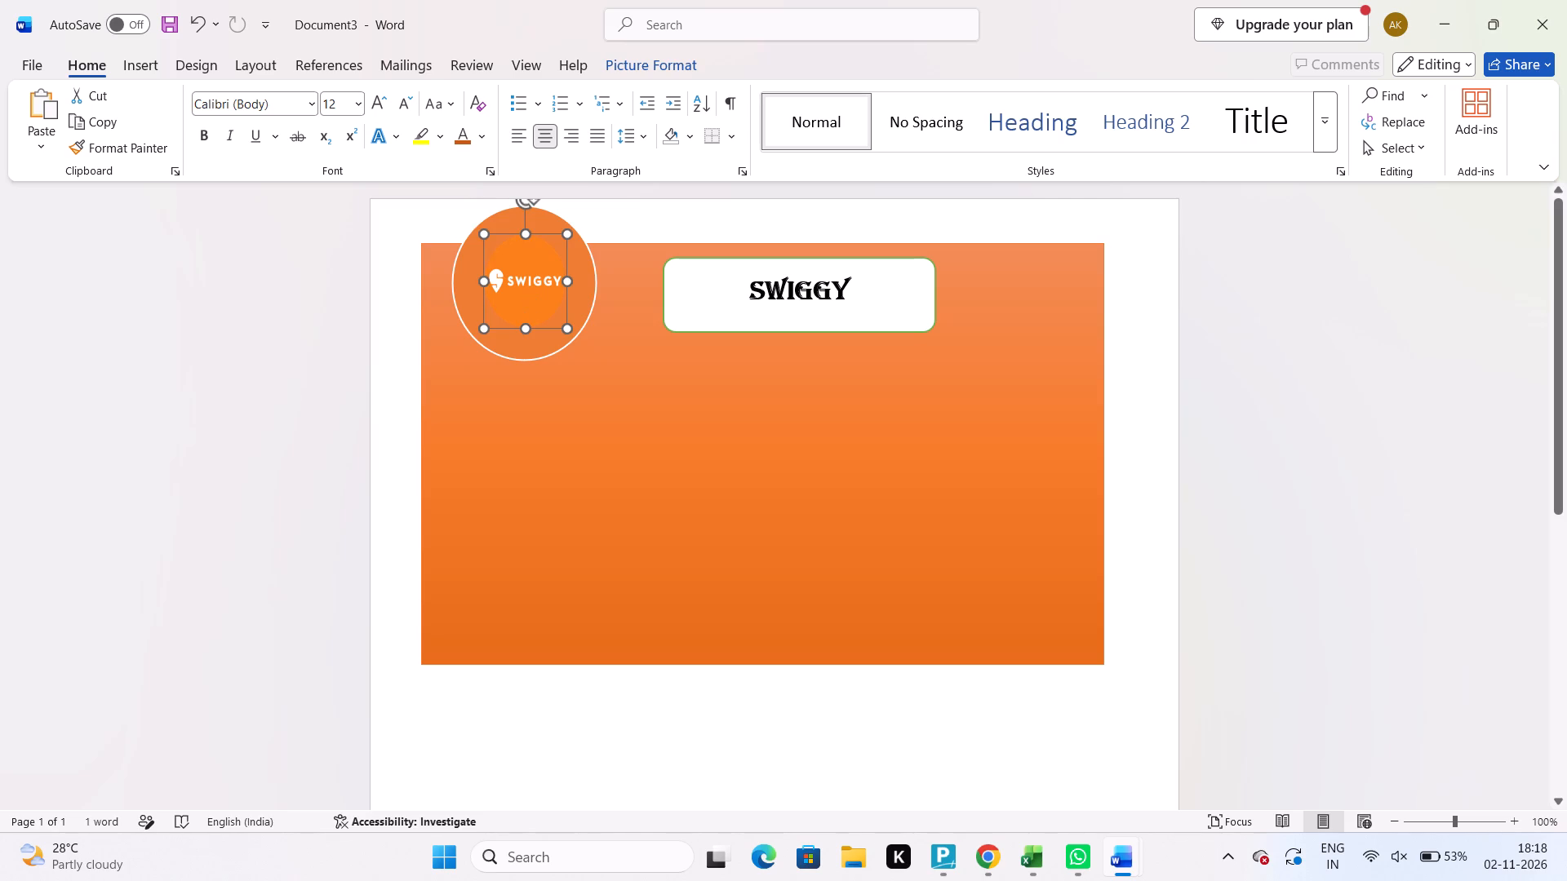
Remove the Swiggy logo picture and the orange circle that holds it from the poster.
{"action": "right_click", "coordinate": [538, 303]}
{"action": "left_click", "coordinate": [585, 283]}
{"action": "right_click", "coordinate": [534, 273]}
{"action": "right_click", "coordinate": [534, 273]}
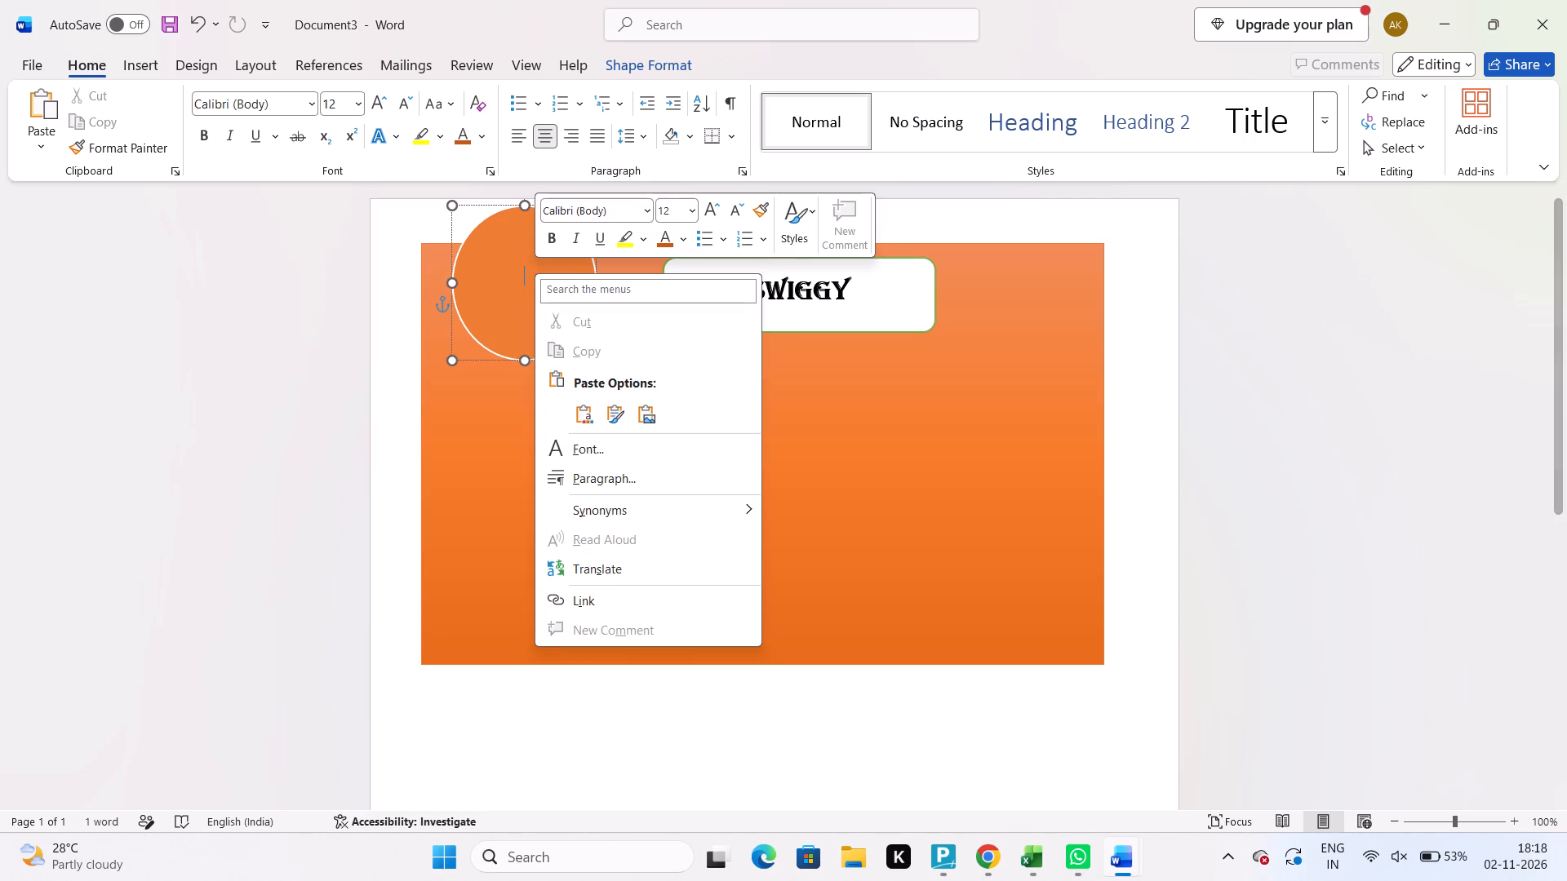
{"action": "left_click", "coordinate": [482, 307]}
{"action": "left_click", "coordinate": [489, 303]}
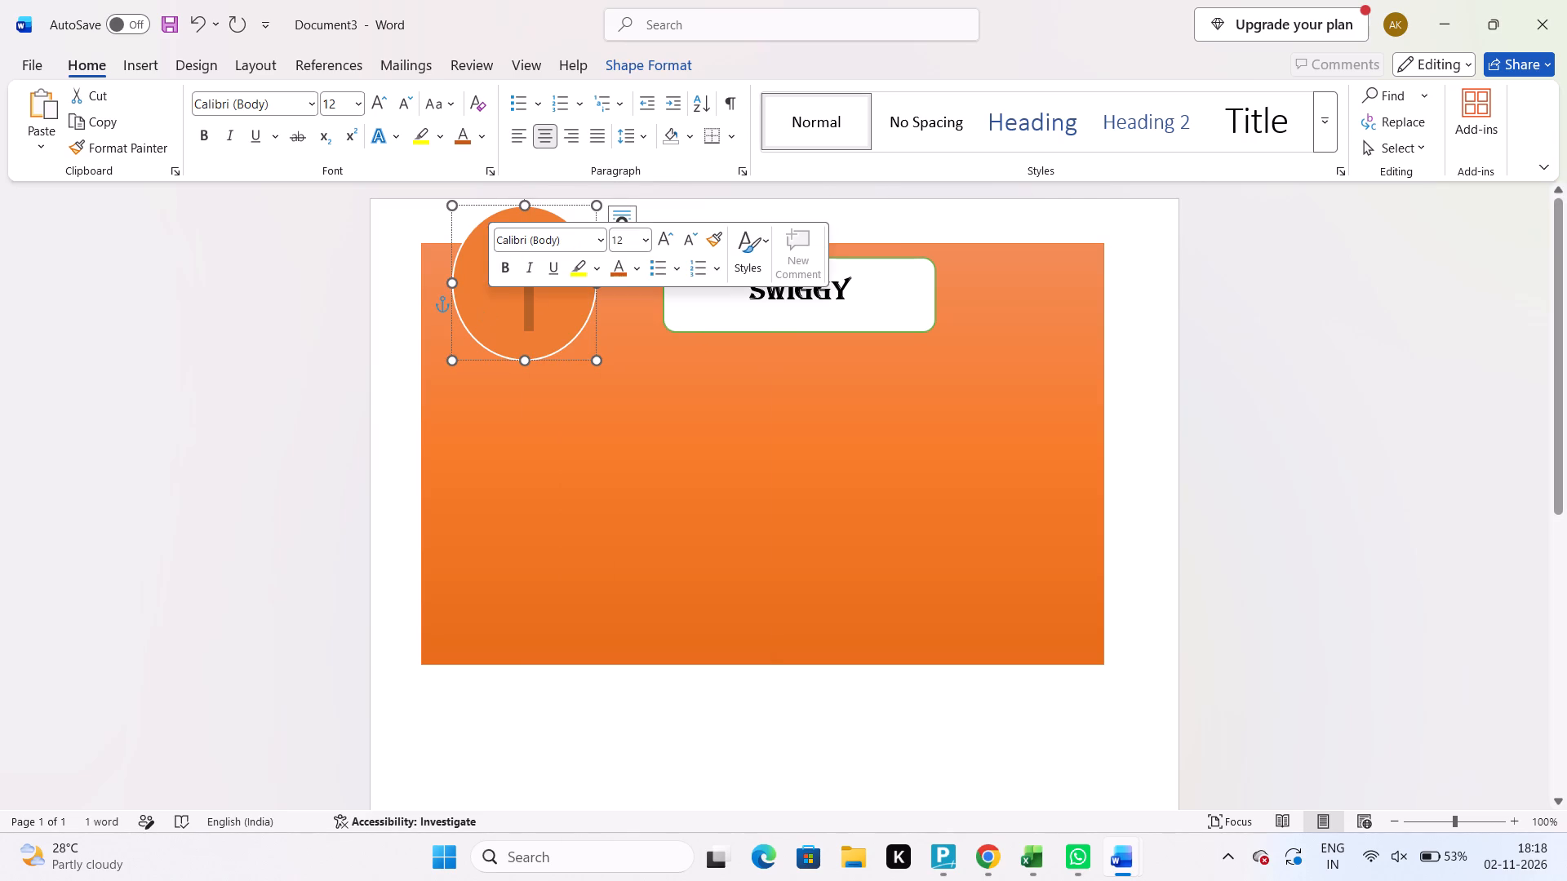
{"action": "left_click", "coordinate": [542, 350]}
{"action": "right_click", "coordinate": [542, 350]}
{"action": "left_click", "coordinate": [581, 321]}
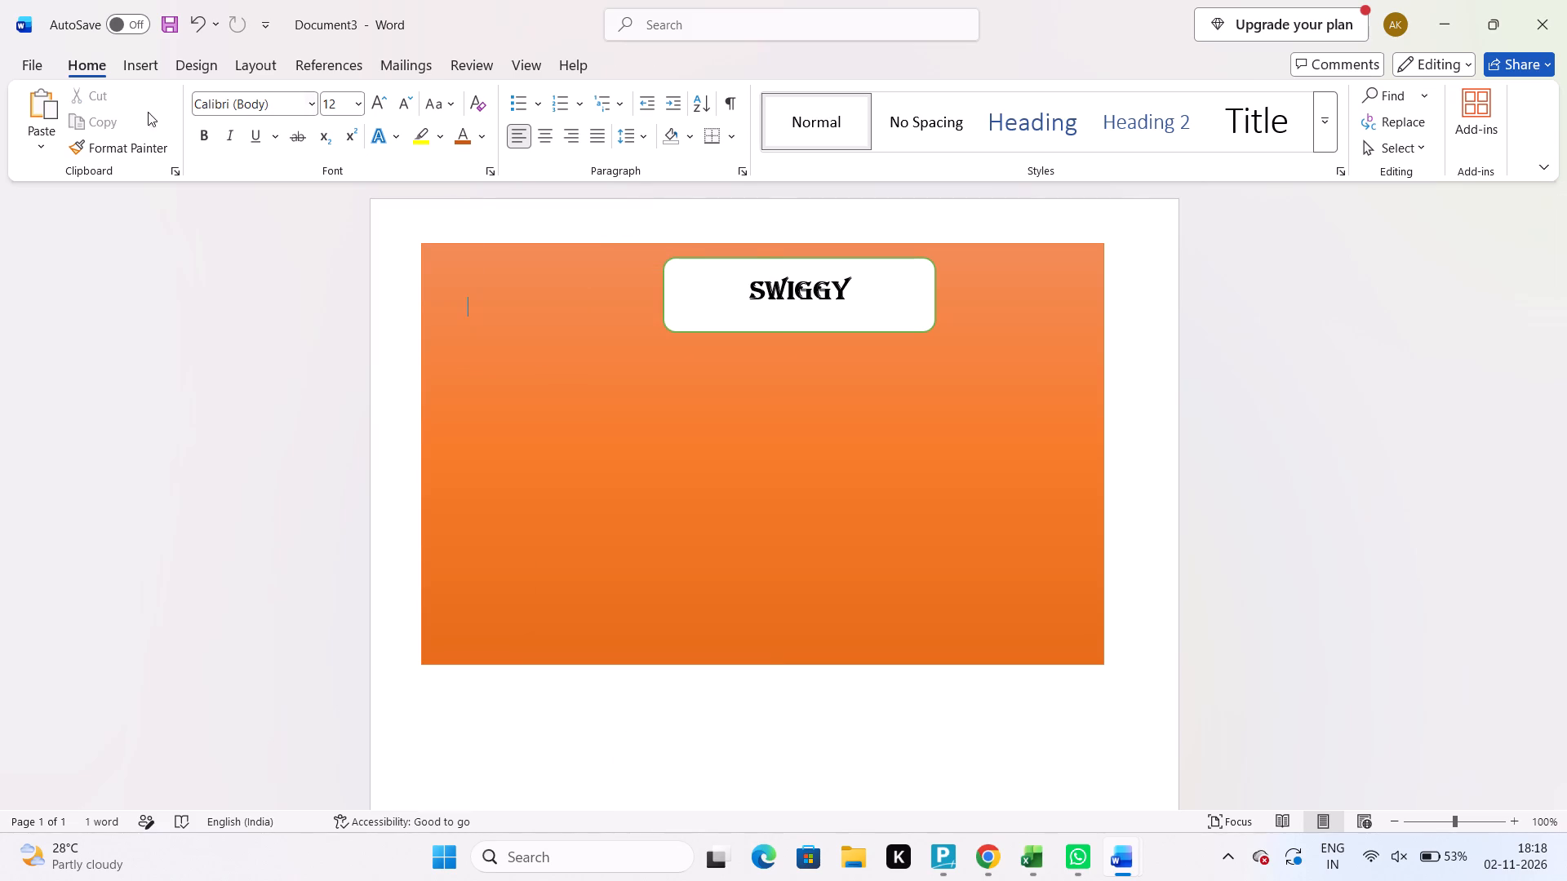
Draw an oval about 3.07 cm wide and 2.77 cm high in the orange rectangle, beside the SWIGGY title box.
{"action": "left_click", "coordinate": [129, 67]}
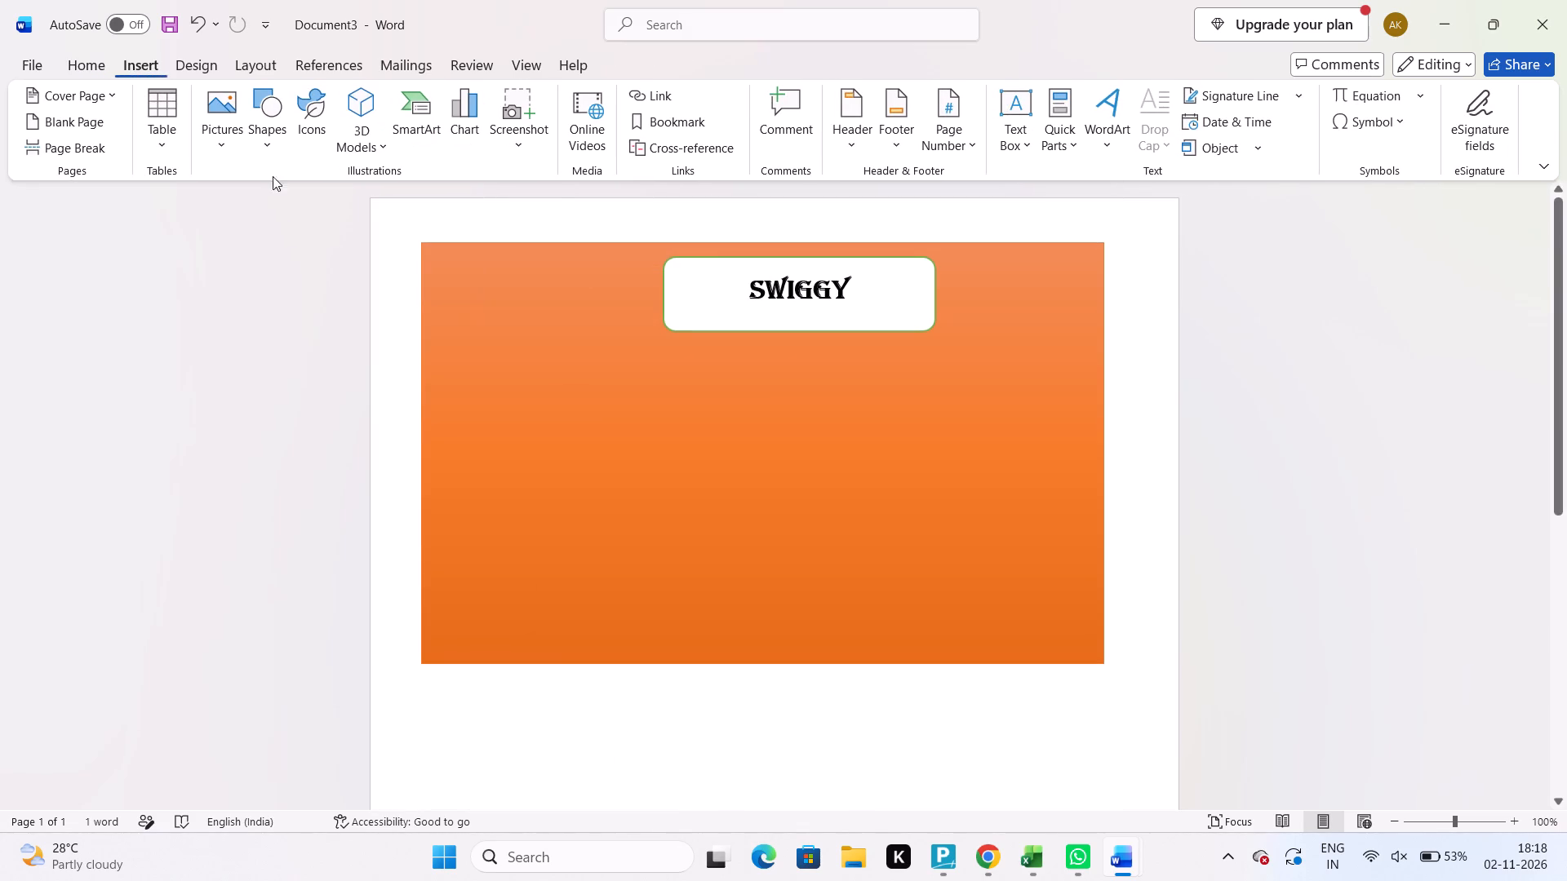
{"action": "left_click", "coordinate": [283, 135]}
{"action": "left_click", "coordinate": [365, 207]}
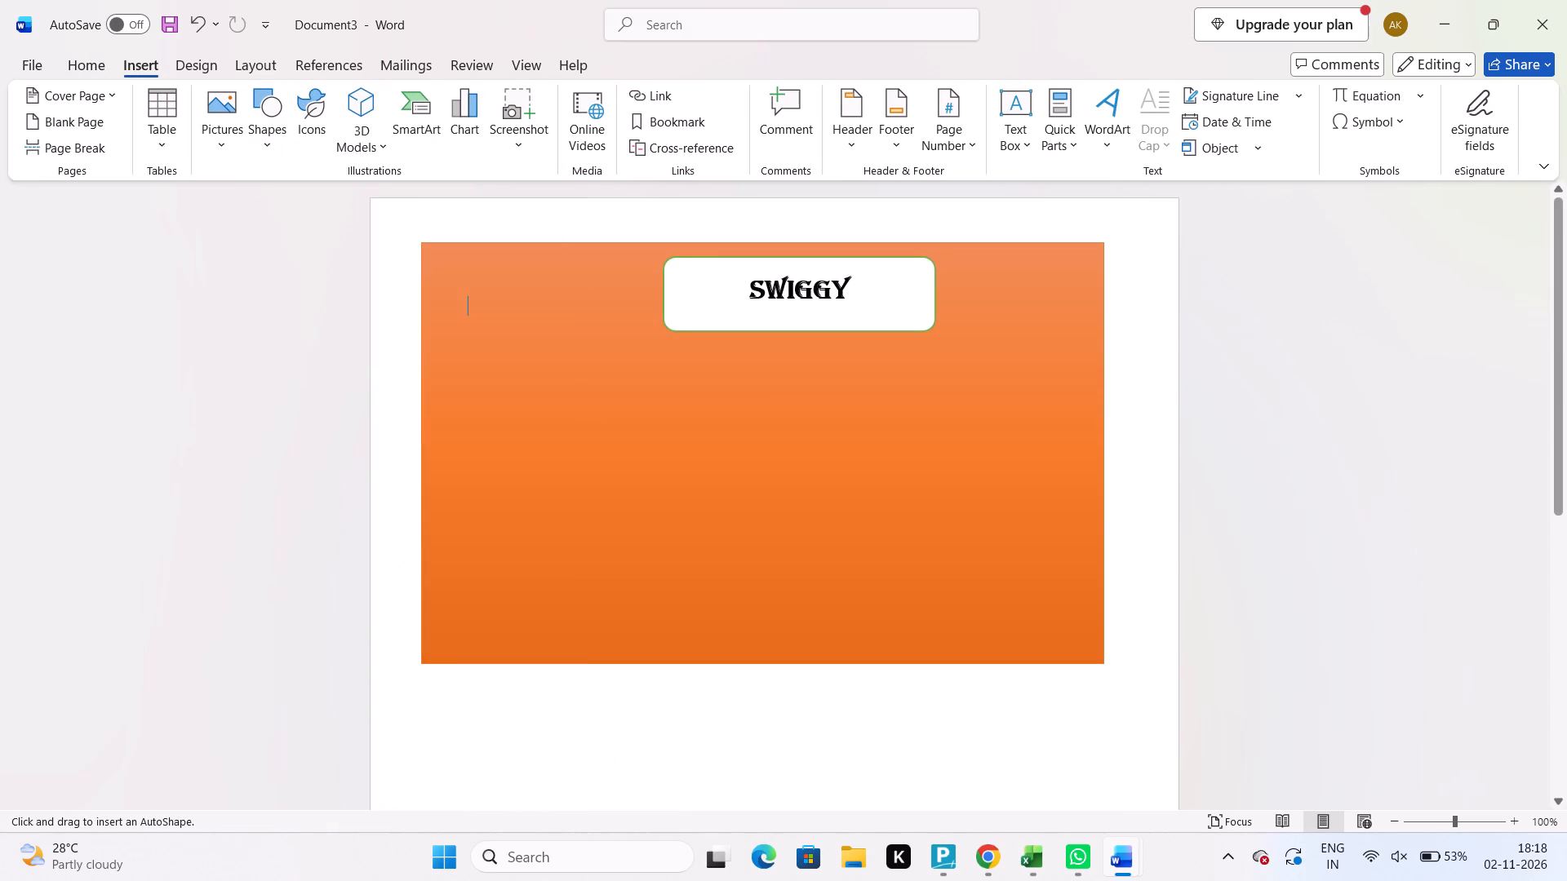
{"action": "left_click_drag", "start_coordinate": [482, 277], "coordinate": [582, 364]}
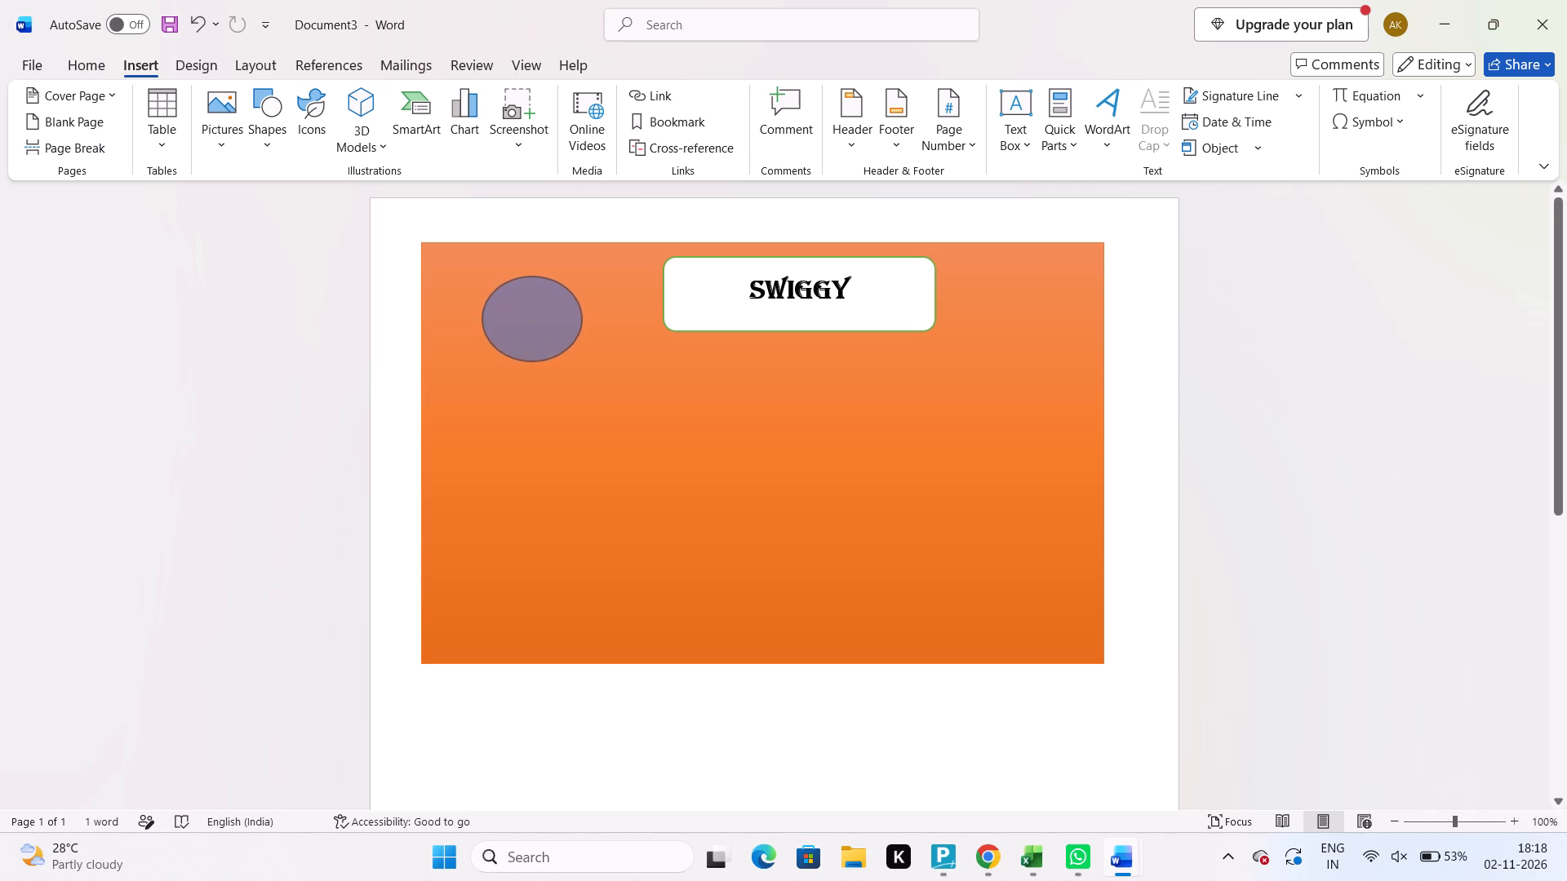
{"action": "left_click_drag", "start_coordinate": [582, 364], "coordinate": [591, 381]}
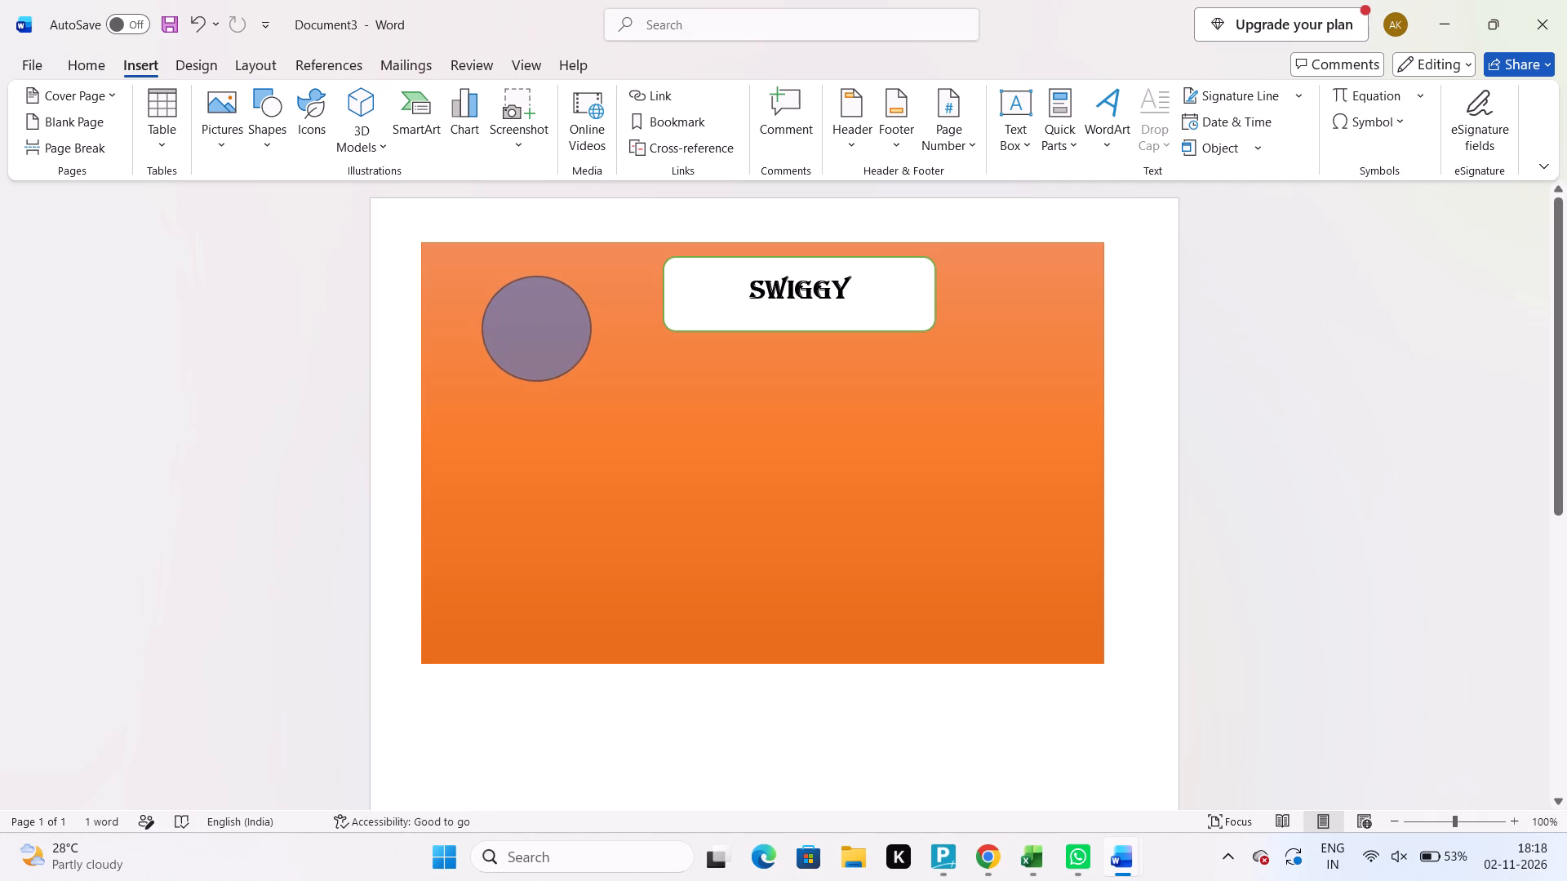
{"action": "left_click_drag", "start_coordinate": [591, 381], "coordinate": [601, 383]}
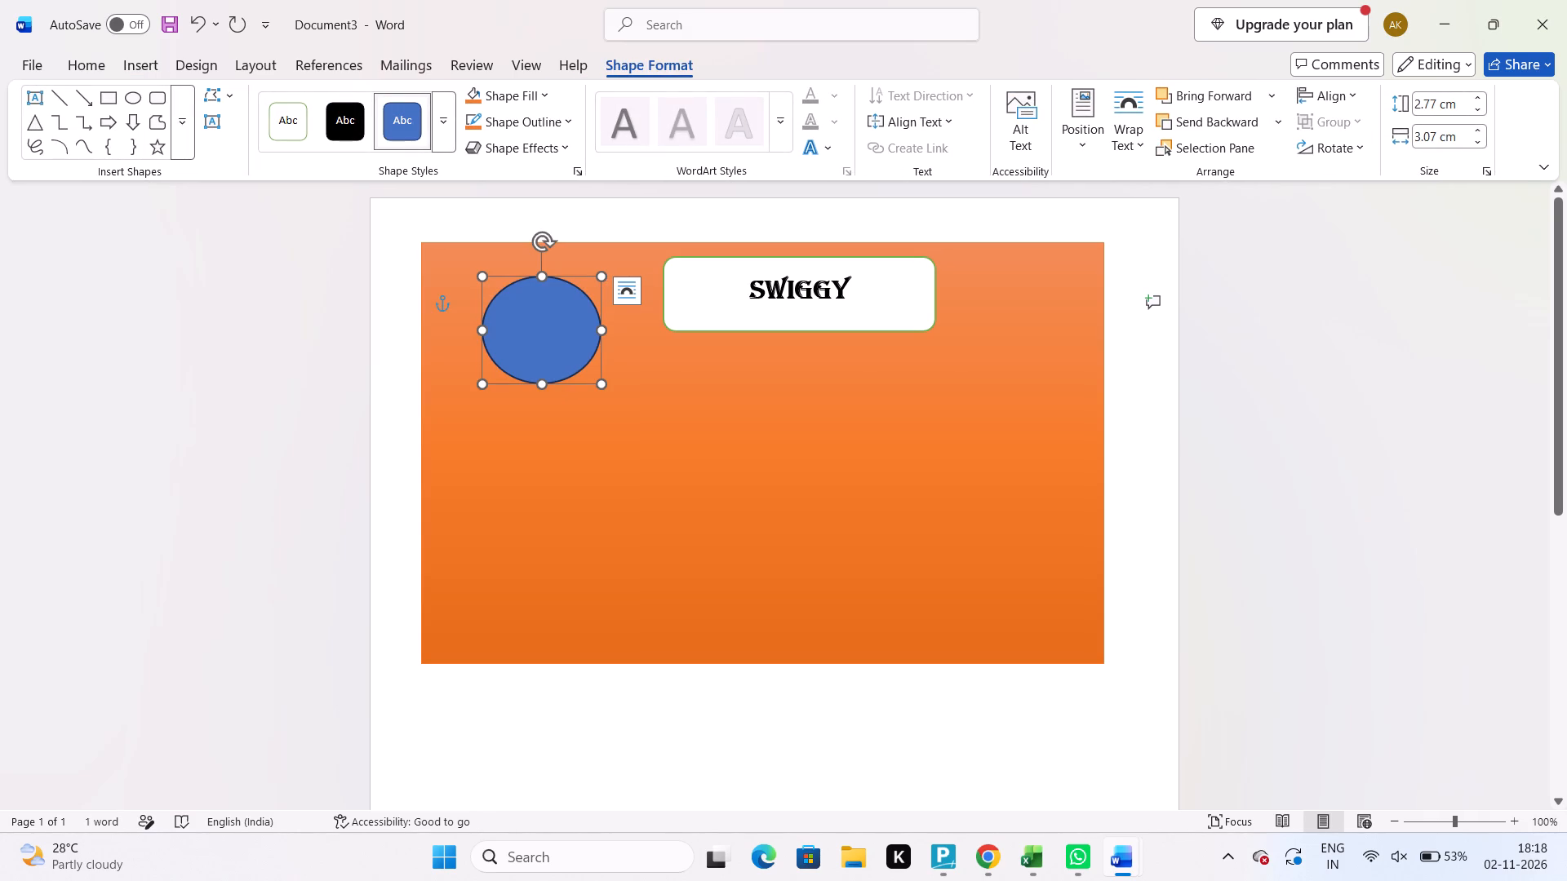
Apply the preset shape style with orange fill and white outline to the new oval.
{"action": "left_click", "coordinate": [442, 123]}
{"action": "left_click", "coordinate": [417, 308]}
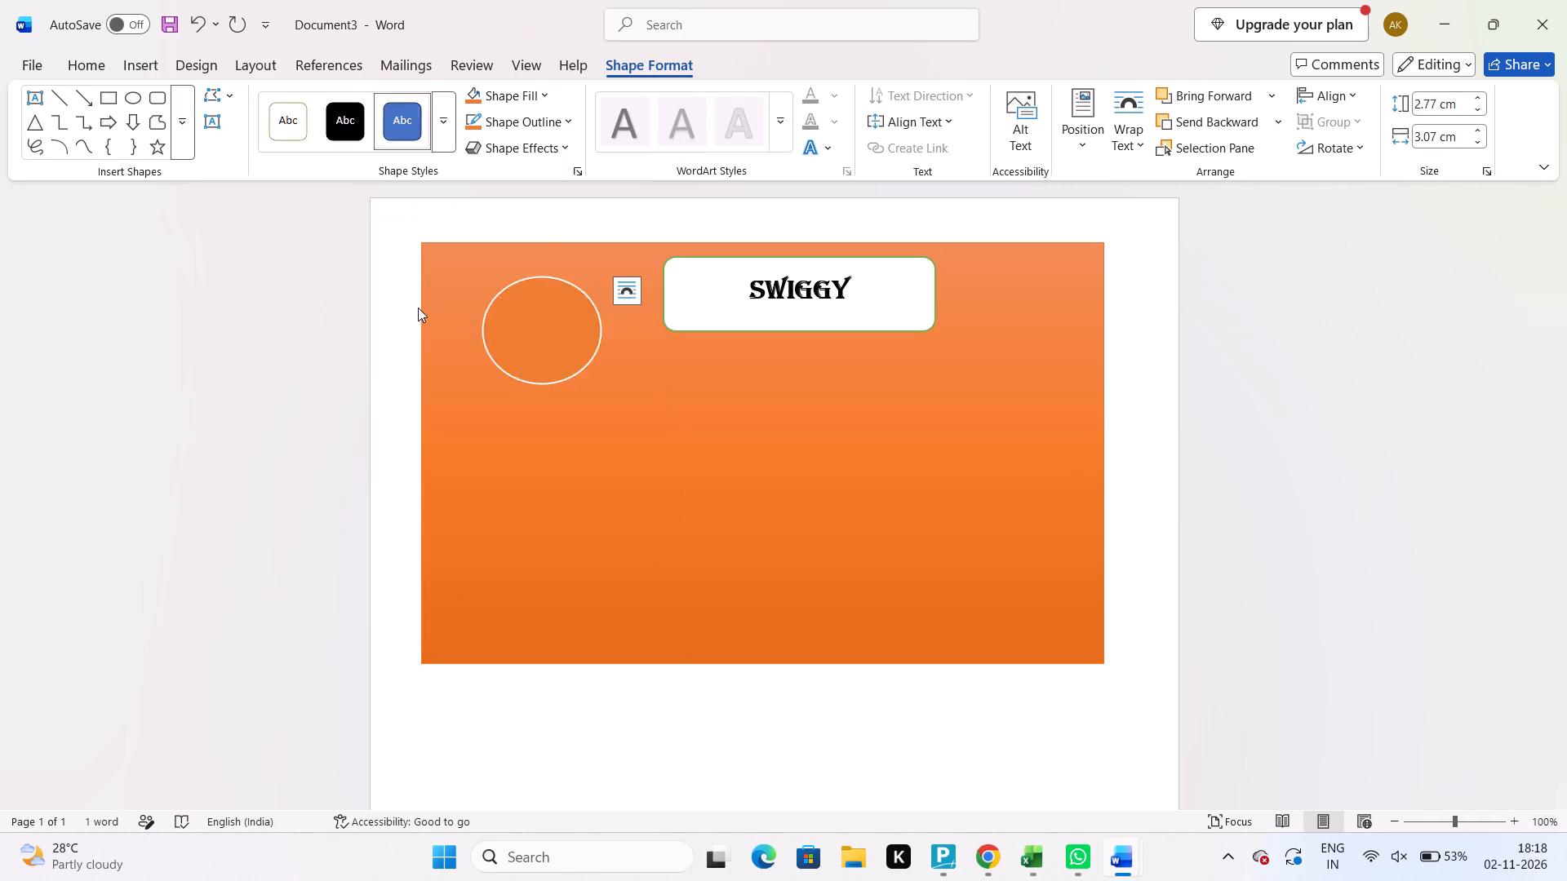
Make the orange oval accept text and insert the Swiggy-Logo-768x768 picture from this device inside it.
{"action": "left_click", "coordinate": [548, 334]}
{"action": "right_click", "coordinate": [548, 334]}
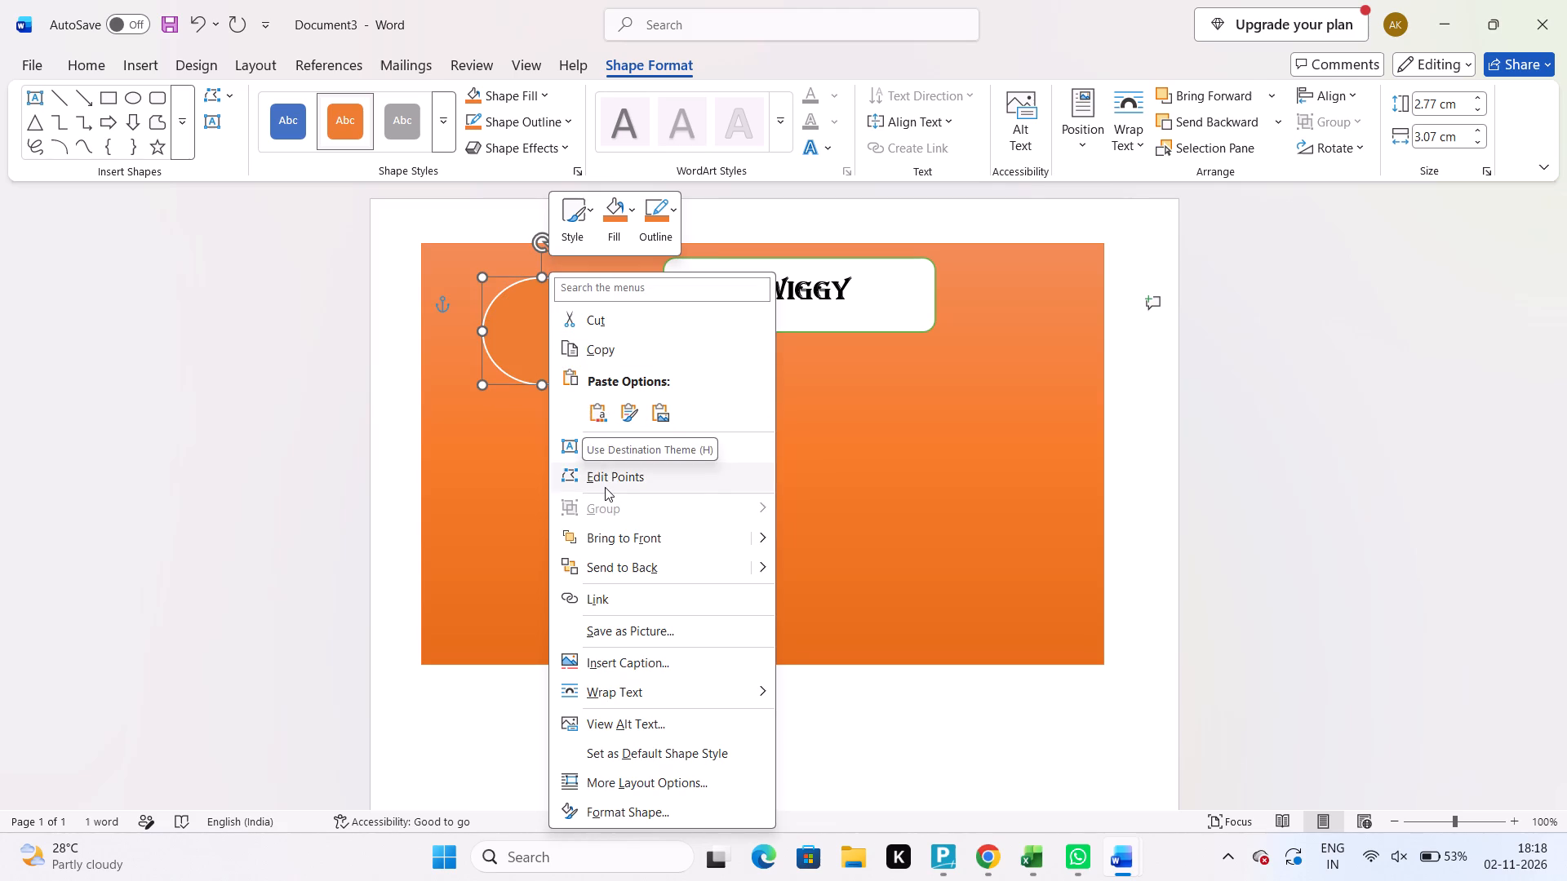
{"action": "left_click", "coordinate": [607, 455]}
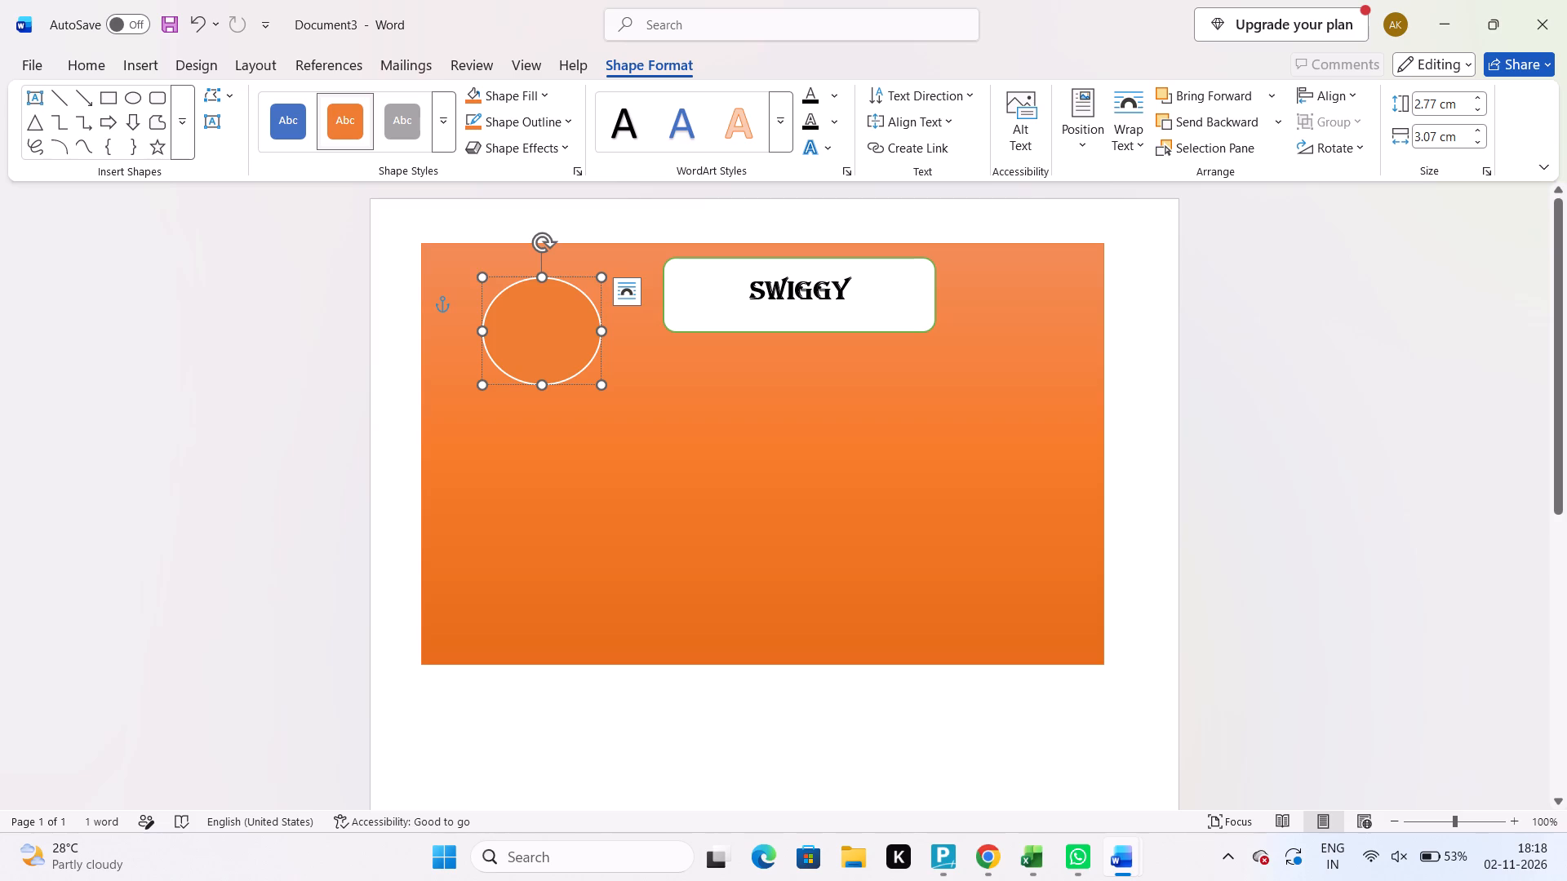
{"action": "right_click", "coordinate": [537, 330]}
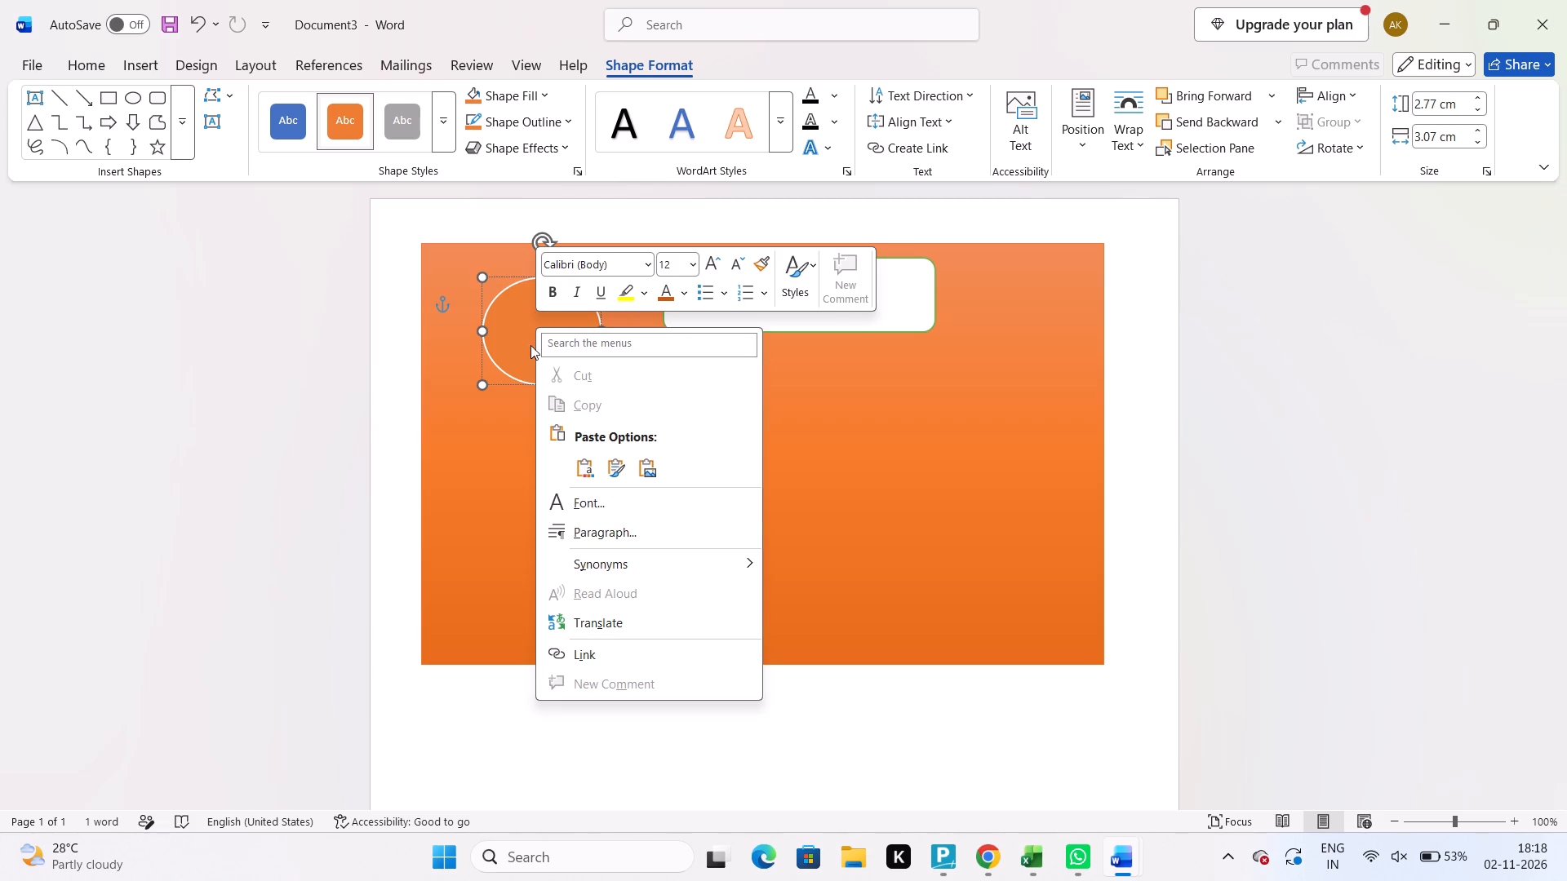
{"action": "left_click", "coordinate": [99, 55]}
{"action": "left_click", "coordinate": [127, 60]}
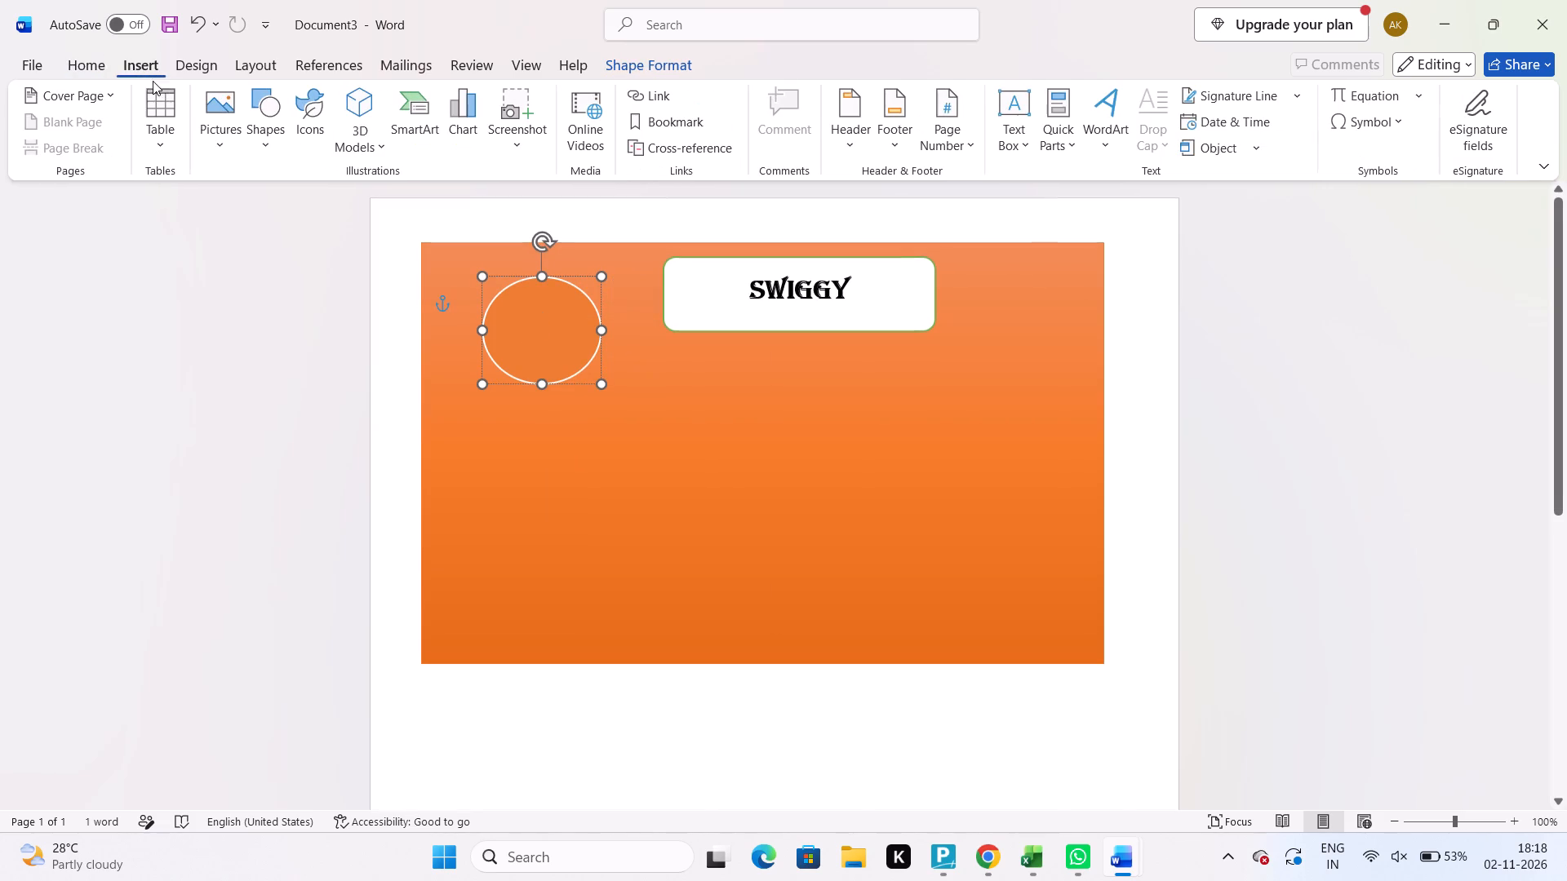
{"action": "left_click", "coordinate": [215, 122]}
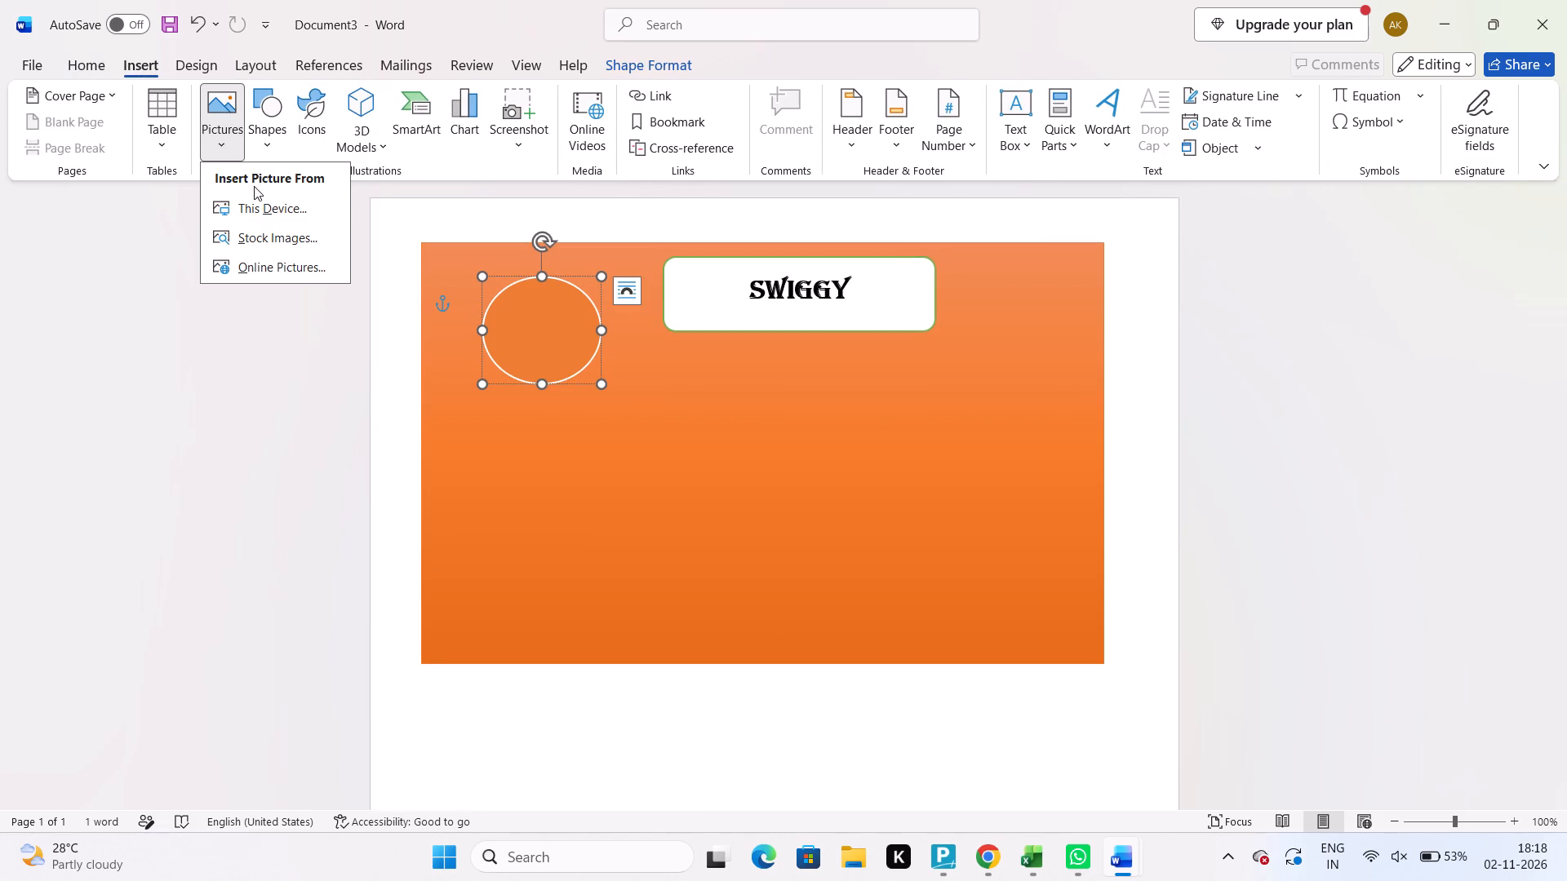
{"action": "left_click", "coordinate": [262, 206]}
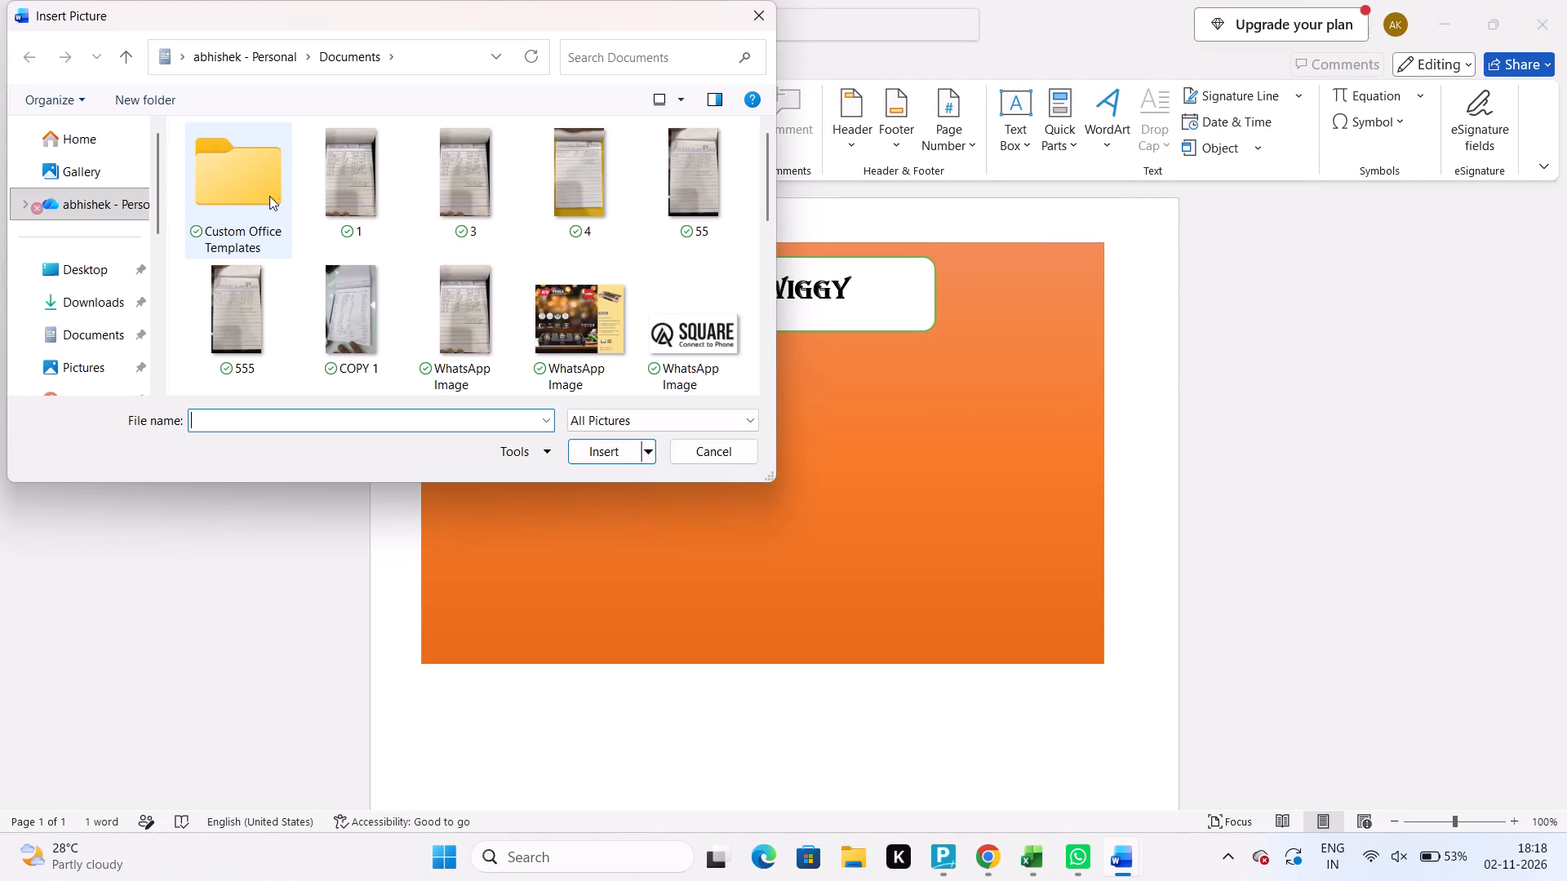
{"action": "left_click", "coordinate": [93, 141]}
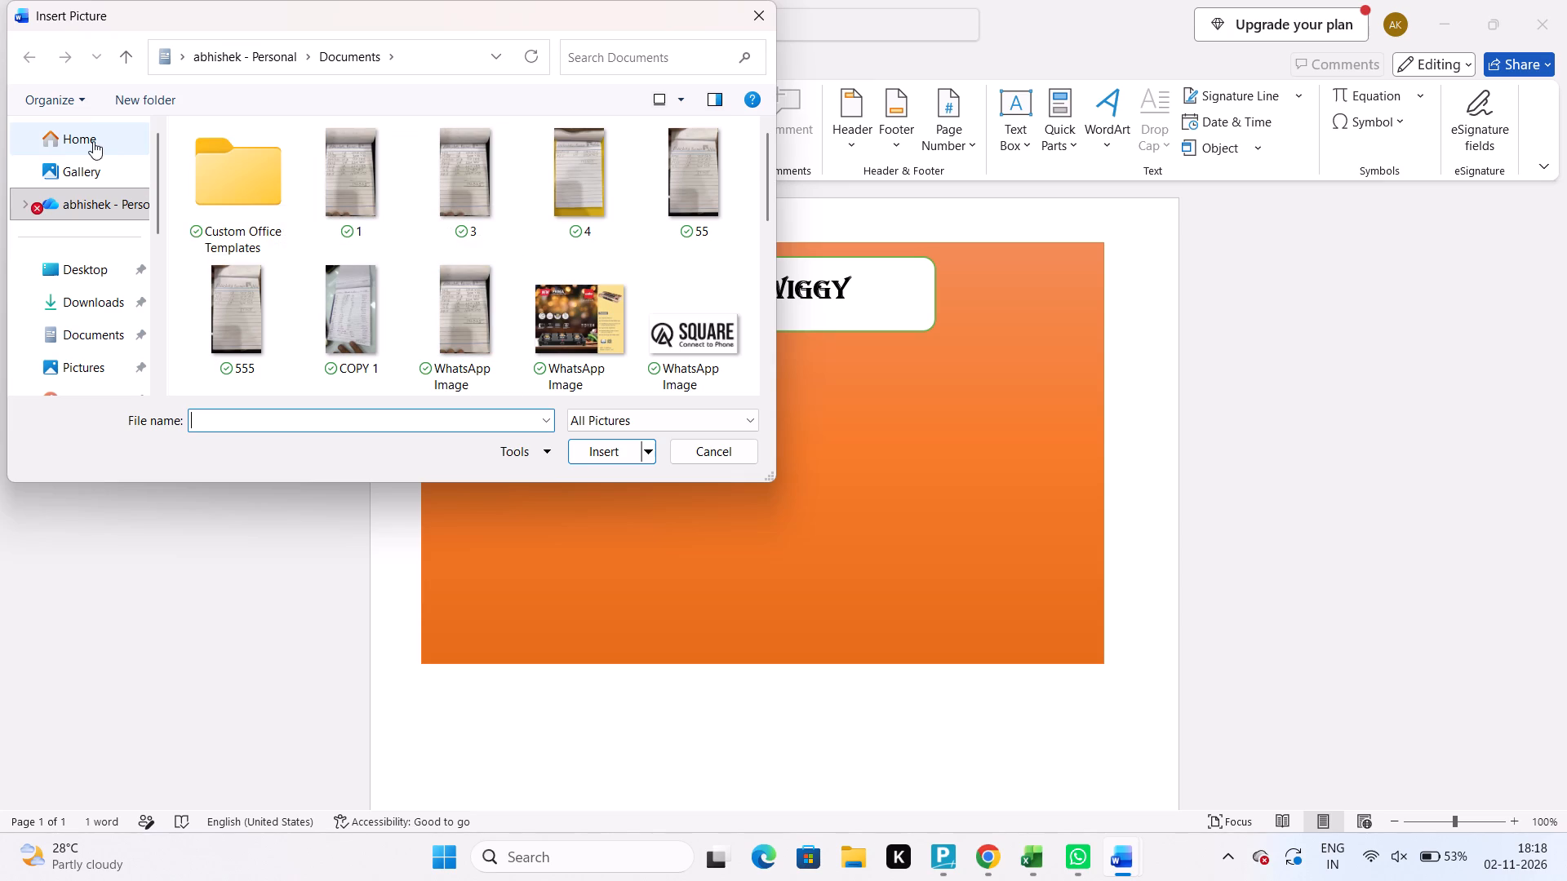
{"action": "scroll", "coordinate": [292, 296], "scroll_direction": "down", "scroll_amount": 3}
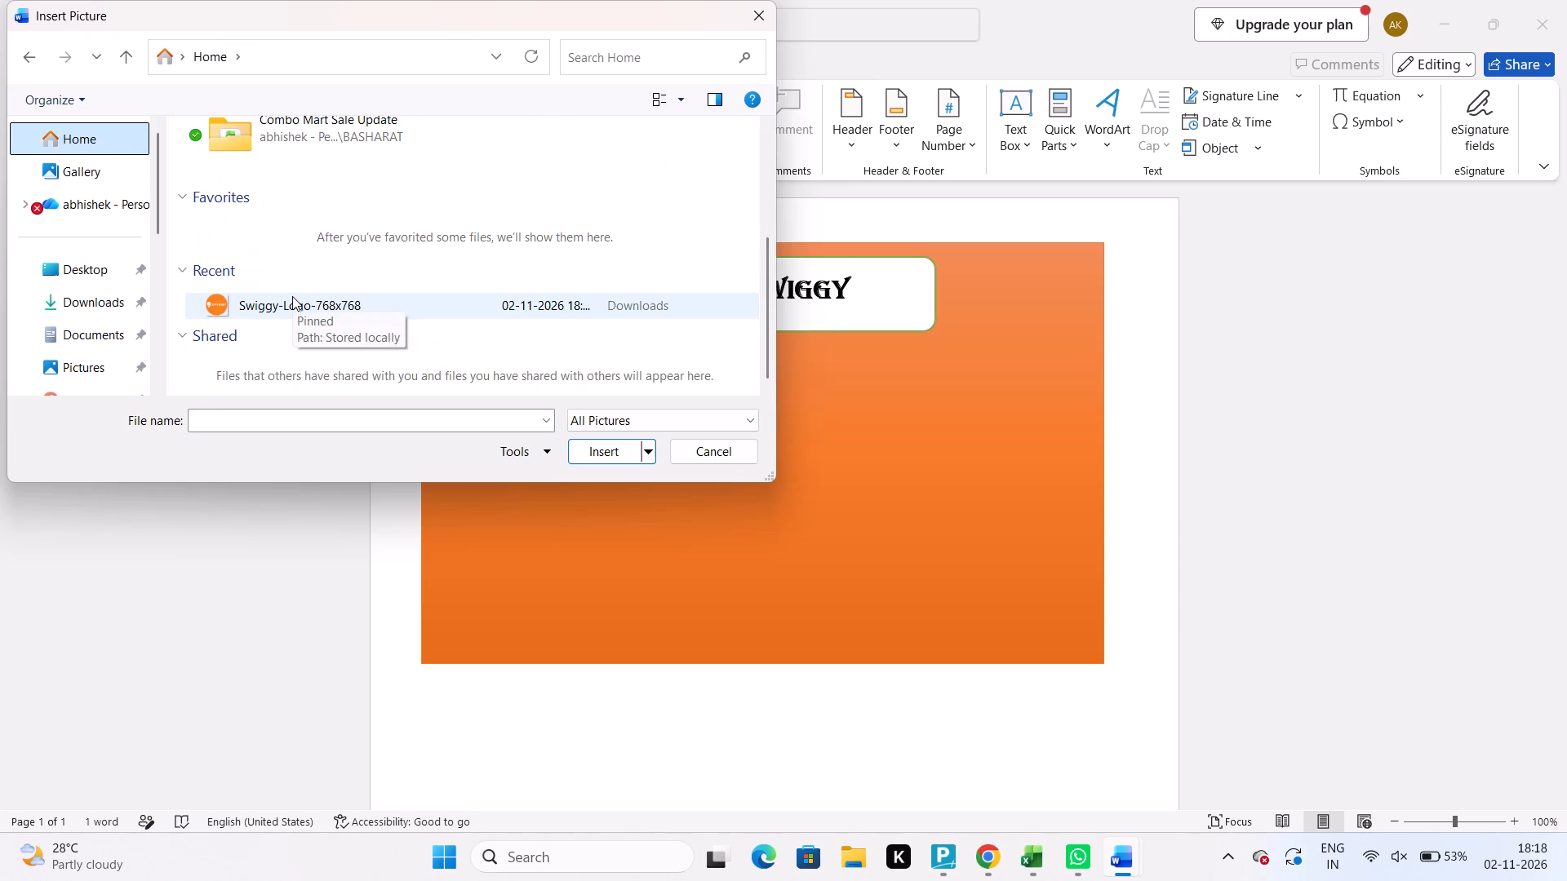
{"action": "left_click", "coordinate": [292, 296]}
{"action": "left_click", "coordinate": [304, 302]}
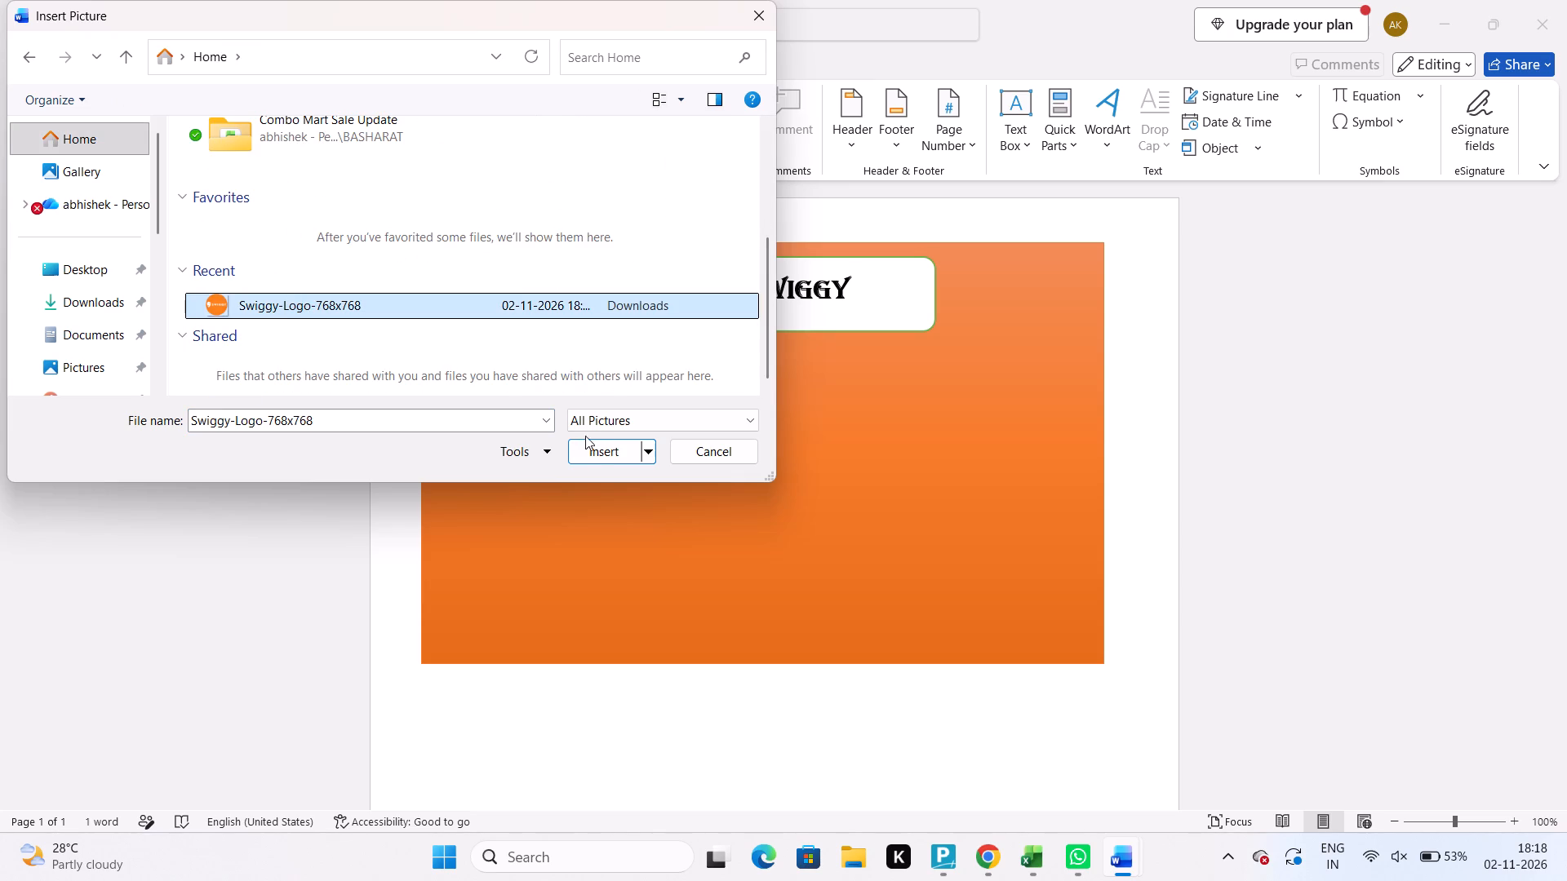
{"action": "left_click", "coordinate": [597, 448]}
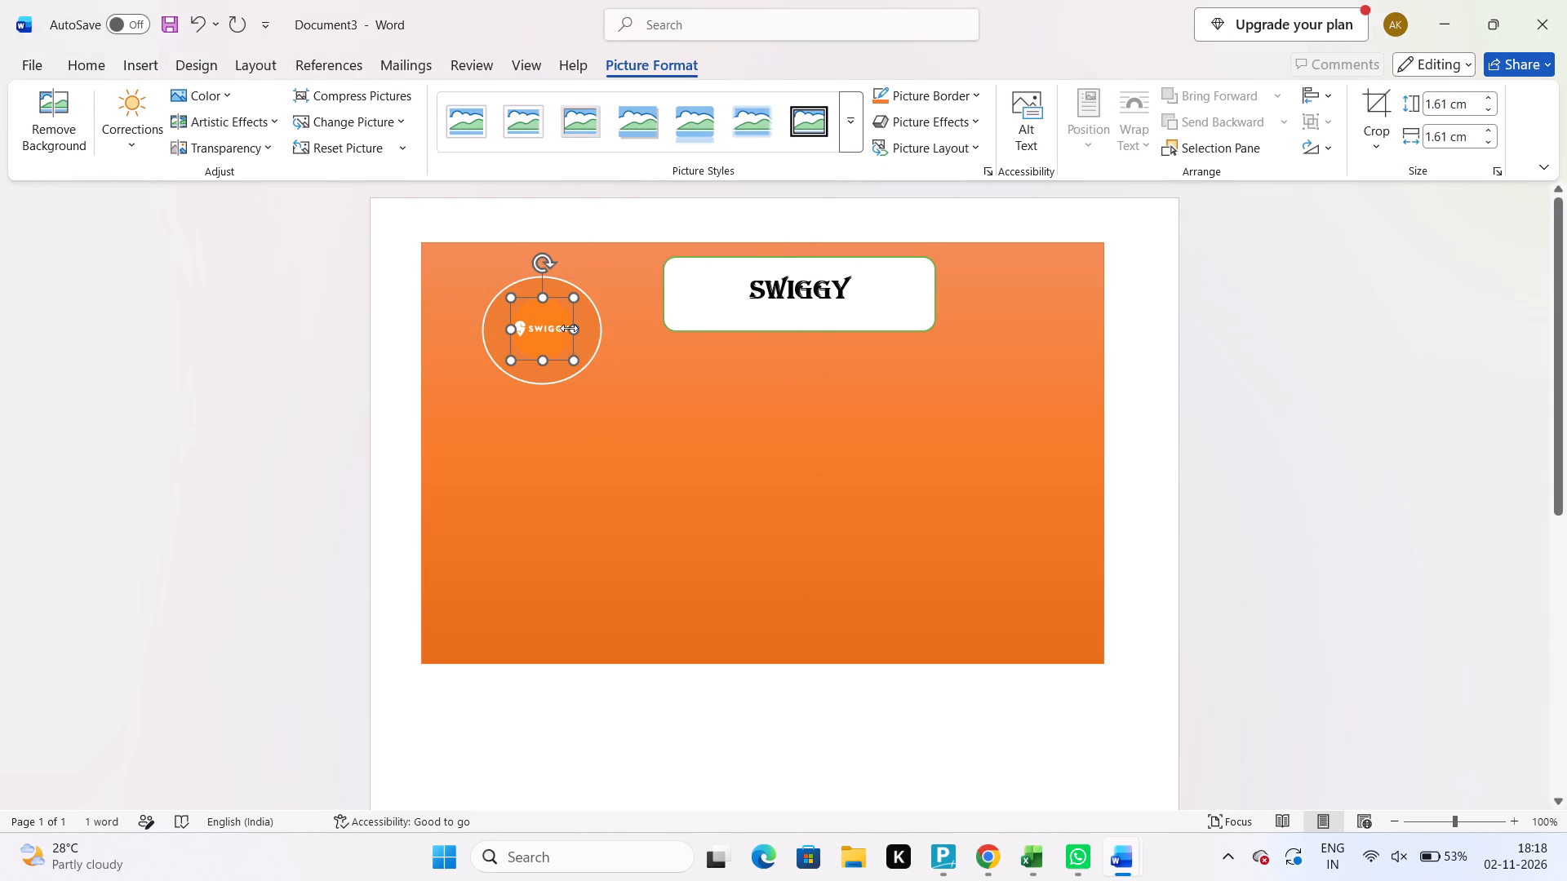
Resize the Swiggy logo picture inside the oval to about 2.03 cm high and 1.78 cm wide.
{"action": "left_click", "coordinate": [570, 327]}
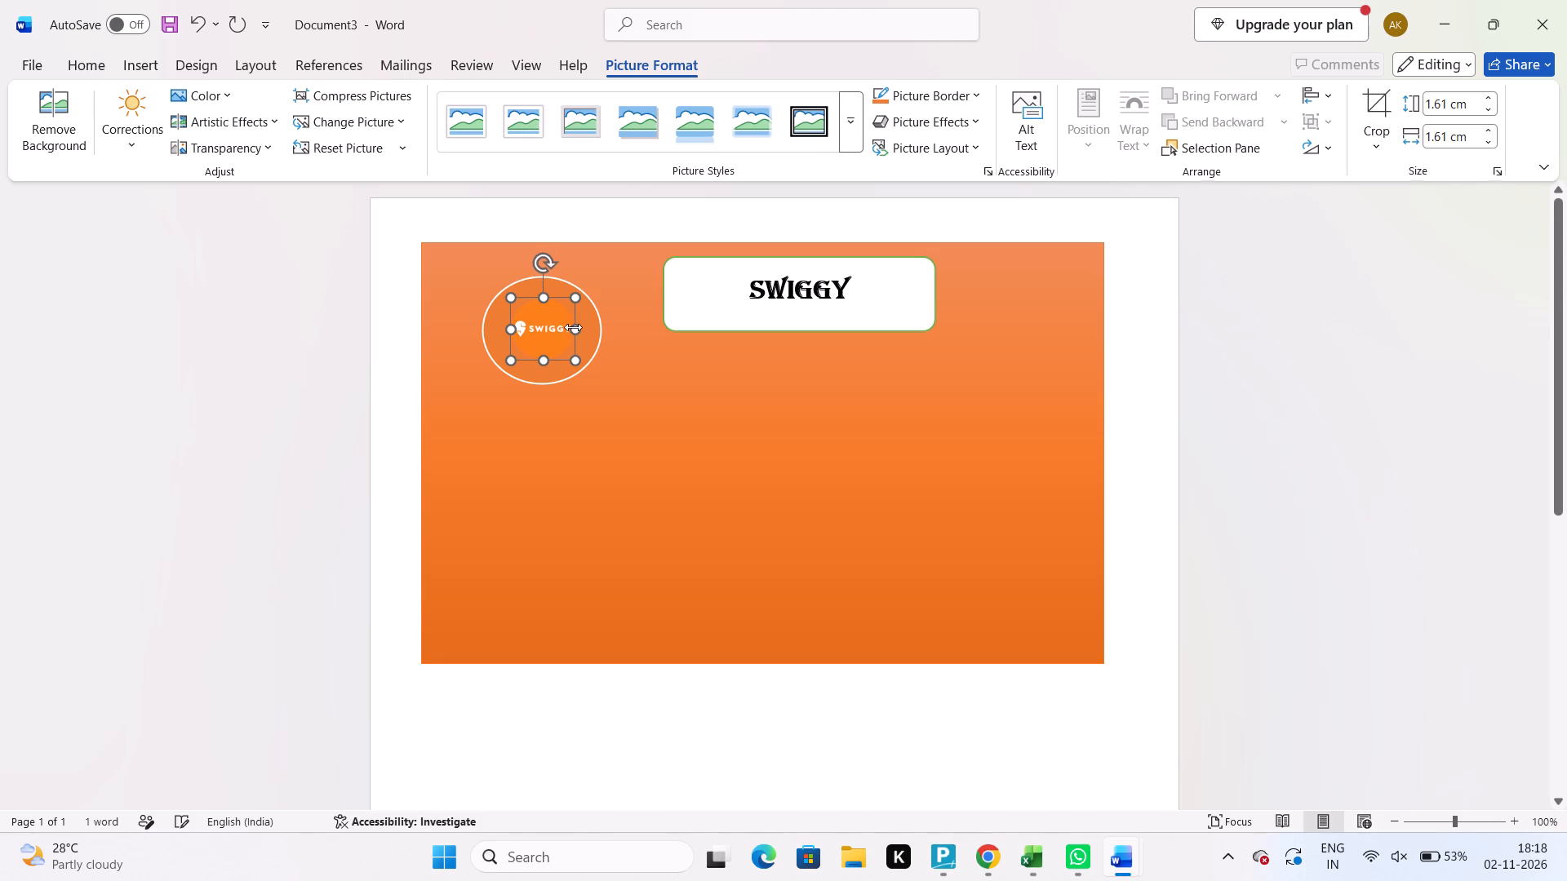
{"action": "left_click_drag", "start_coordinate": [543, 363], "coordinate": [543, 377]}
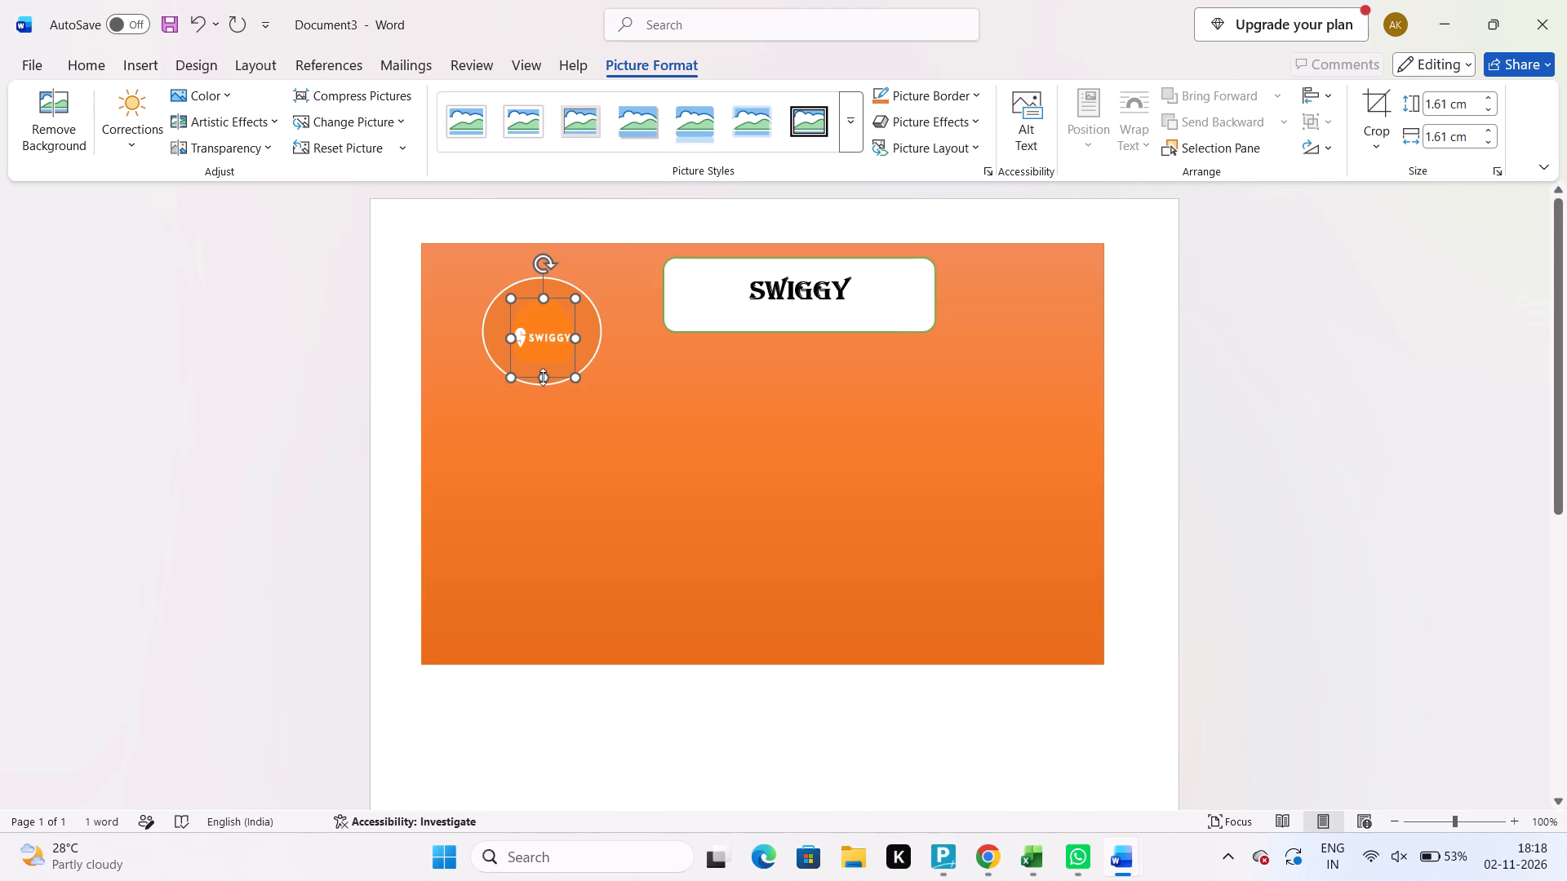
{"action": "left_click_drag", "start_coordinate": [578, 339], "coordinate": [589, 337]}
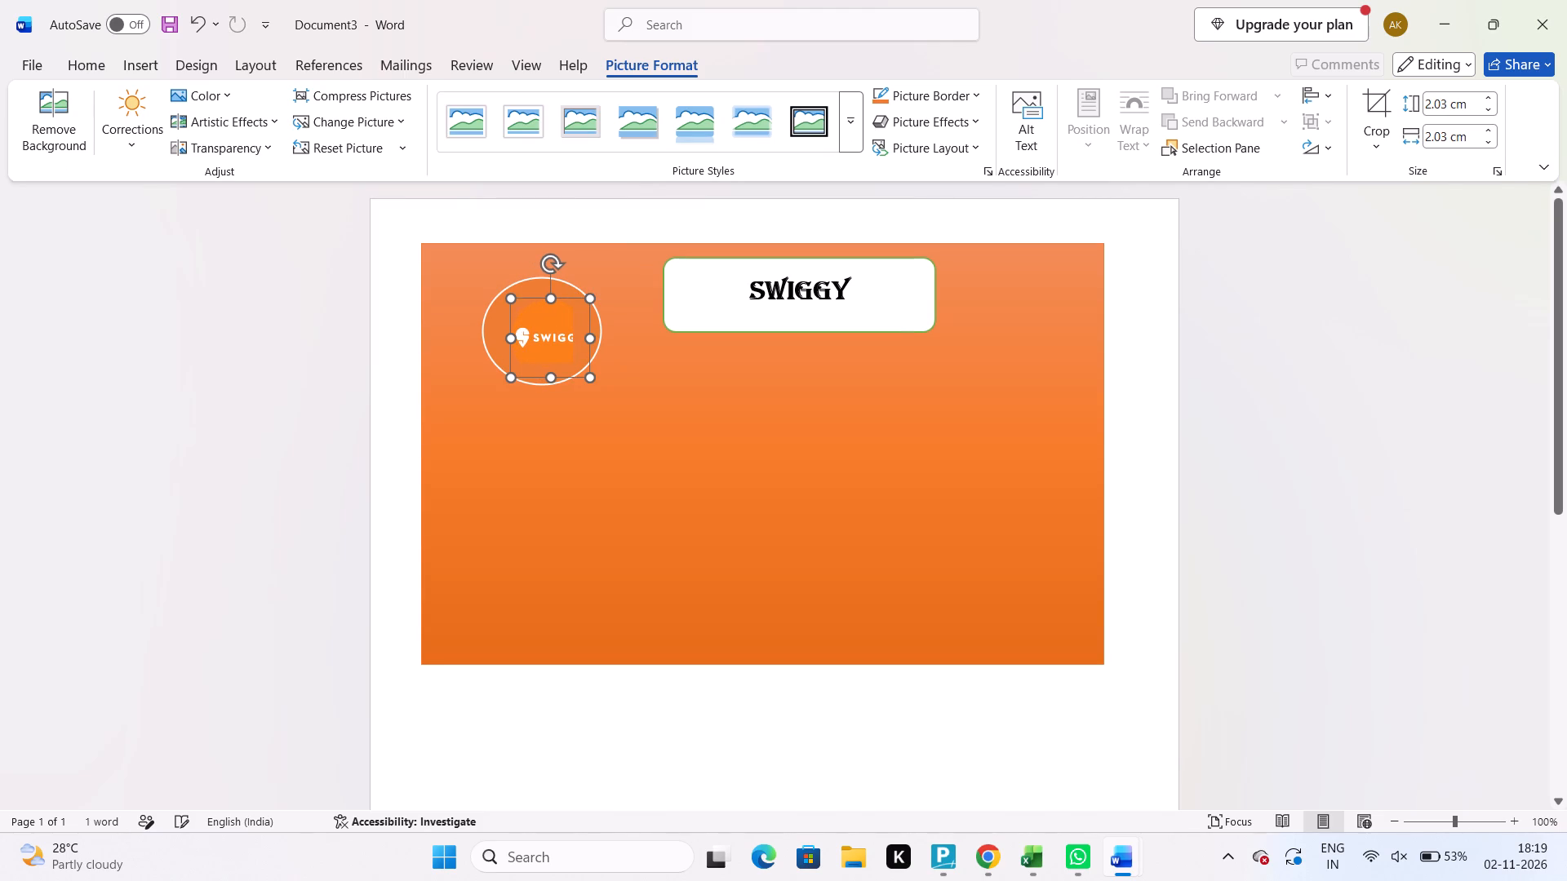
{"action": "left_click_drag", "start_coordinate": [514, 337], "coordinate": [495, 339]}
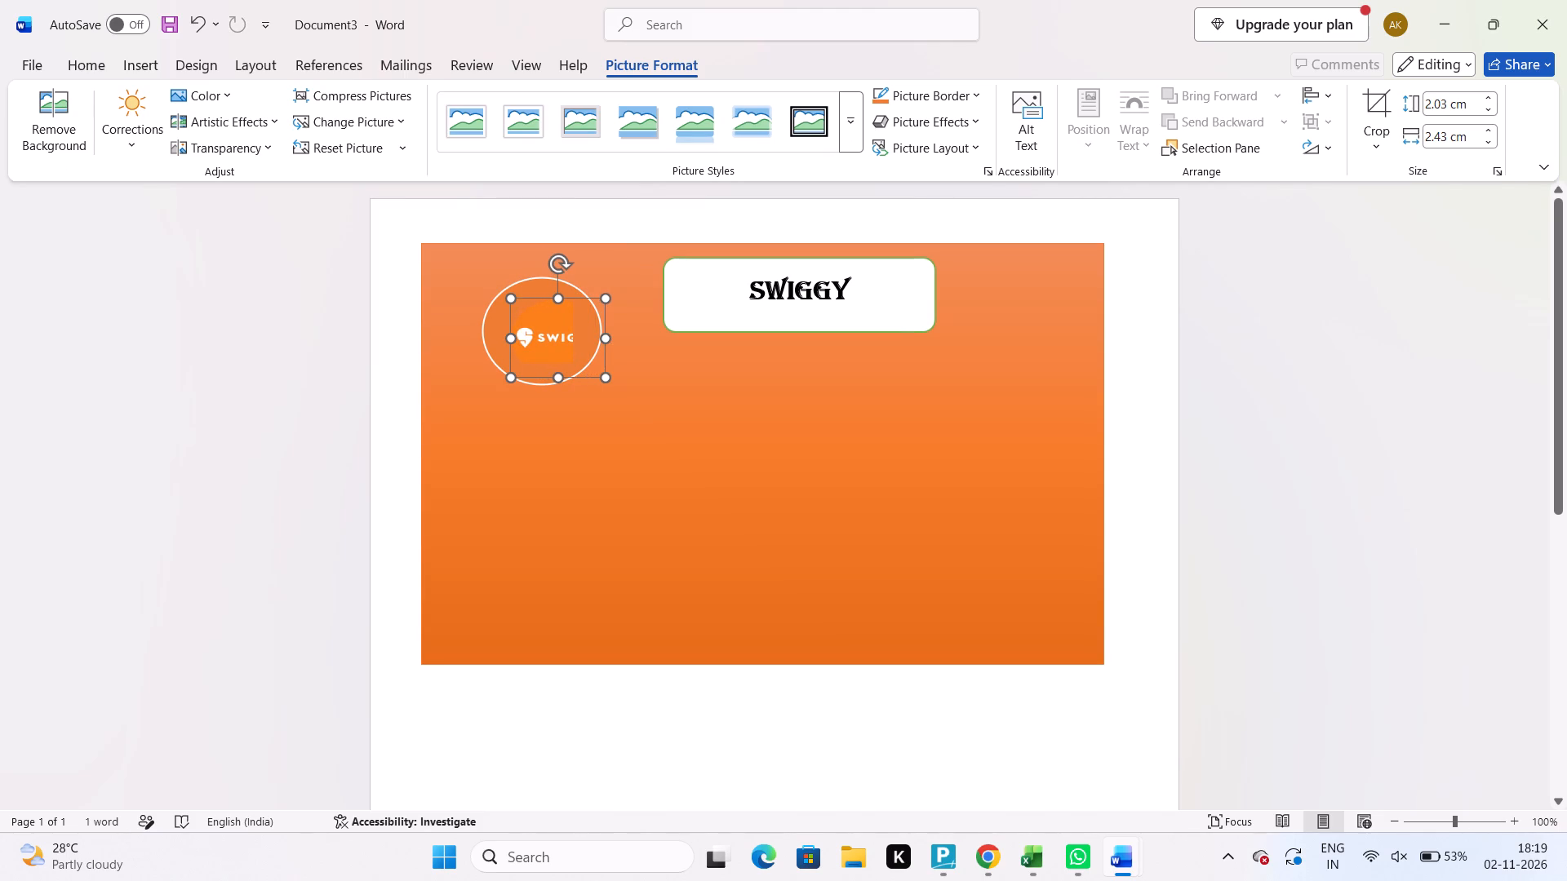
{"action": "left_click_drag", "start_coordinate": [607, 336], "coordinate": [599, 340]}
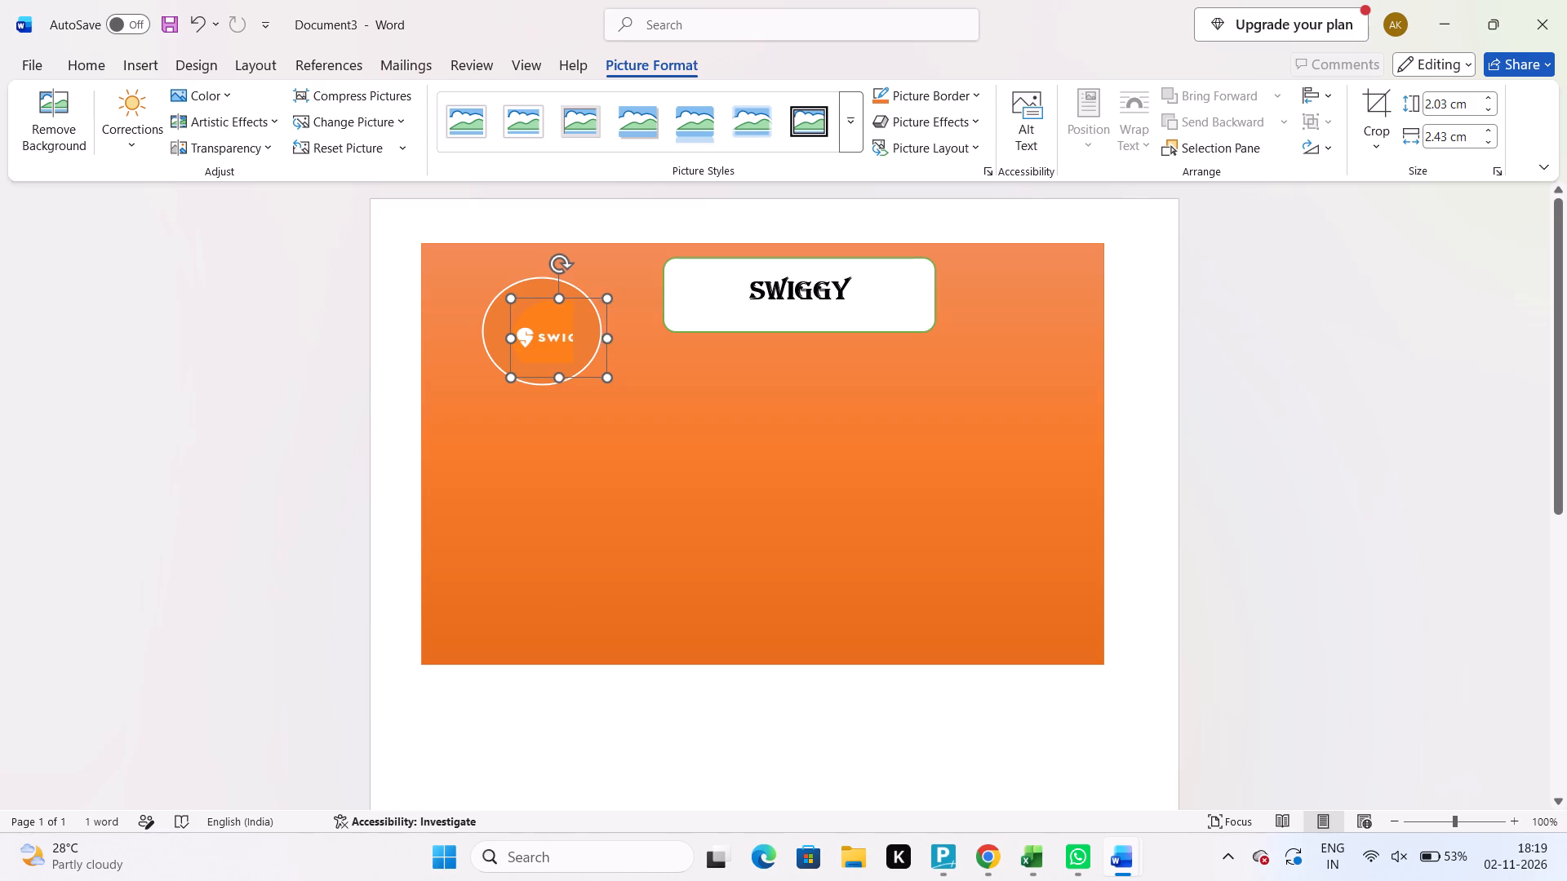
{"action": "left_click_drag", "start_coordinate": [599, 340], "coordinate": [582, 343]}
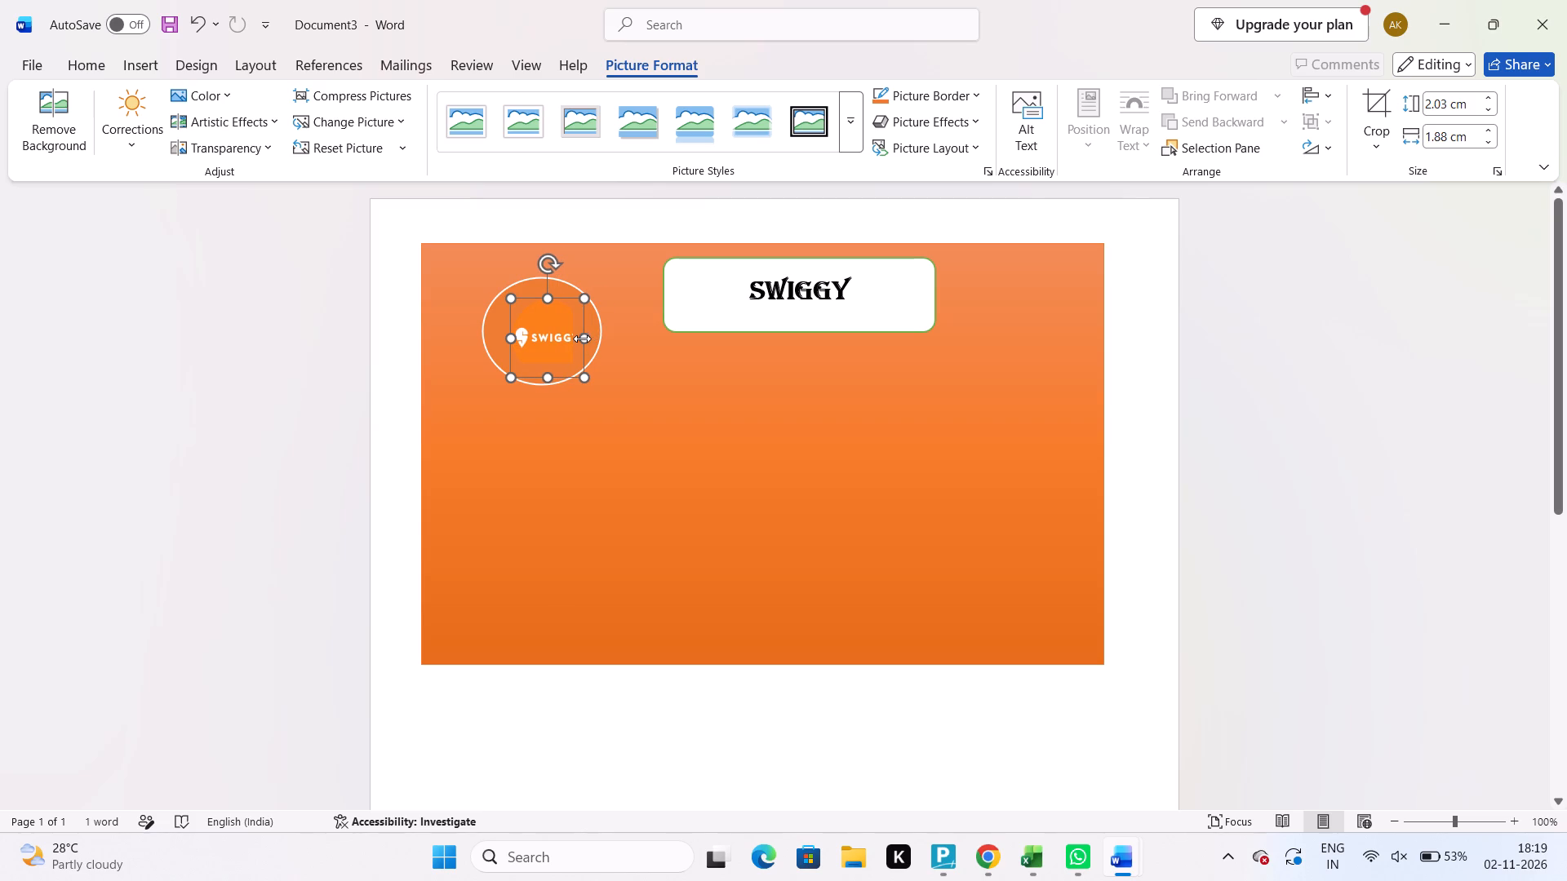
{"action": "left_click", "coordinate": [582, 339]}
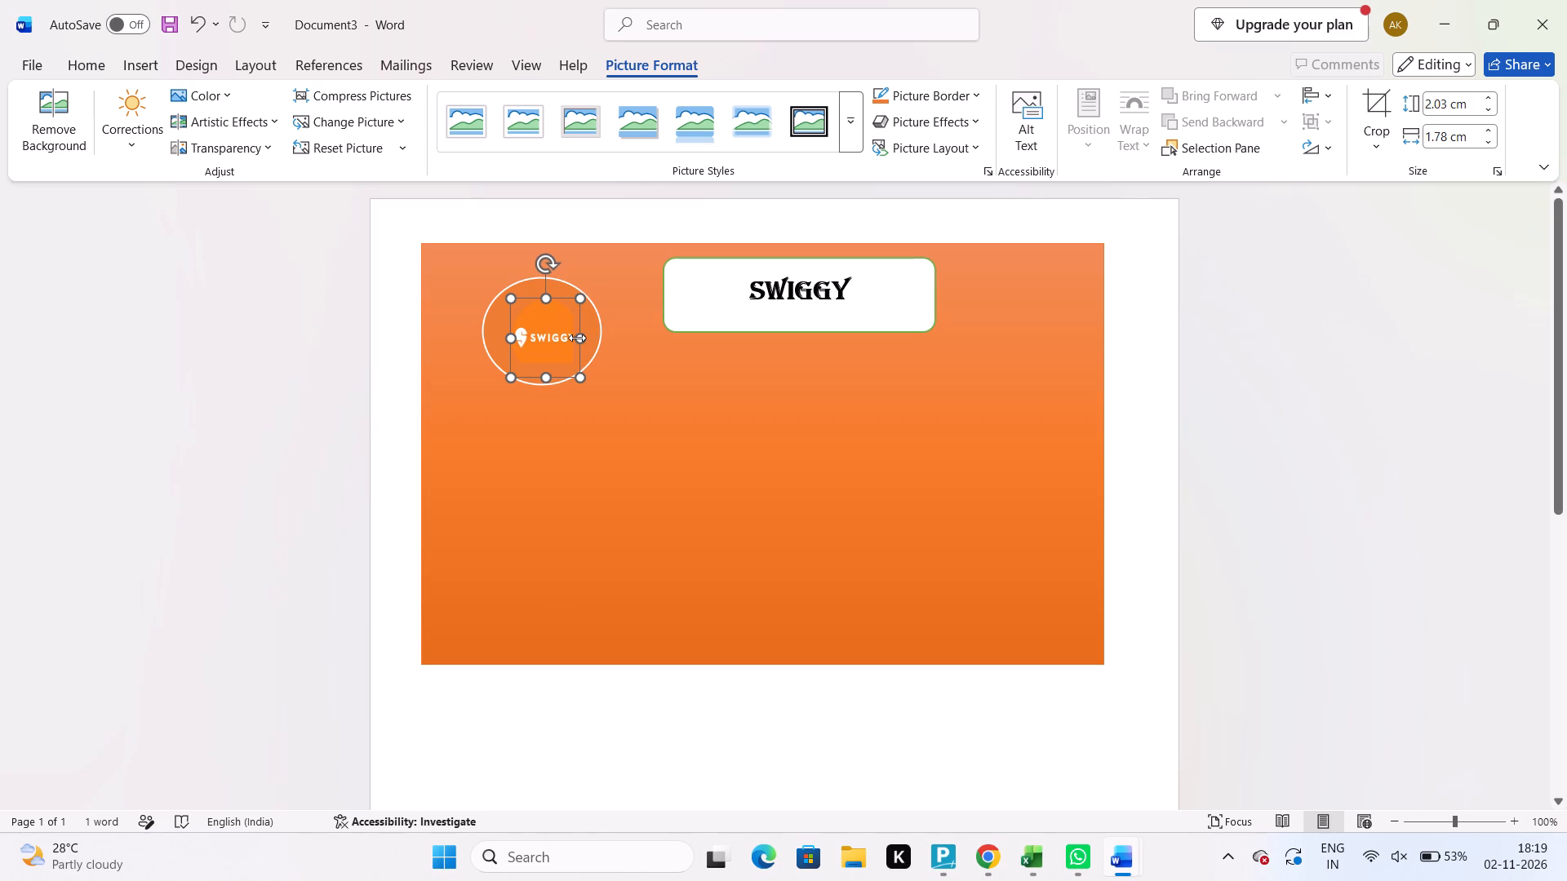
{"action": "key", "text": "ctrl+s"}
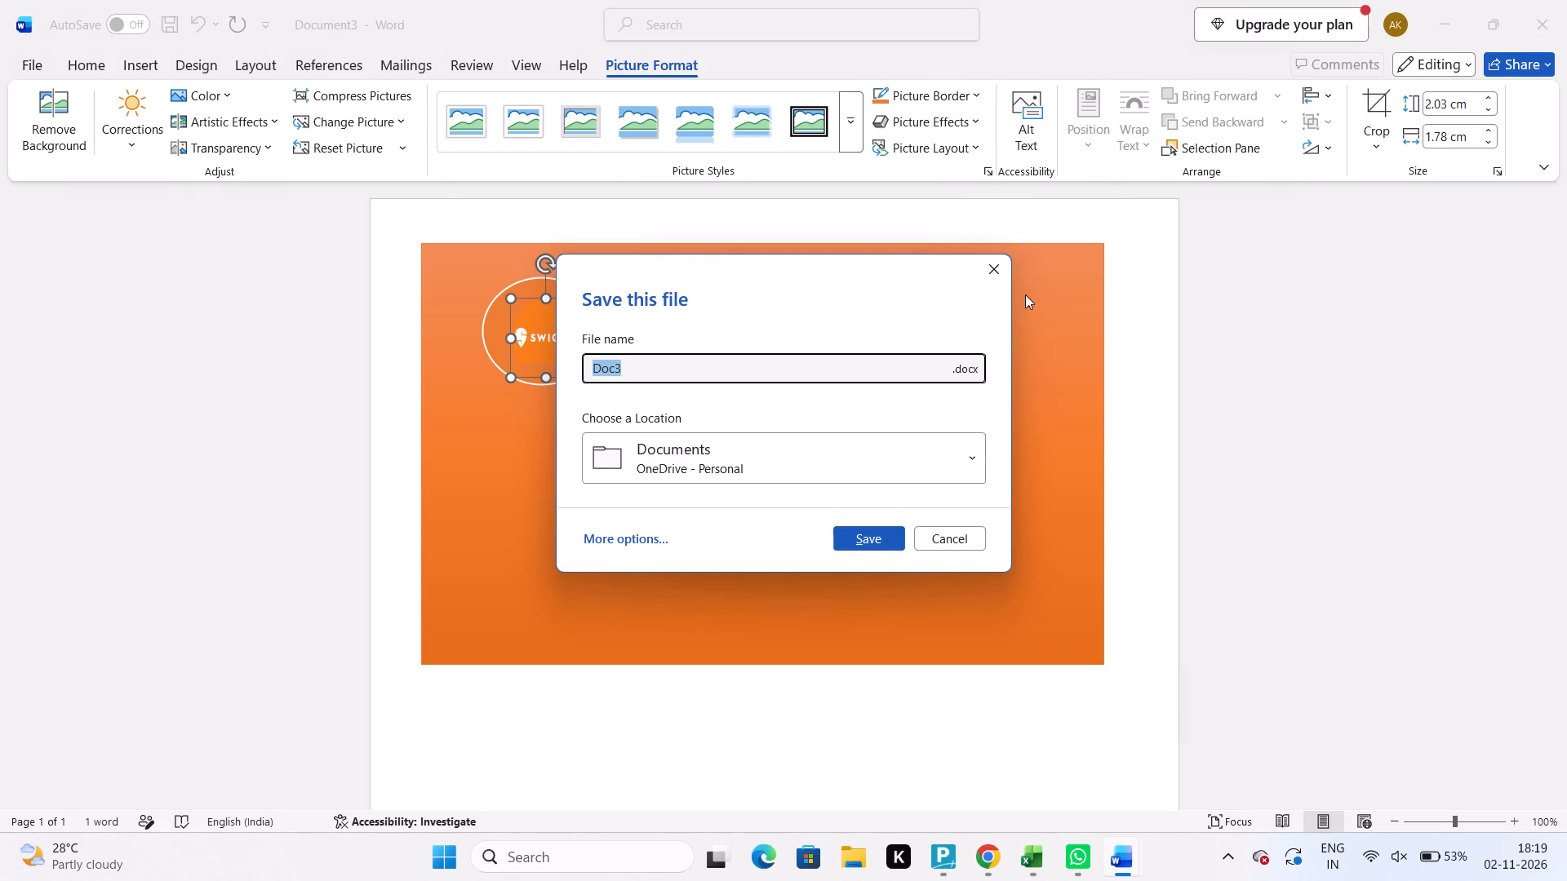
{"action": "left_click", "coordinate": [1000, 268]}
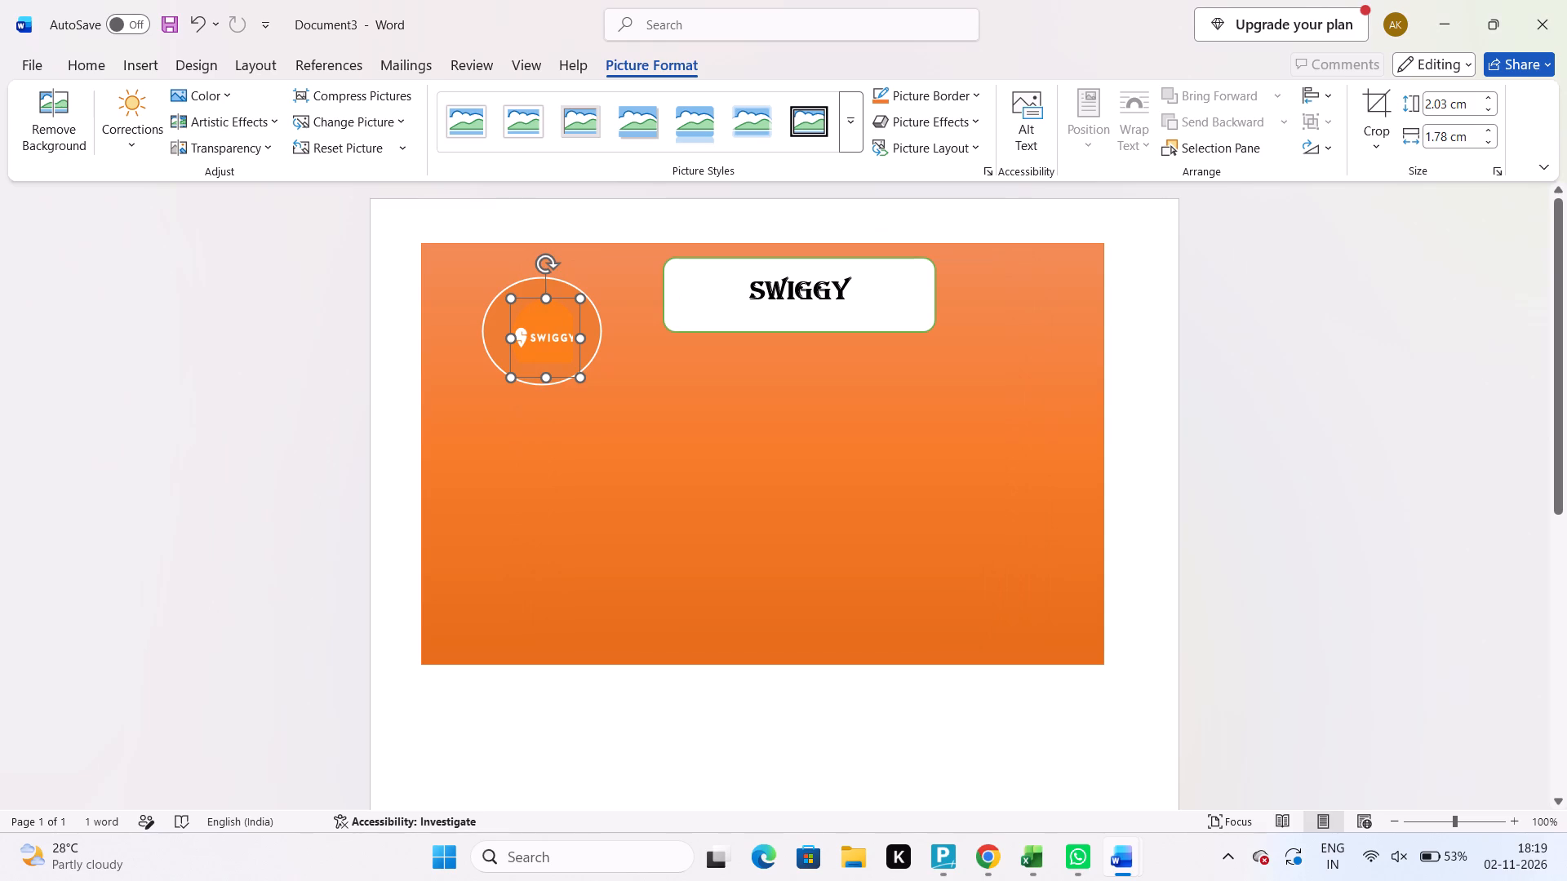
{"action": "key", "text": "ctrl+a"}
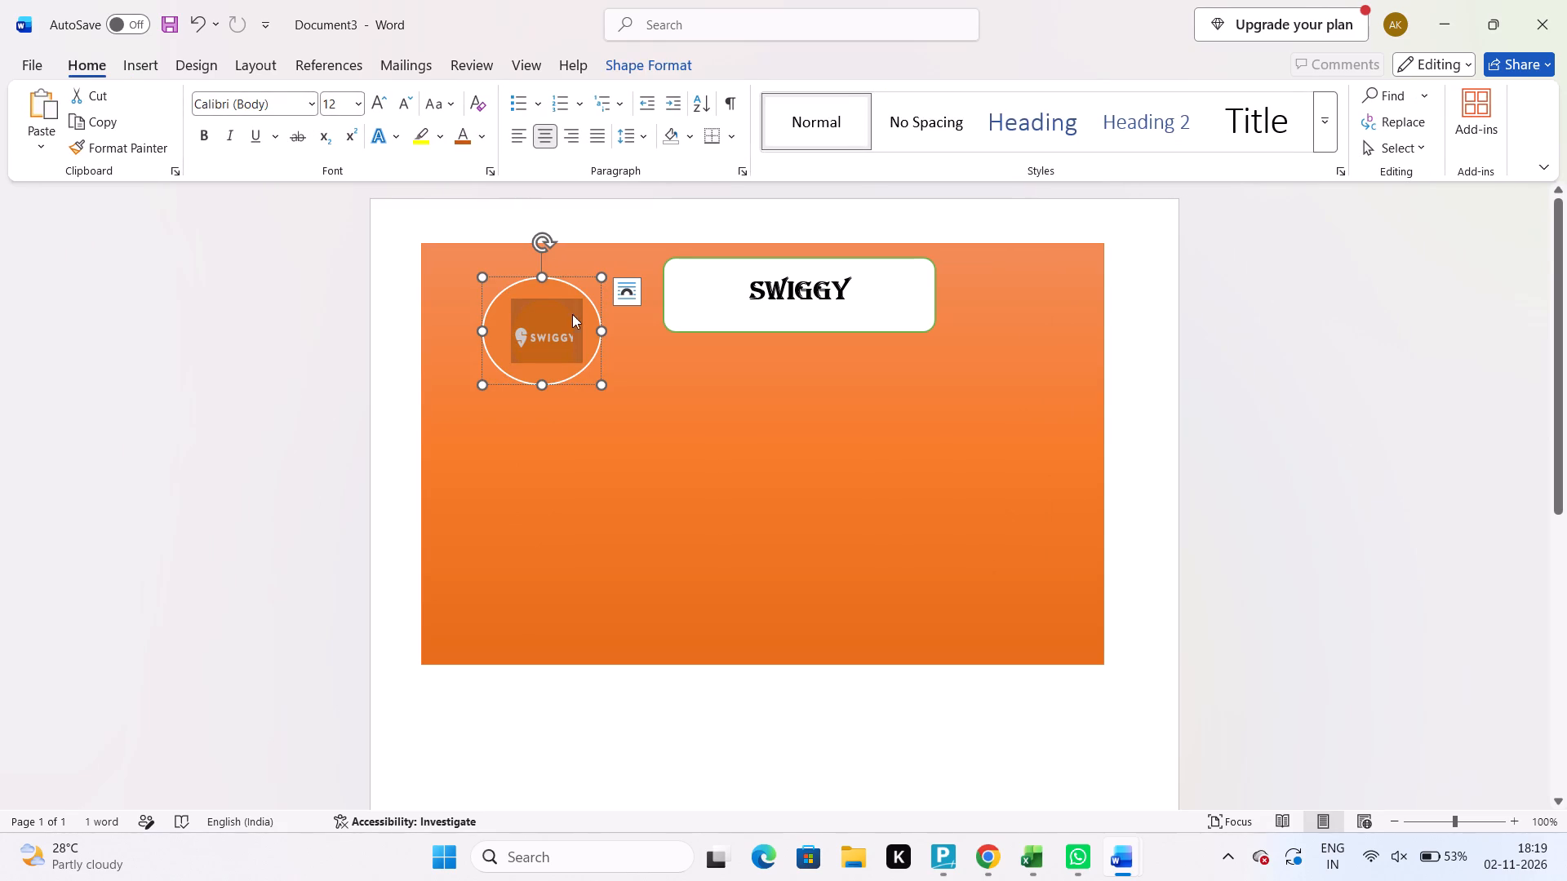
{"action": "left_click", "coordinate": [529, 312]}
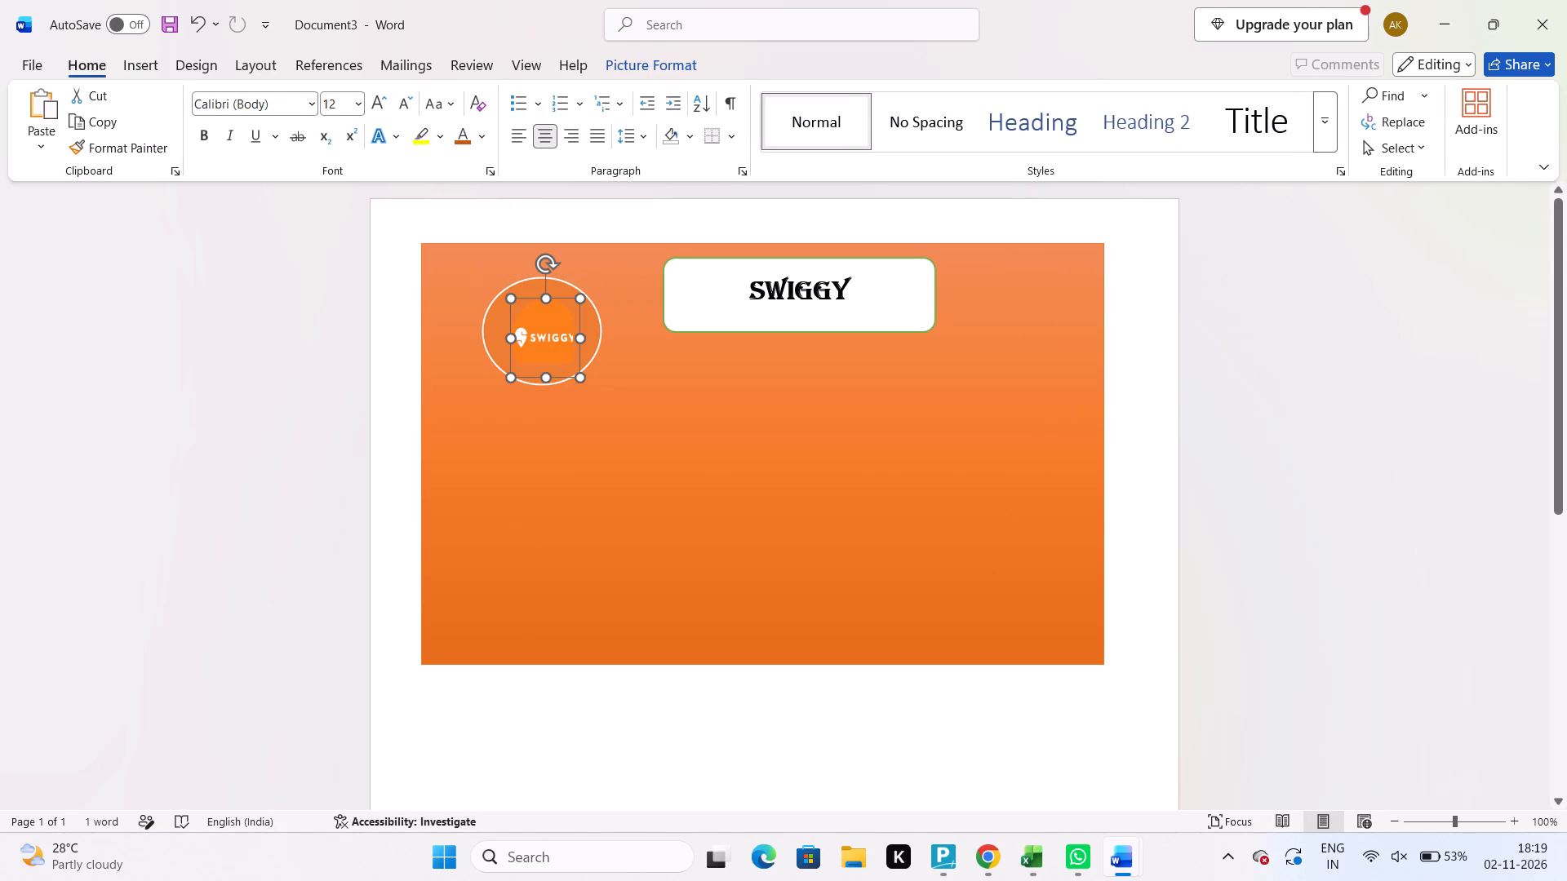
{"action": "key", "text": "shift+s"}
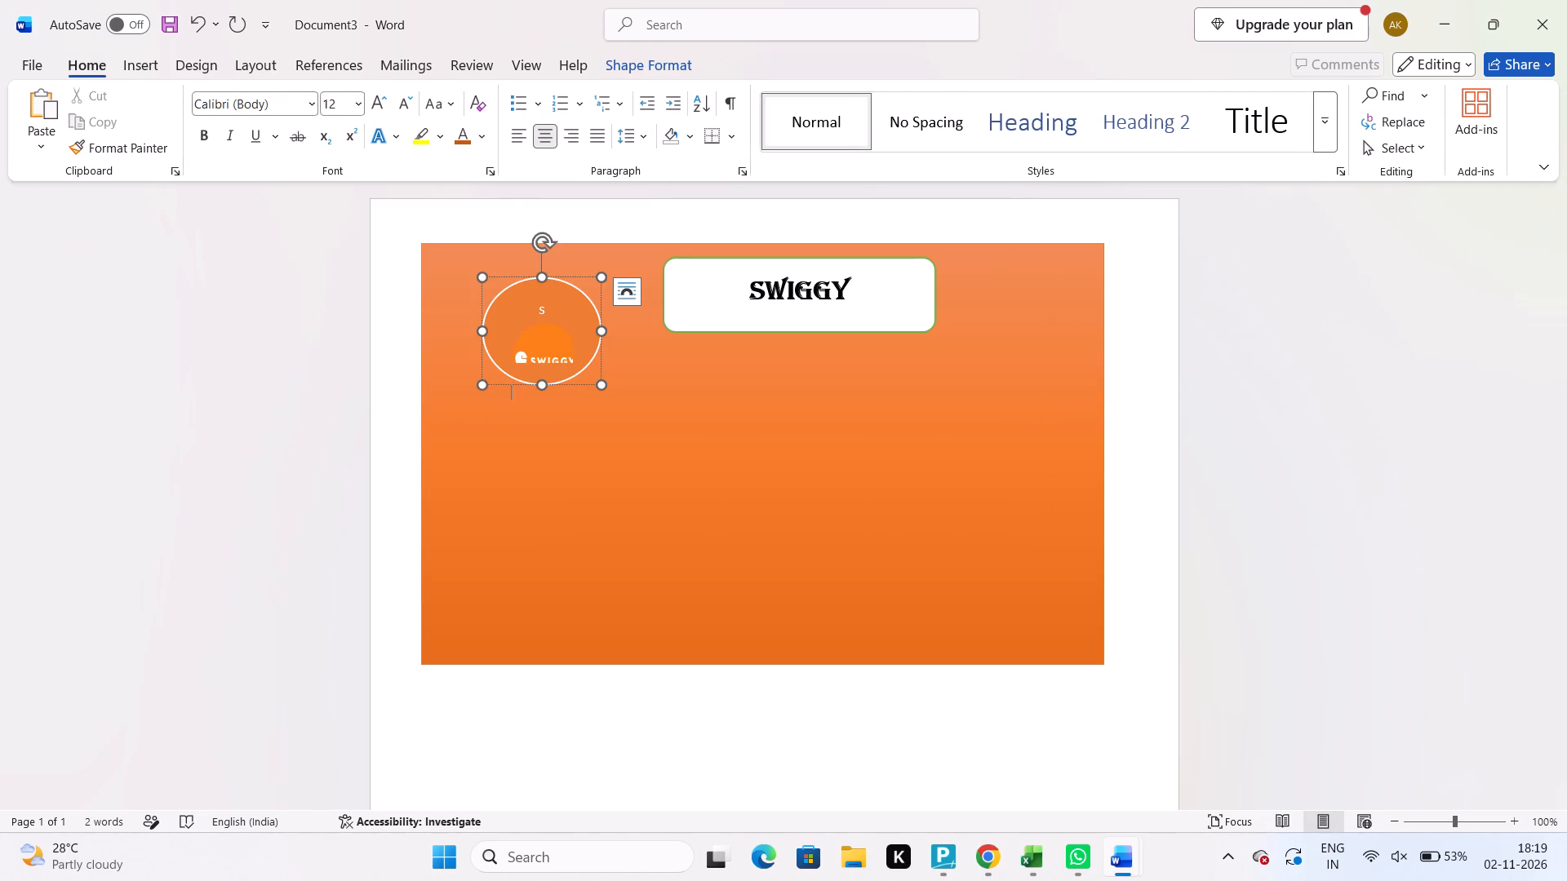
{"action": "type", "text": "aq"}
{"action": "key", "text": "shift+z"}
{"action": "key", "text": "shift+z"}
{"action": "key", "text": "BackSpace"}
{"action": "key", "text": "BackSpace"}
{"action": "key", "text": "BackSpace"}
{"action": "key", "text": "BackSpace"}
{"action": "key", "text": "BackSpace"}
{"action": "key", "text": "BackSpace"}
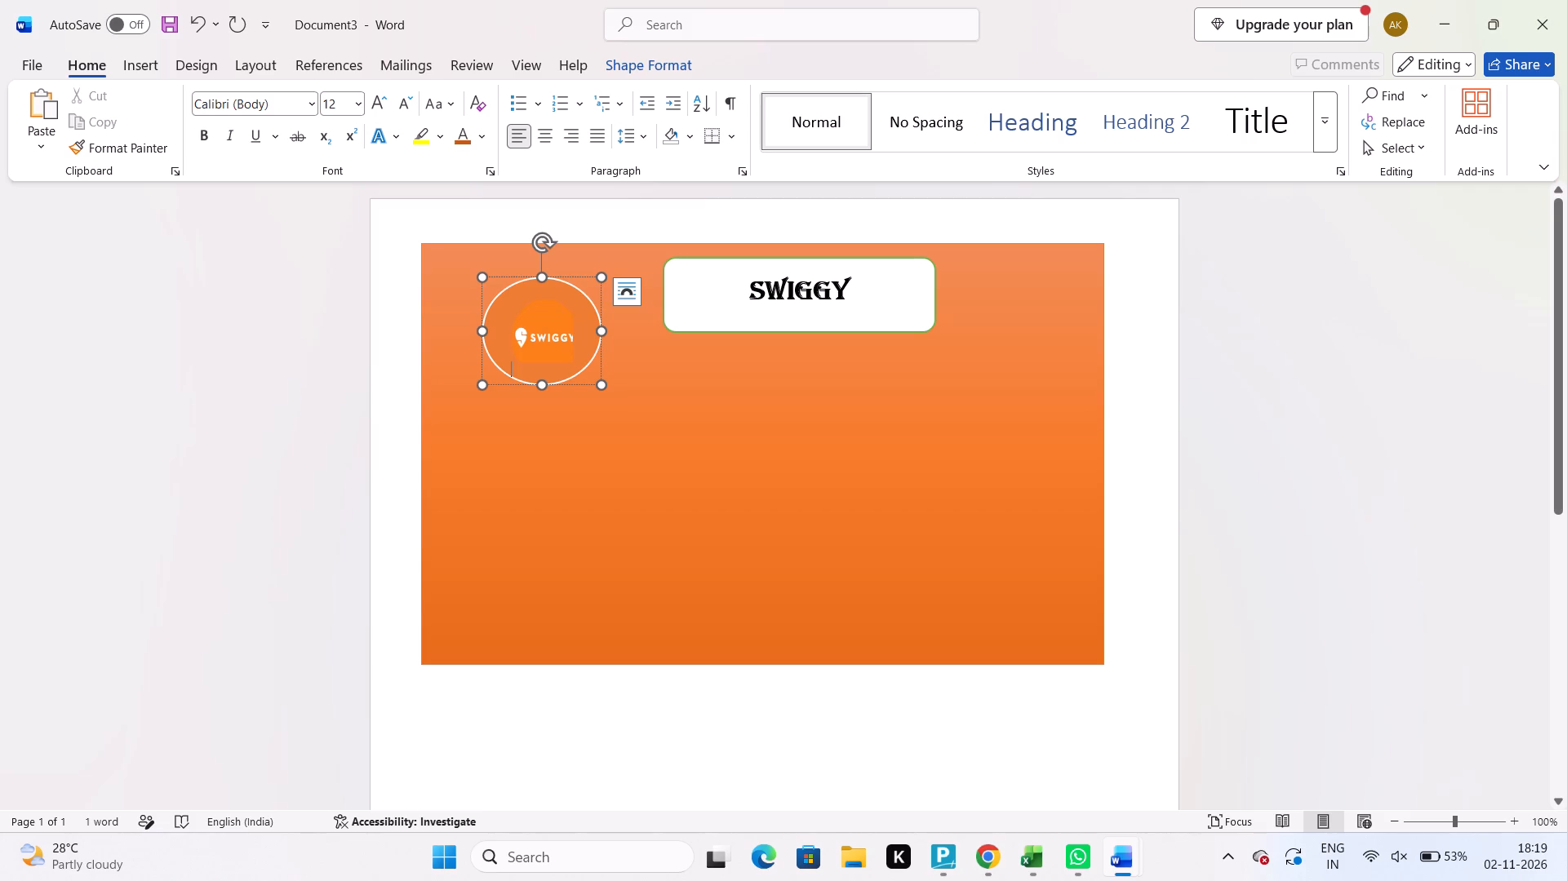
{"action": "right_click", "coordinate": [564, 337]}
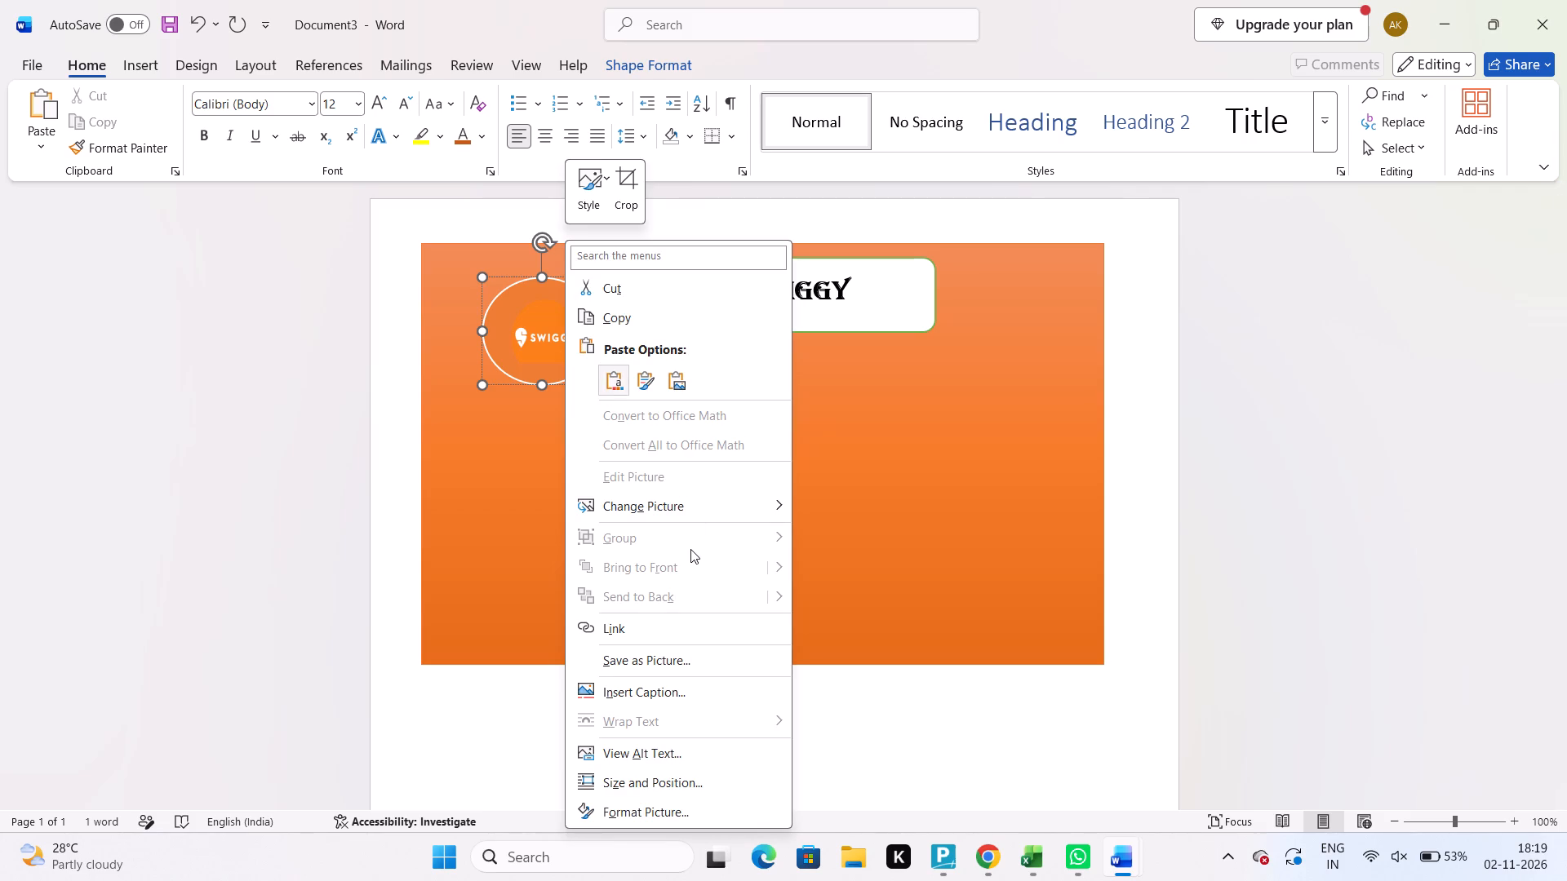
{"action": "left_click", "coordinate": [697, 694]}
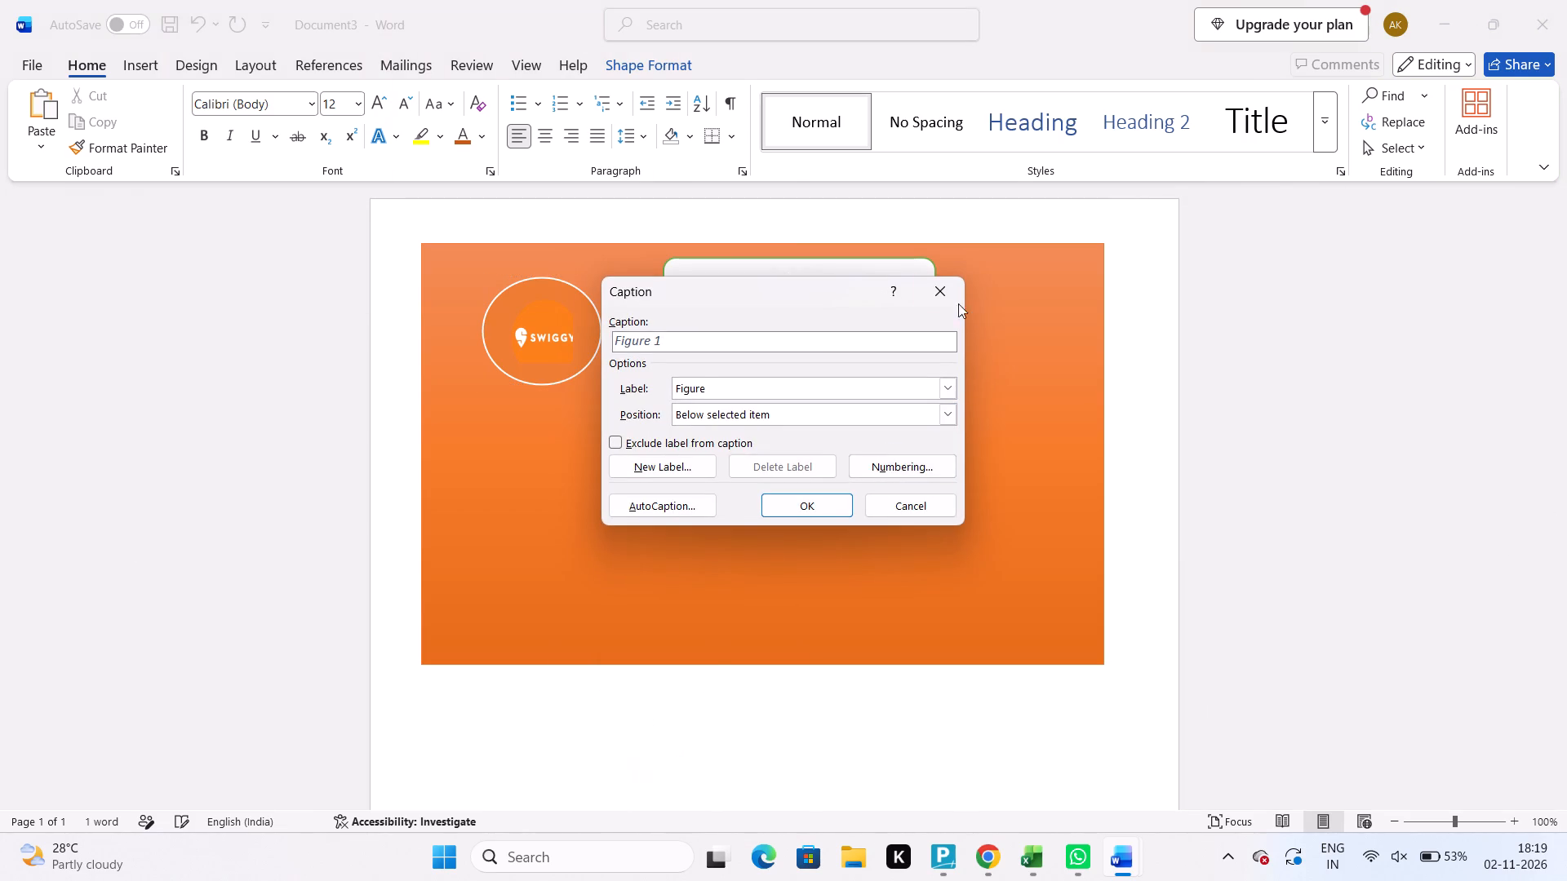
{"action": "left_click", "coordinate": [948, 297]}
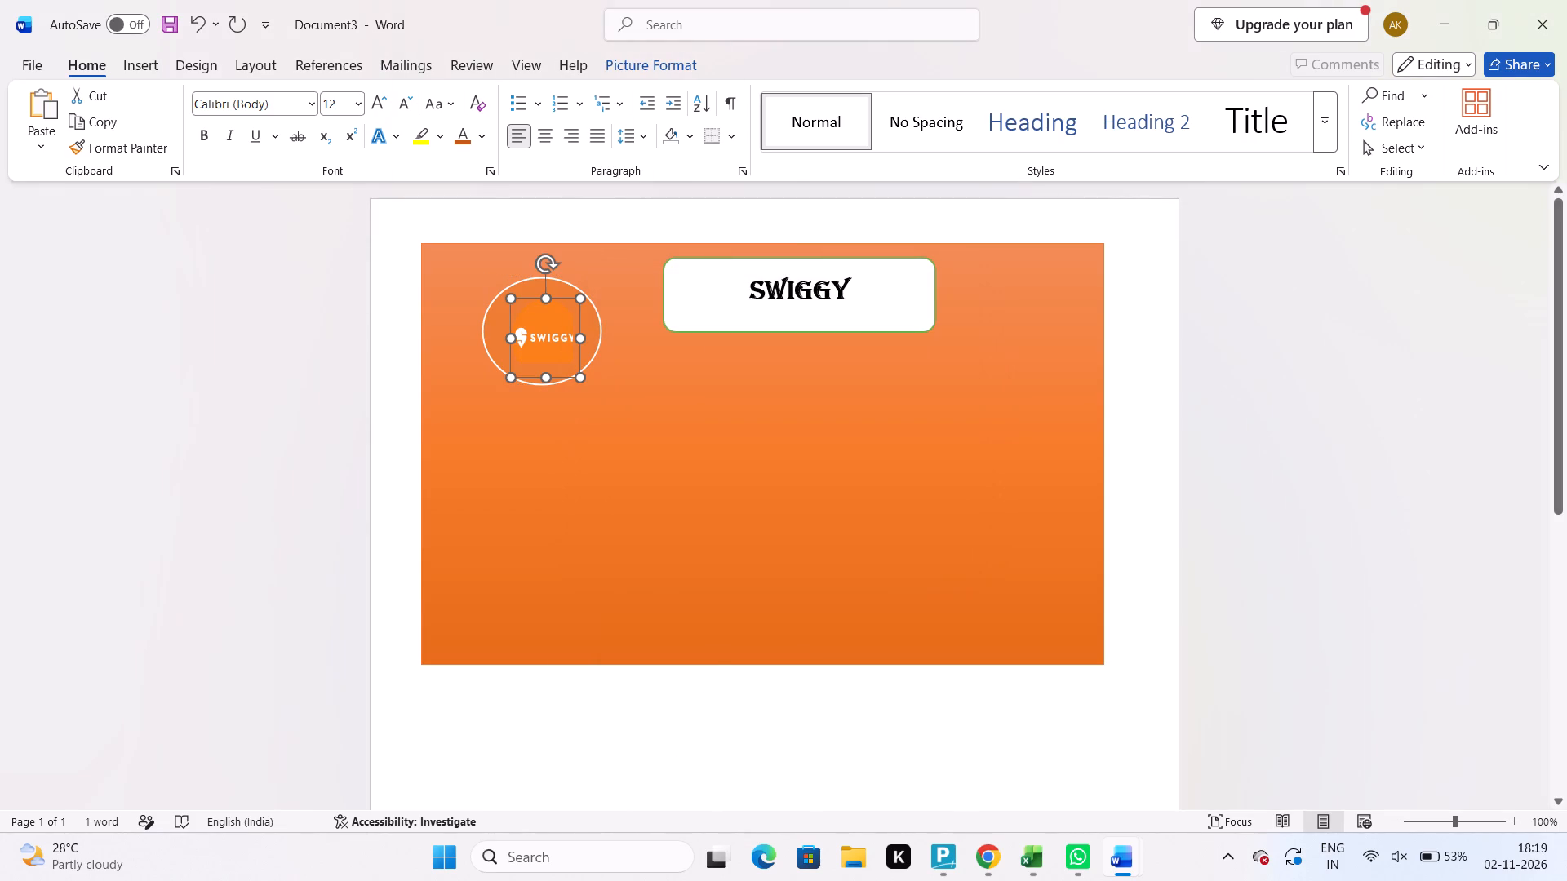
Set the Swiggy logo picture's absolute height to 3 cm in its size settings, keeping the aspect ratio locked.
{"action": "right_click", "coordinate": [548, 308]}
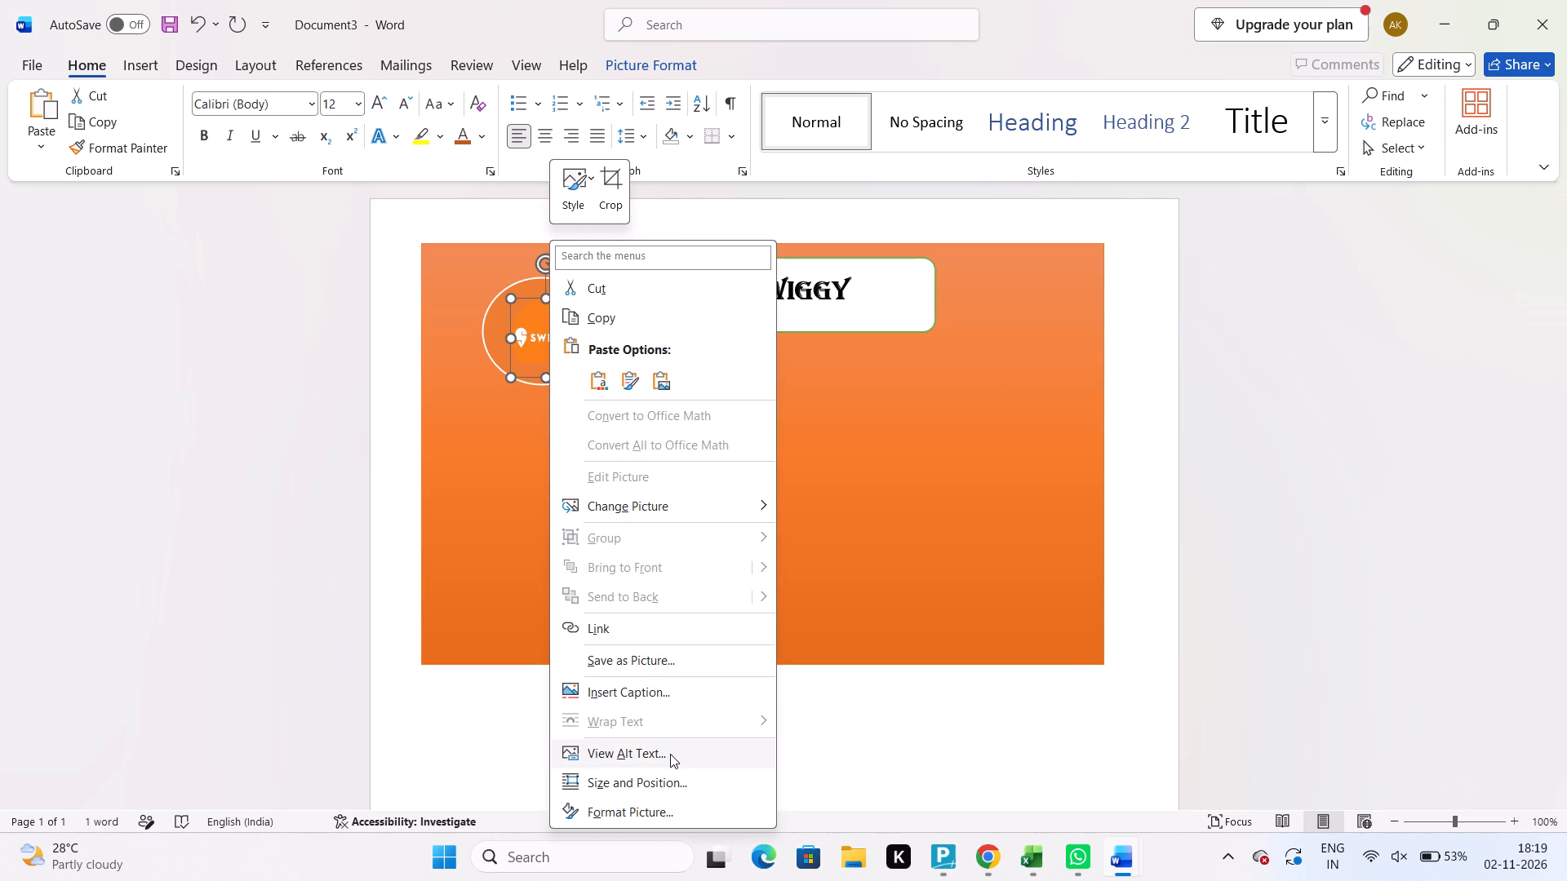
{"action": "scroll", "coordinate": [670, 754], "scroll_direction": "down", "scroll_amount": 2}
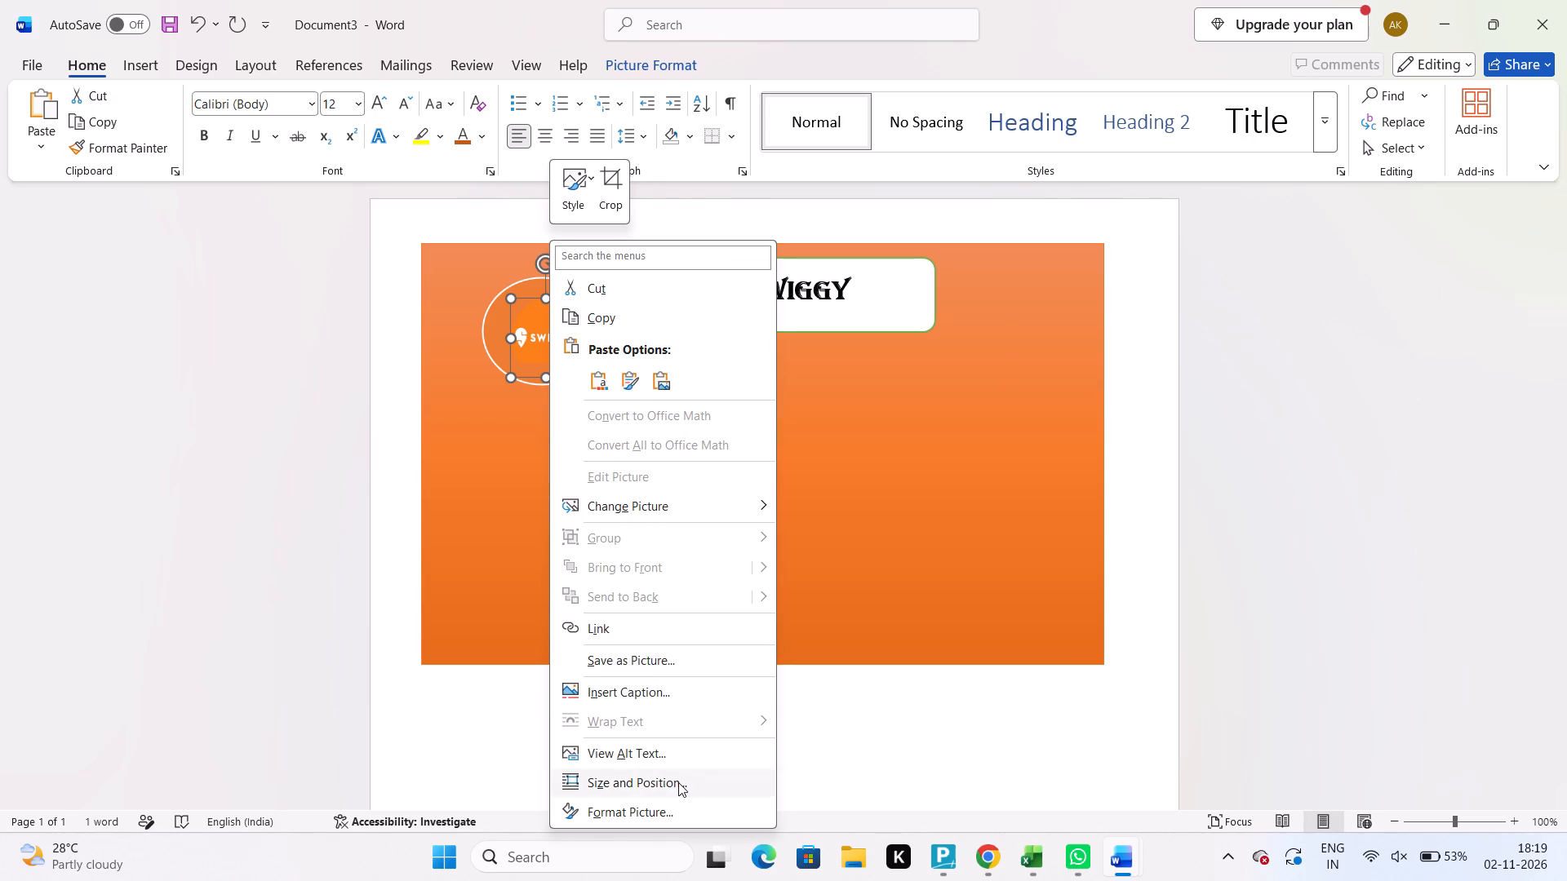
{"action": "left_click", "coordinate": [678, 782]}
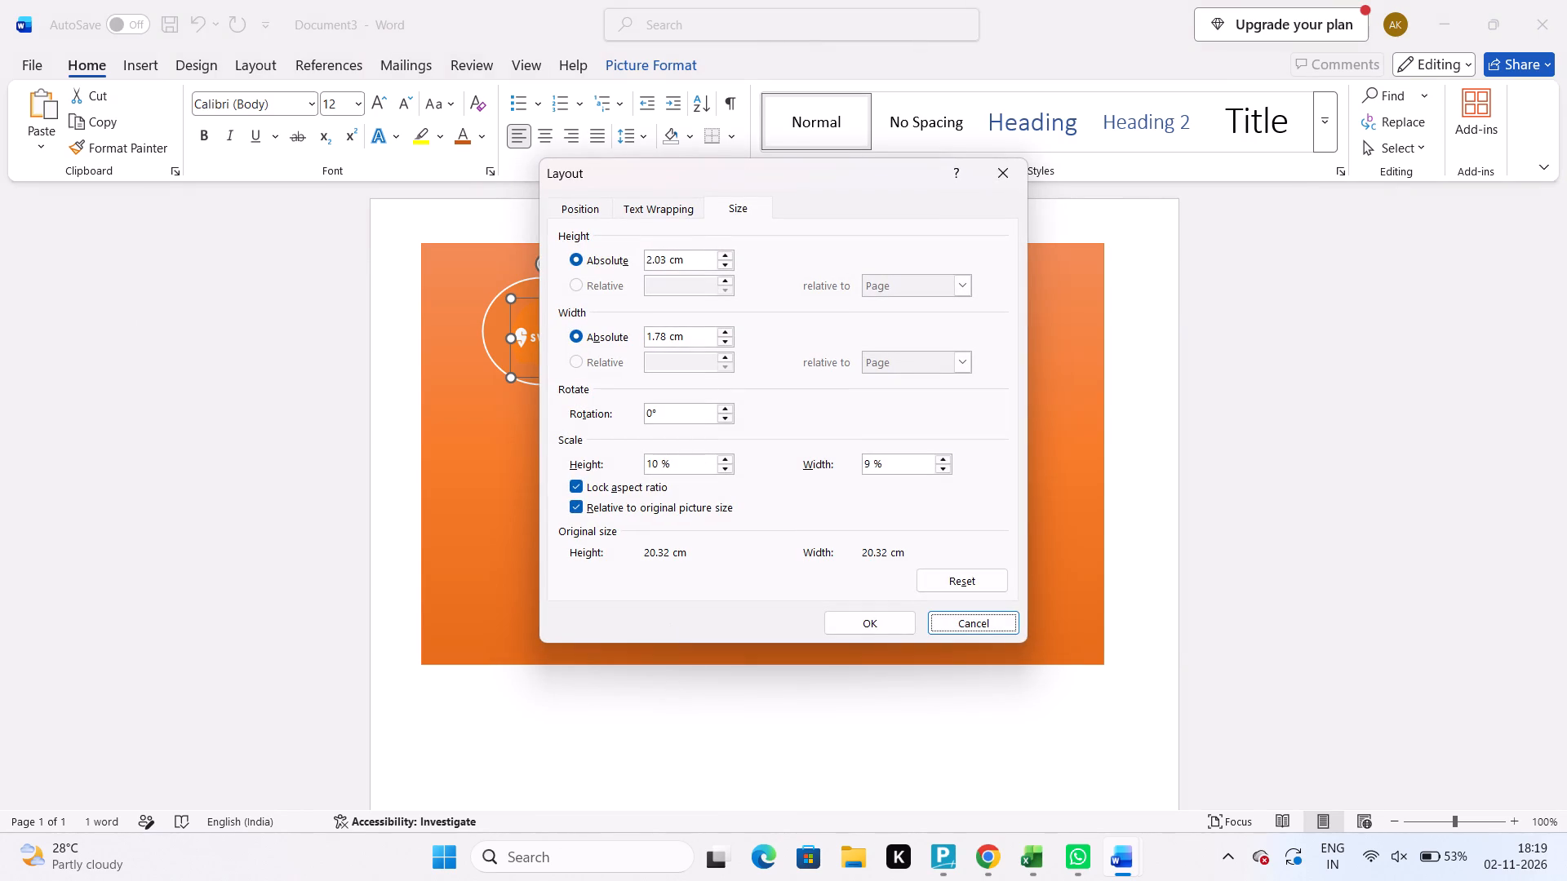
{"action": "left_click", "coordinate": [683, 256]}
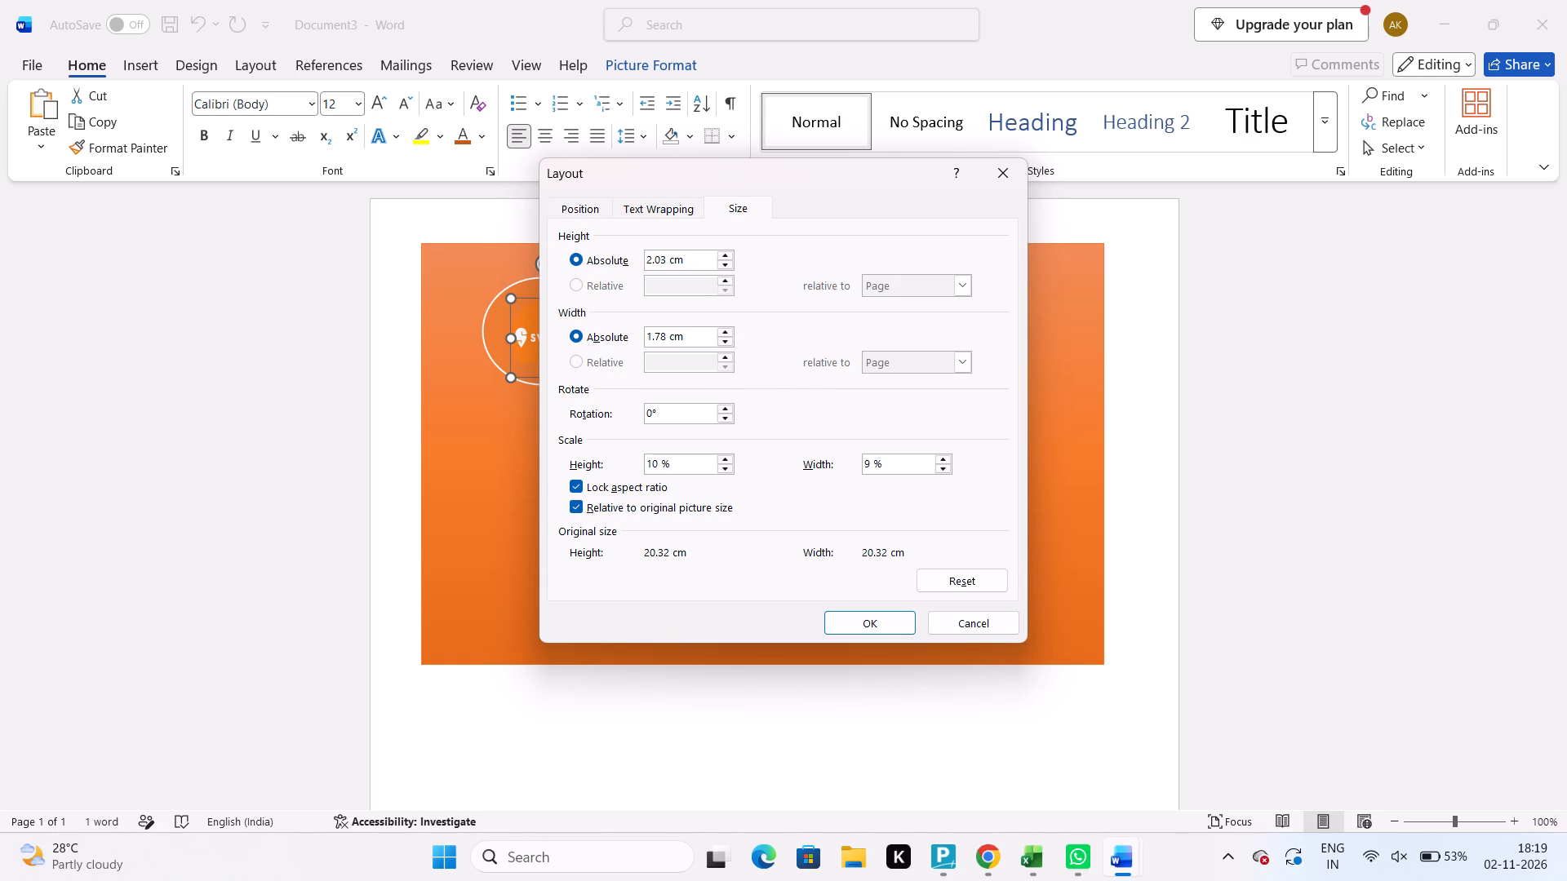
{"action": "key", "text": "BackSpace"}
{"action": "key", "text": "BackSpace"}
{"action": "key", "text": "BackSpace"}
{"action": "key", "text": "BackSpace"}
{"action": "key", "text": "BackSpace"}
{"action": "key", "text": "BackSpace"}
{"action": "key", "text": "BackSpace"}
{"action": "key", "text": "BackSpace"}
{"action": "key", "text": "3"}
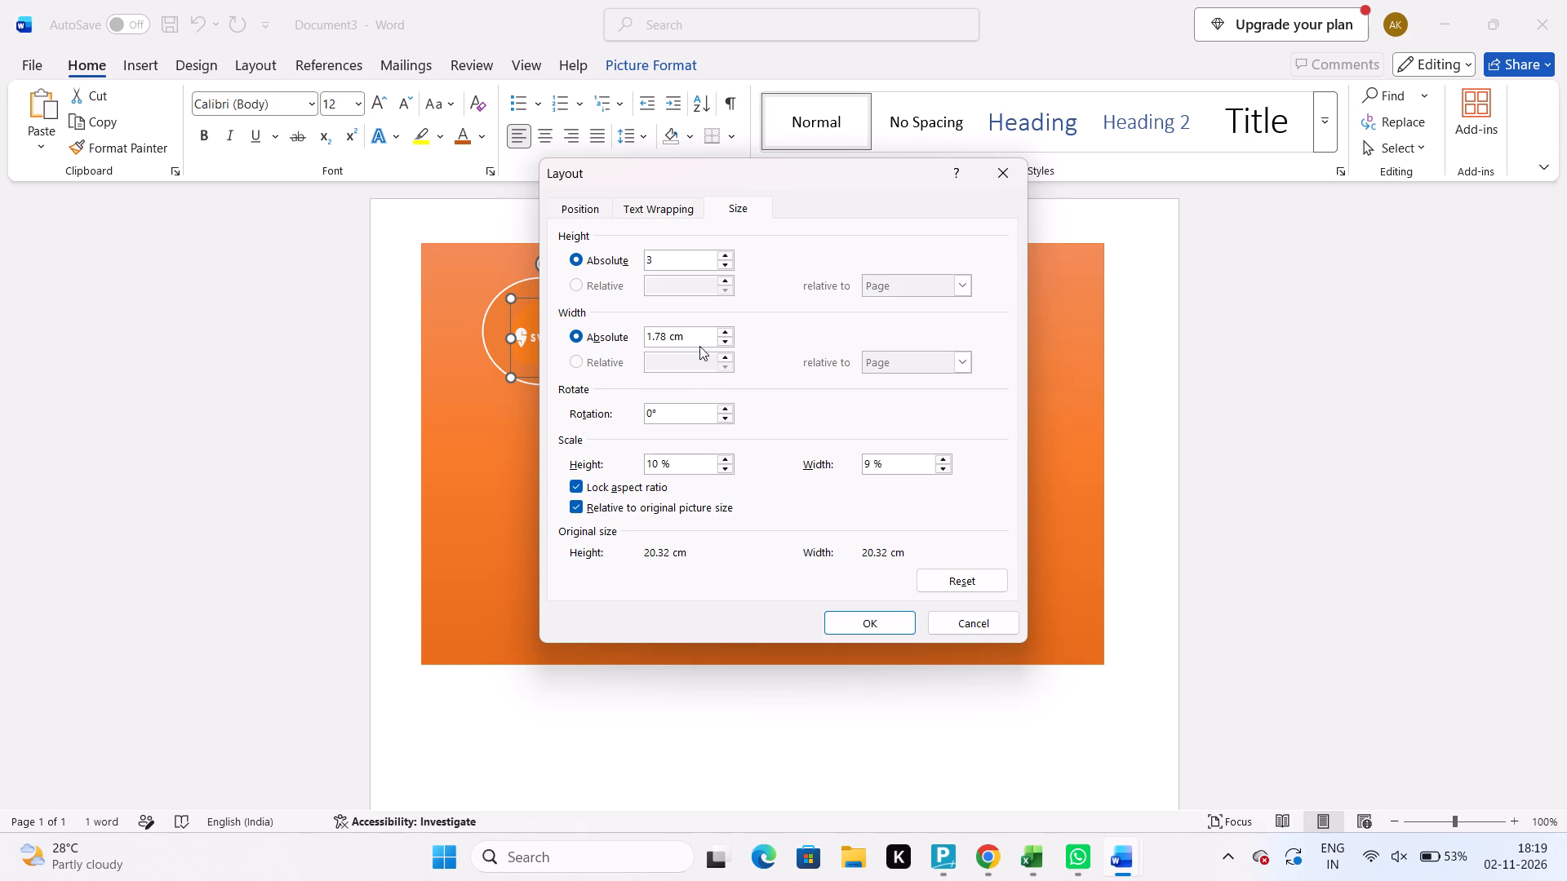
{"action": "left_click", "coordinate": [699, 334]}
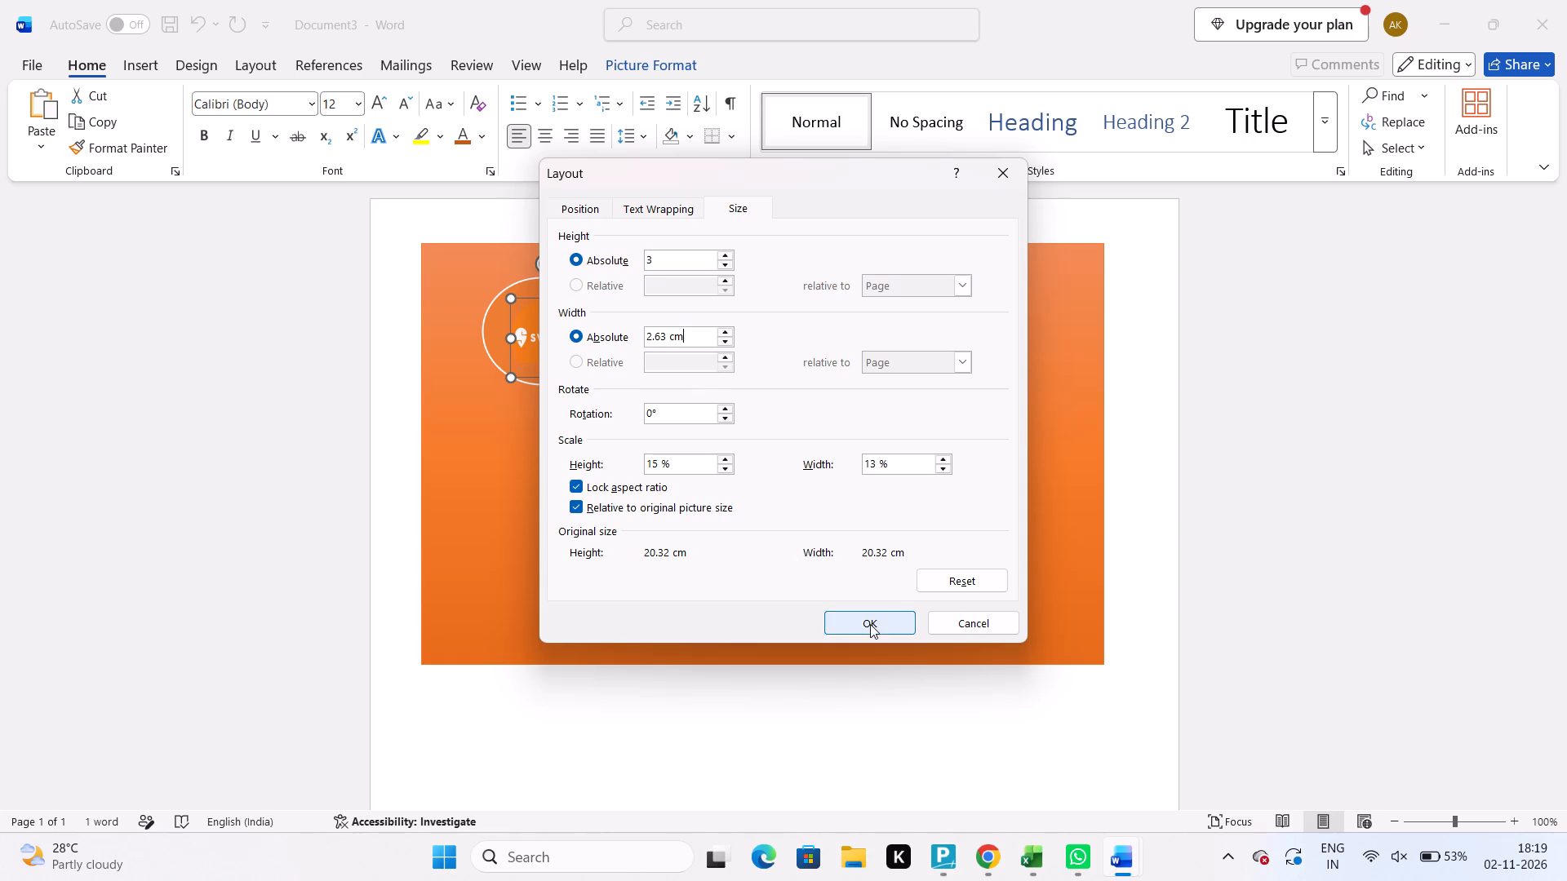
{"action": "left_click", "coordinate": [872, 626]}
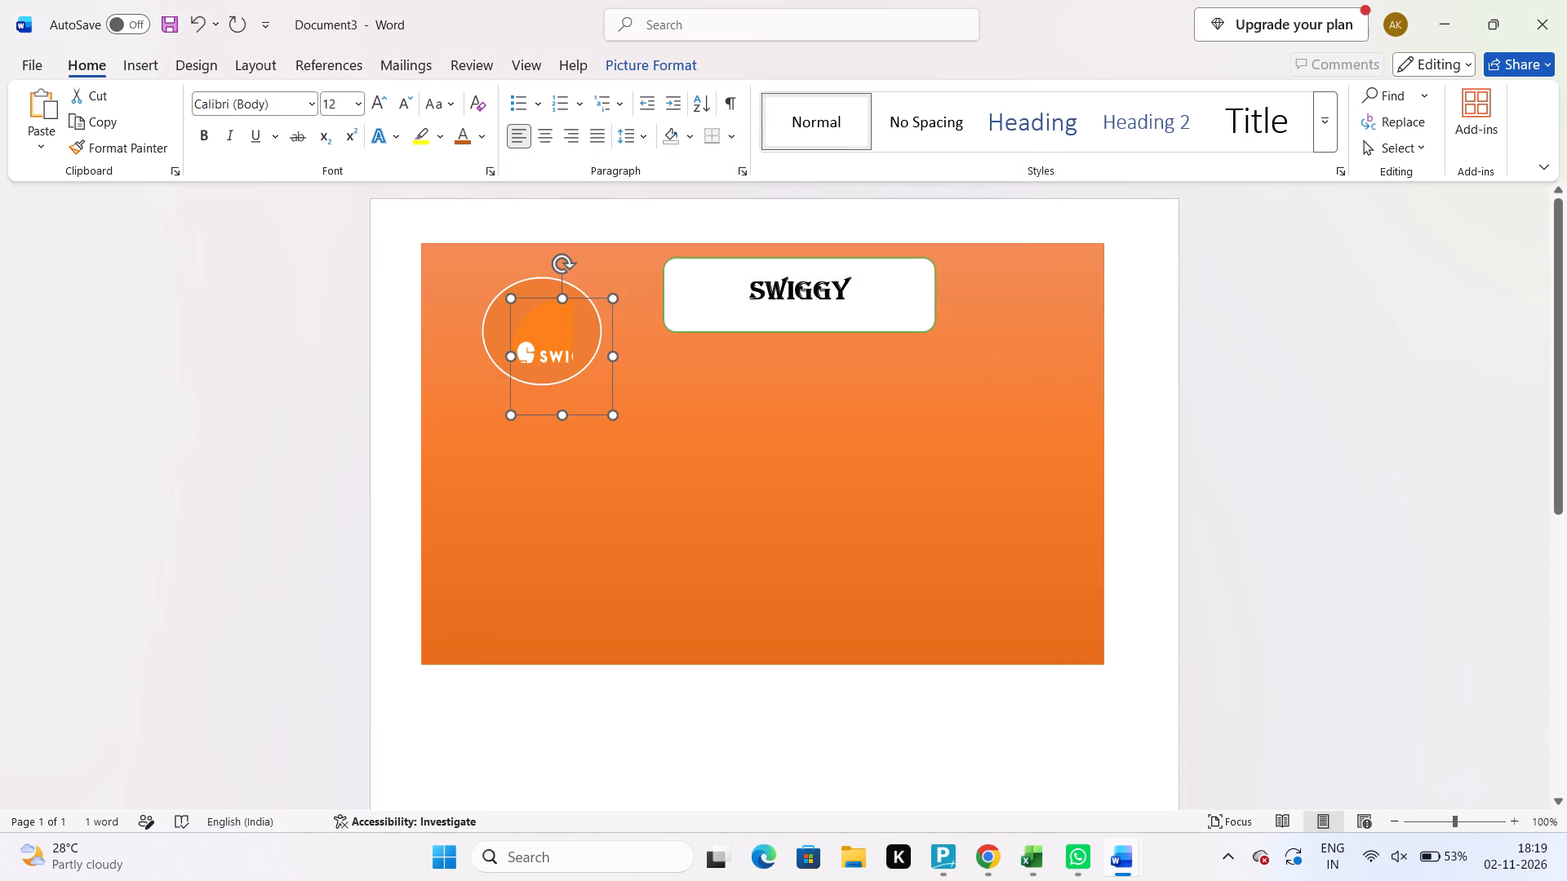
Shrink the Swiggy logo slightly and move the white-outlined oval a little closer to the orange rectangle's upper-left corner.
{"action": "left_click_drag", "start_coordinate": [616, 411], "coordinate": [577, 392]}
{"action": "left_click_drag", "start_coordinate": [566, 381], "coordinate": [553, 369]}
{"action": "left_click_drag", "start_coordinate": [534, 351], "coordinate": [531, 348]}
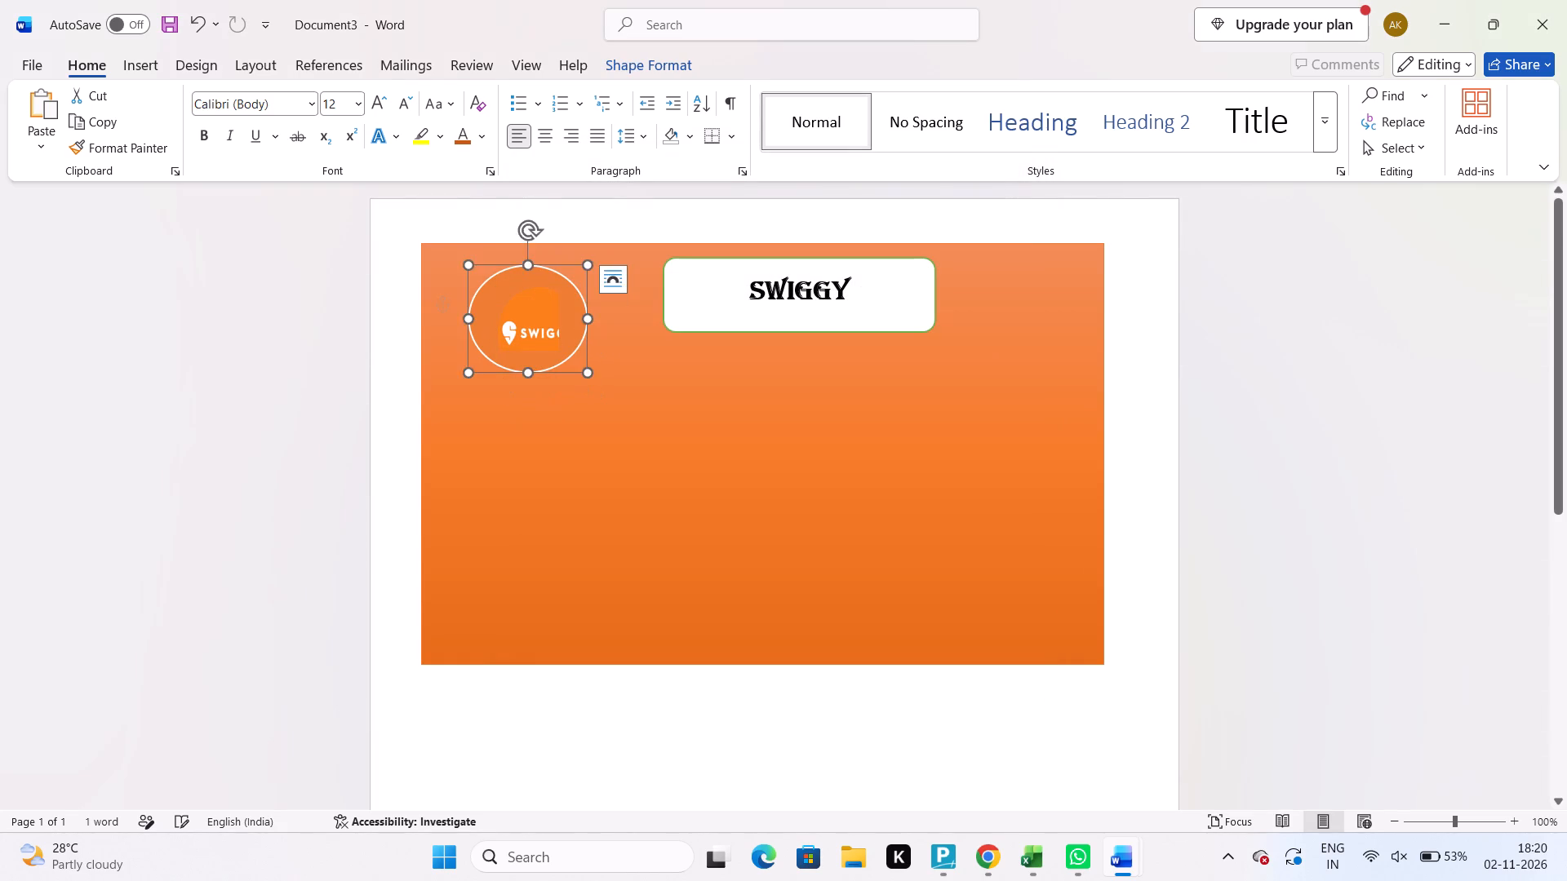
{"action": "left_click_drag", "start_coordinate": [531, 348], "coordinate": [526, 345]}
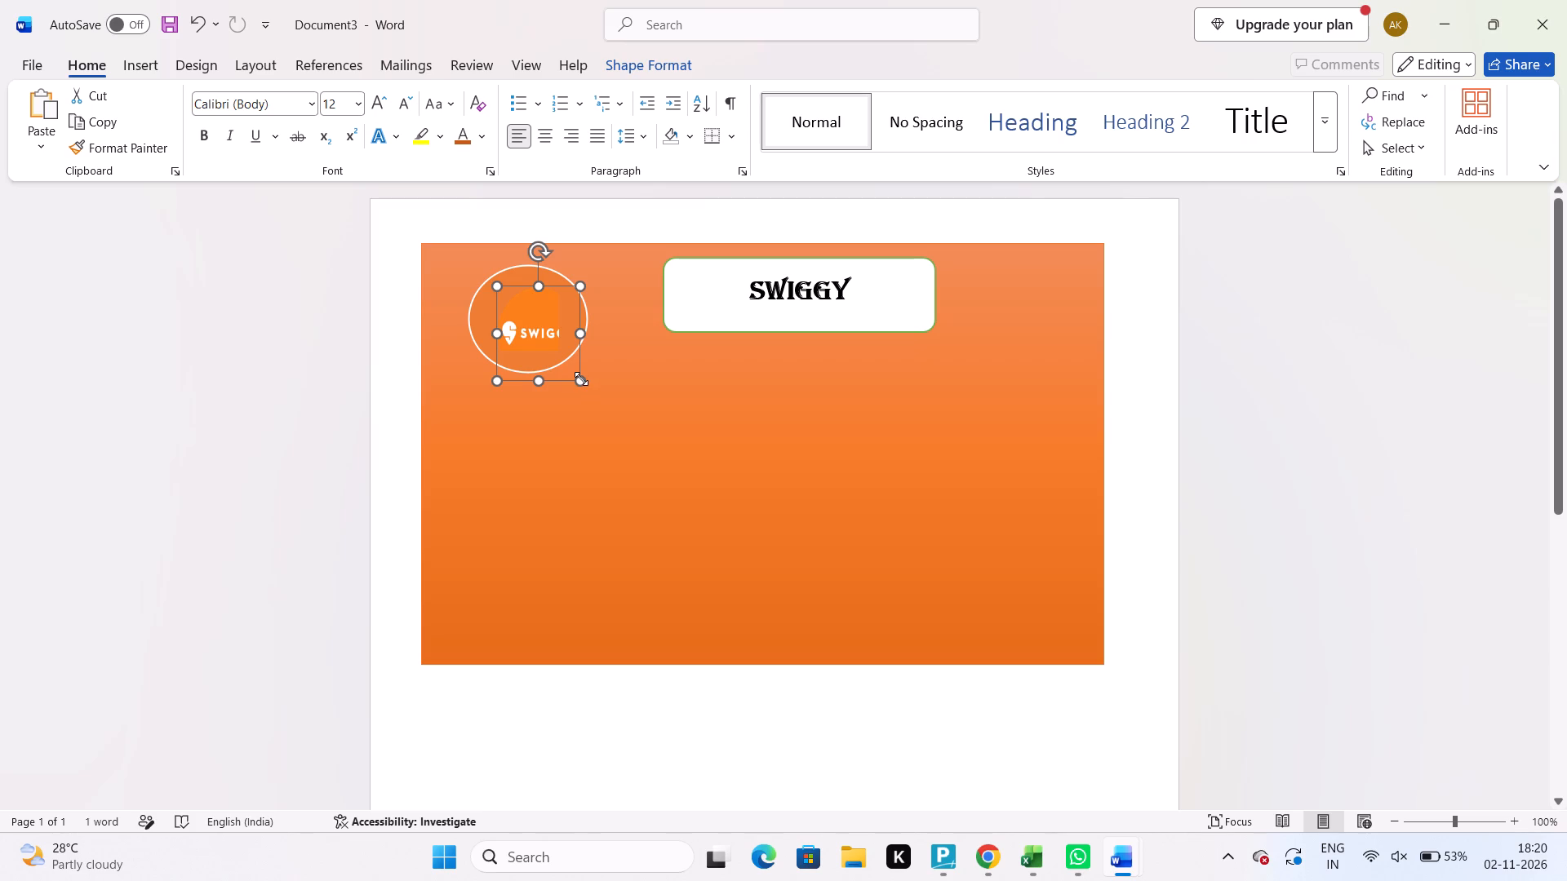
Shrink the Swiggy logo picture proportionally until its whole wordmark fits inside the oval.
{"action": "left_click_drag", "start_coordinate": [581, 379], "coordinate": [533, 356]}
{"action": "left_click", "coordinate": [645, 405]}
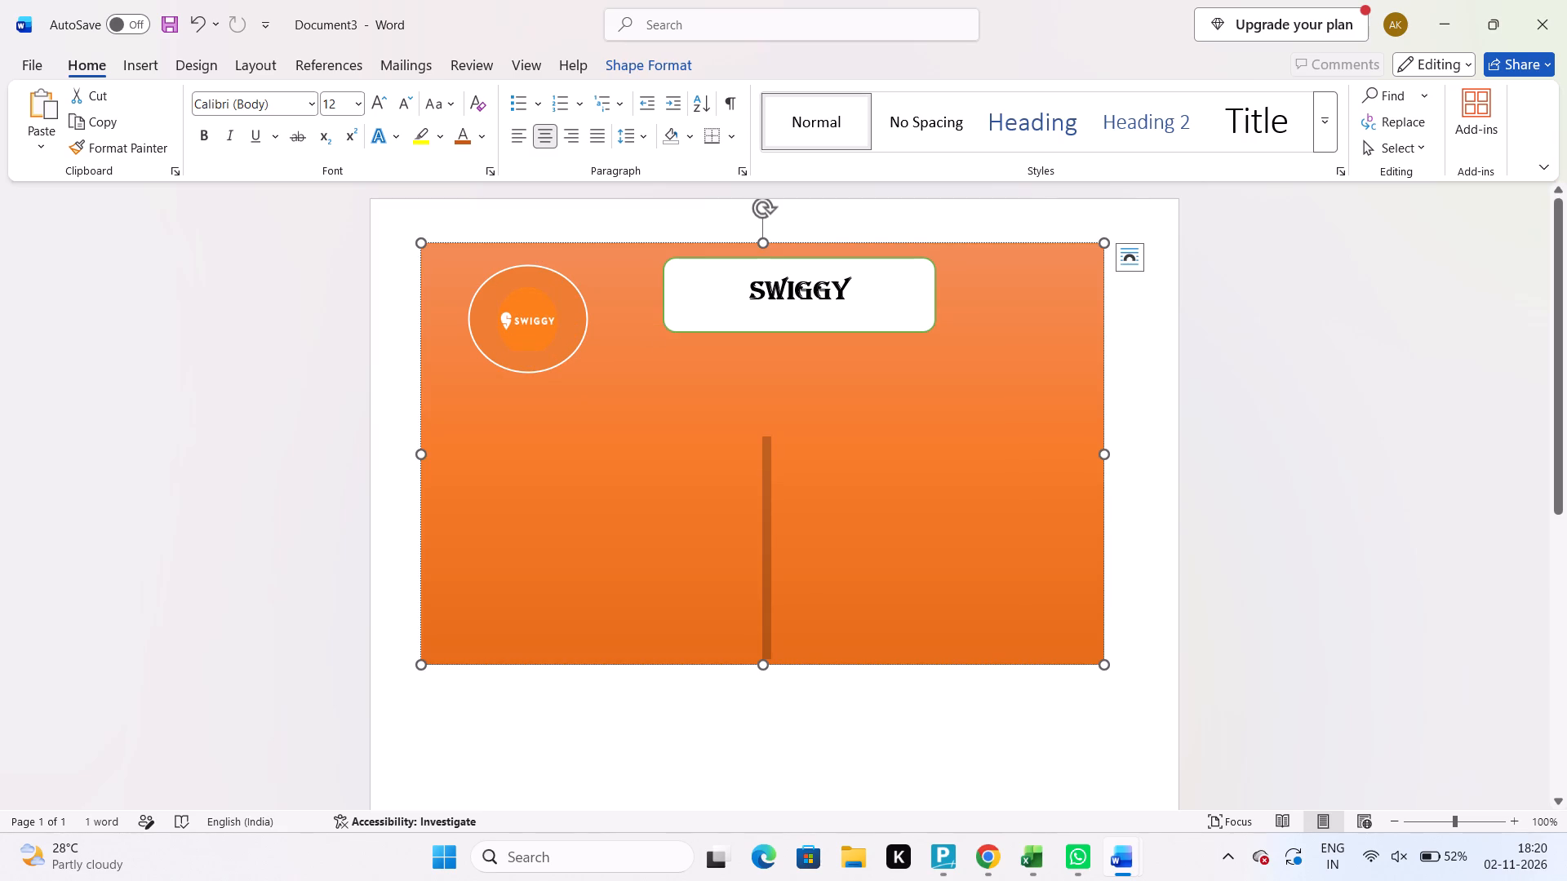
{"action": "left_click", "coordinate": [544, 311]}
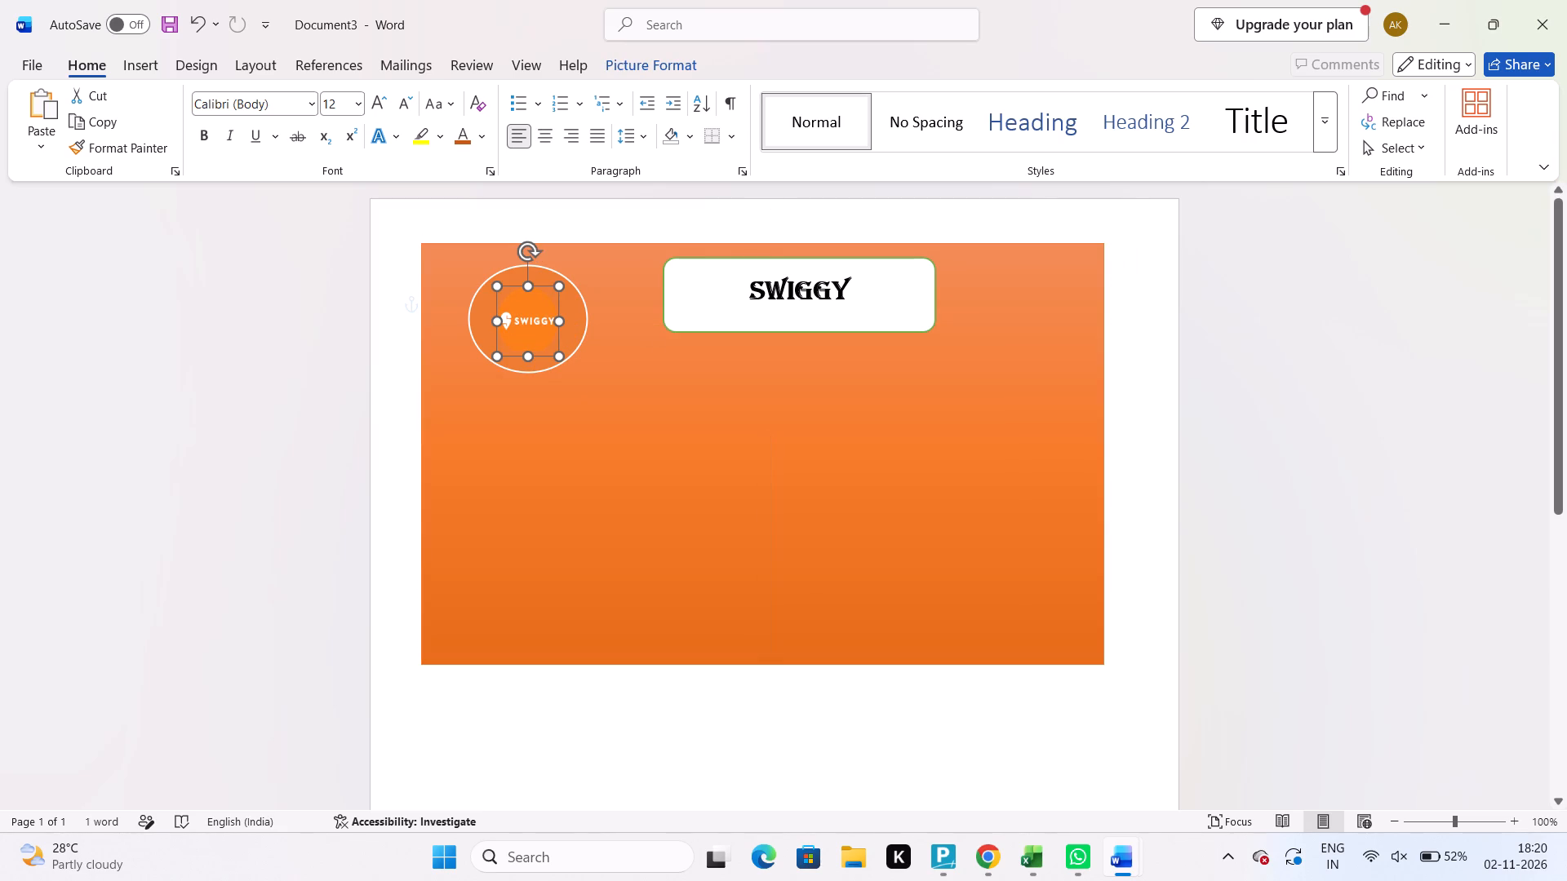
{"action": "left_click", "coordinate": [829, 299]}
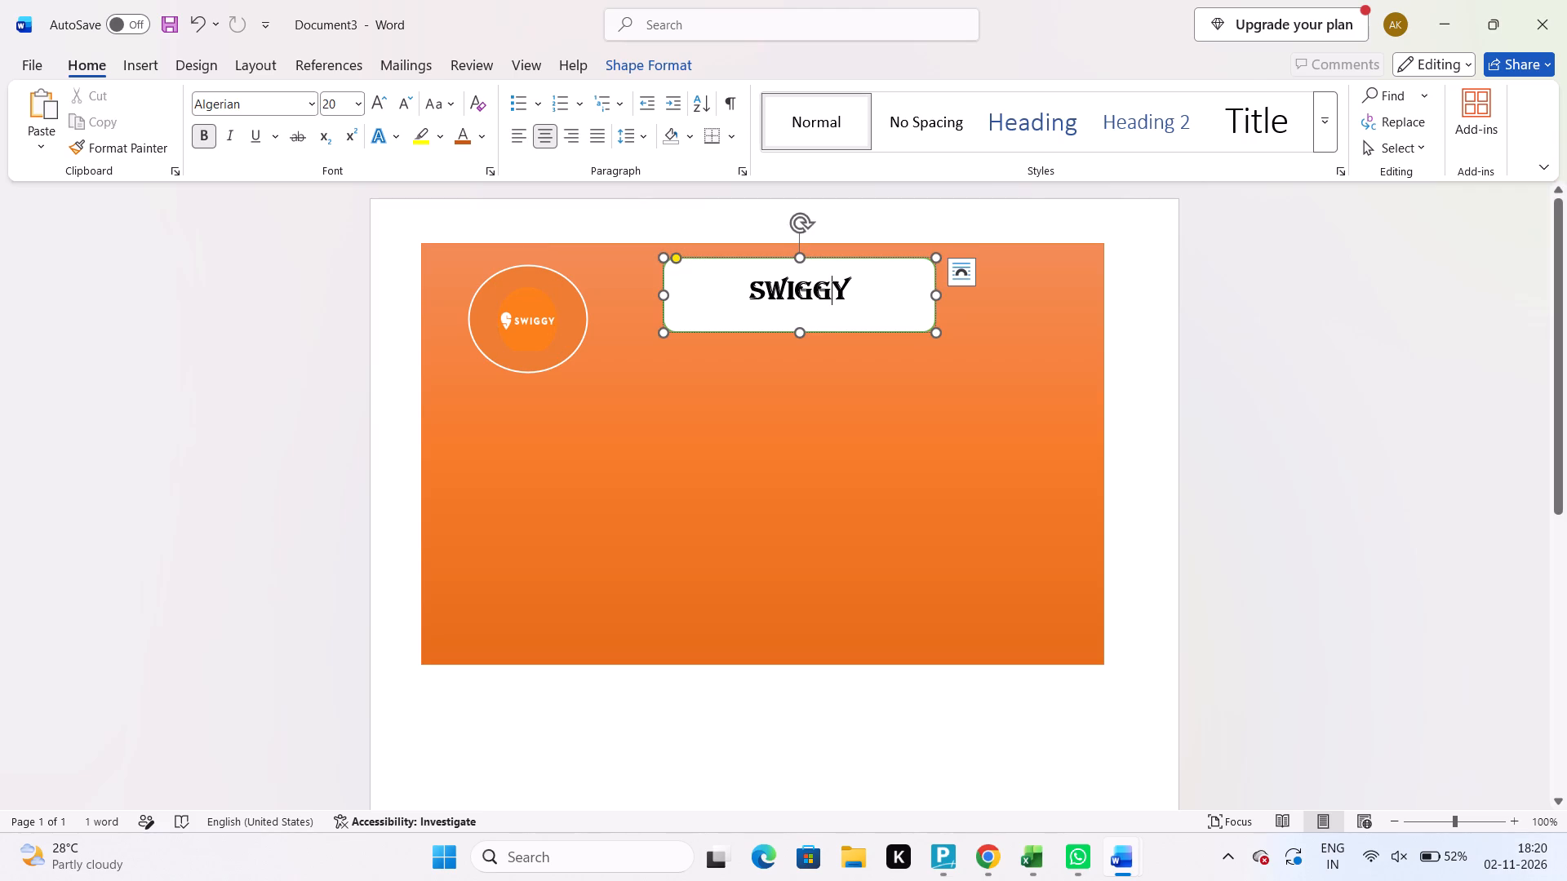
{"action": "left_click", "coordinate": [531, 317]}
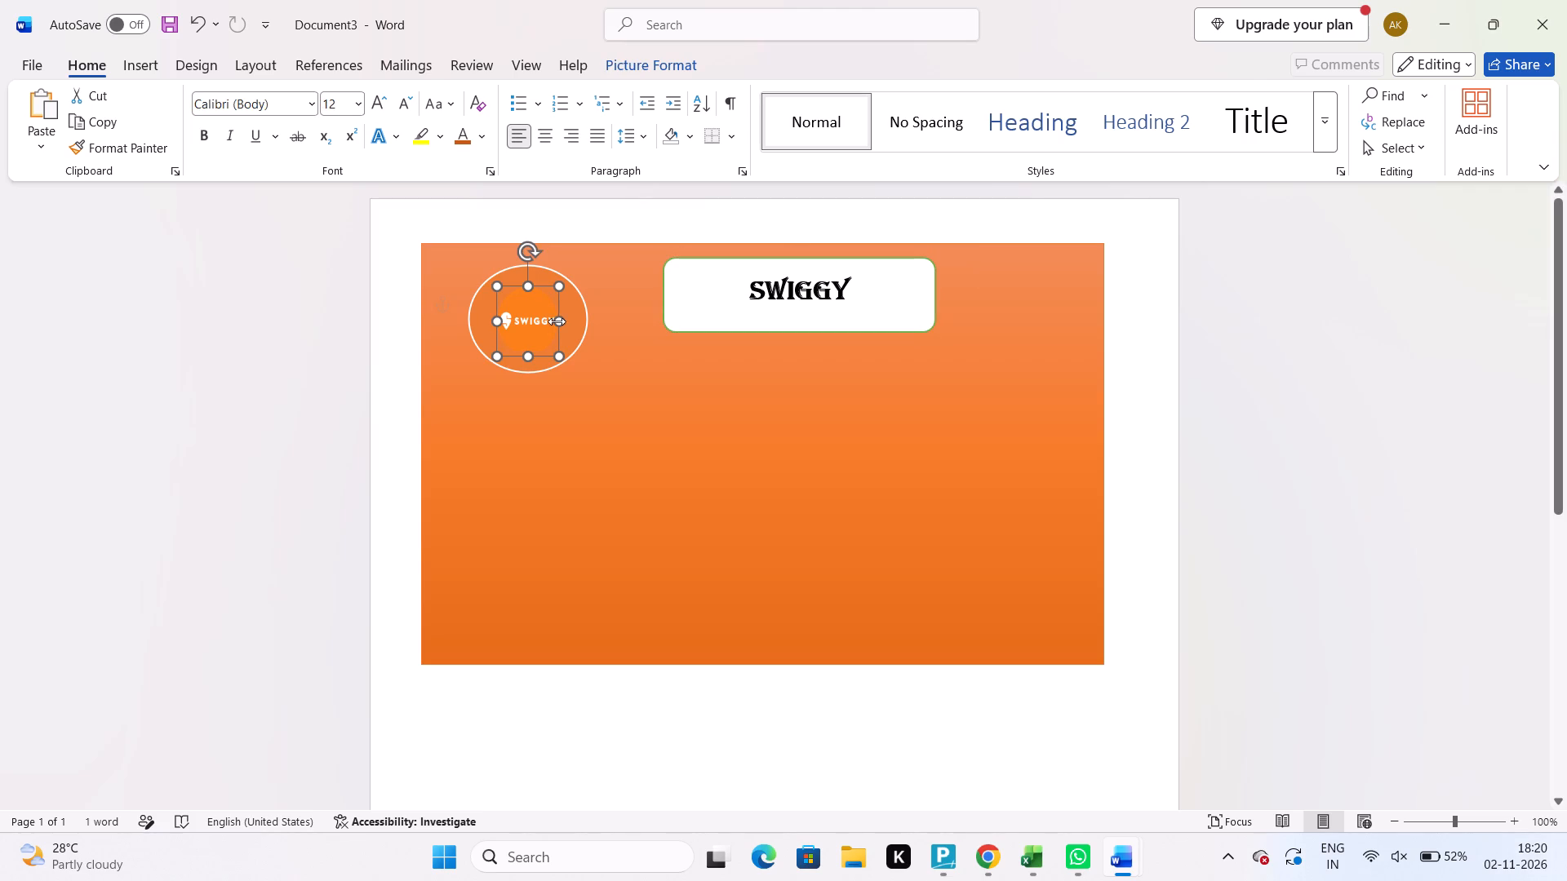
Fine-tune the Swiggy logo's height and width inside the oval, making the picture flatter while keeping the full wordmark in view.
{"action": "left_click_drag", "start_coordinate": [495, 281], "coordinate": [487, 279]}
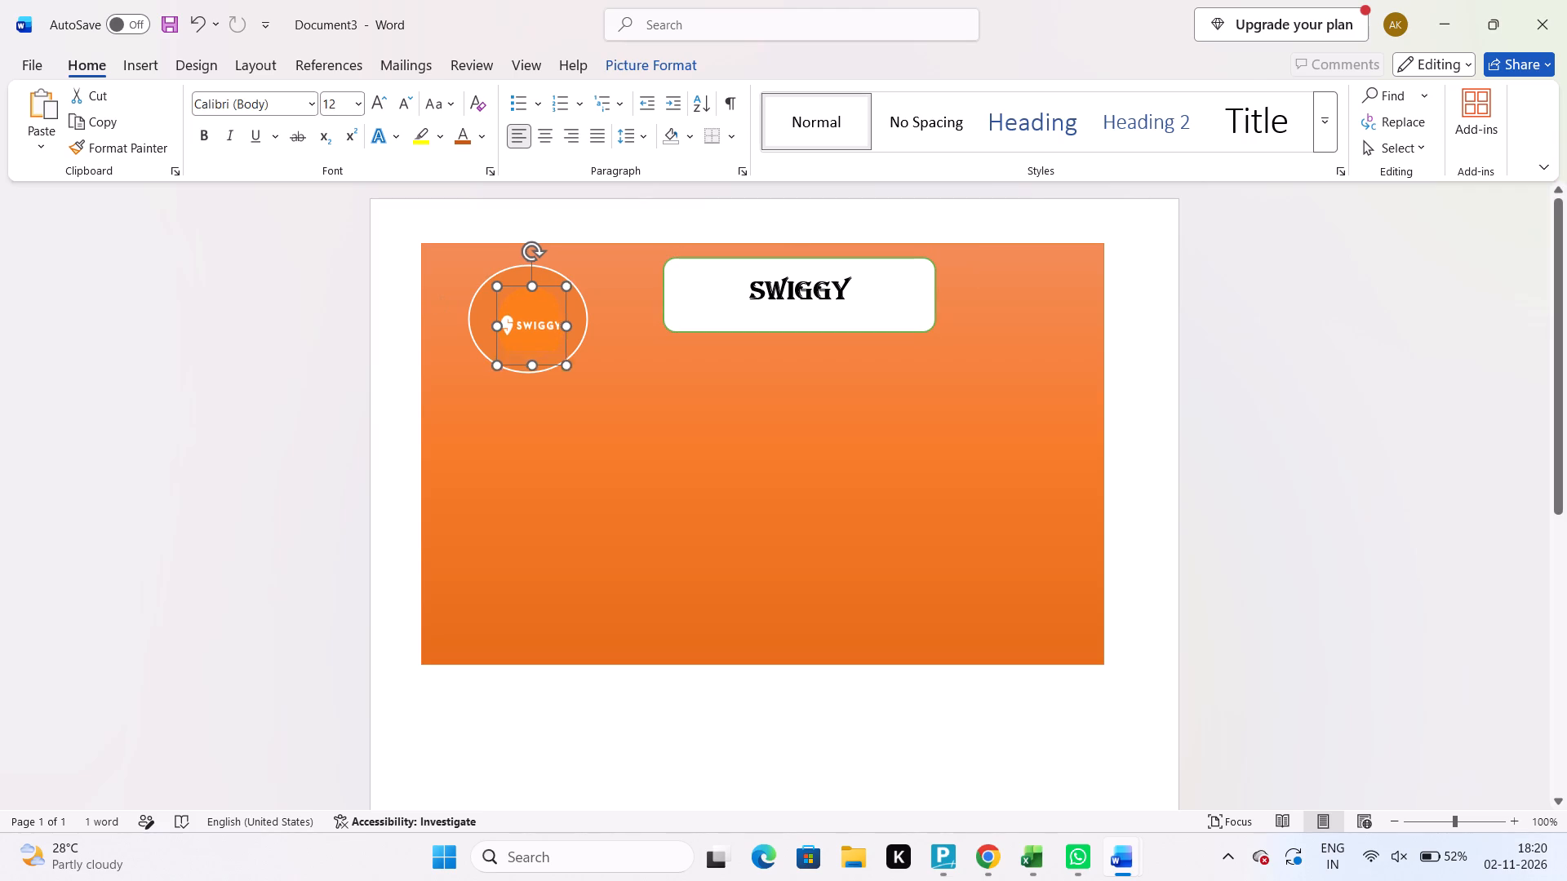
{"action": "left_click_drag", "start_coordinate": [487, 279], "coordinate": [544, 286]}
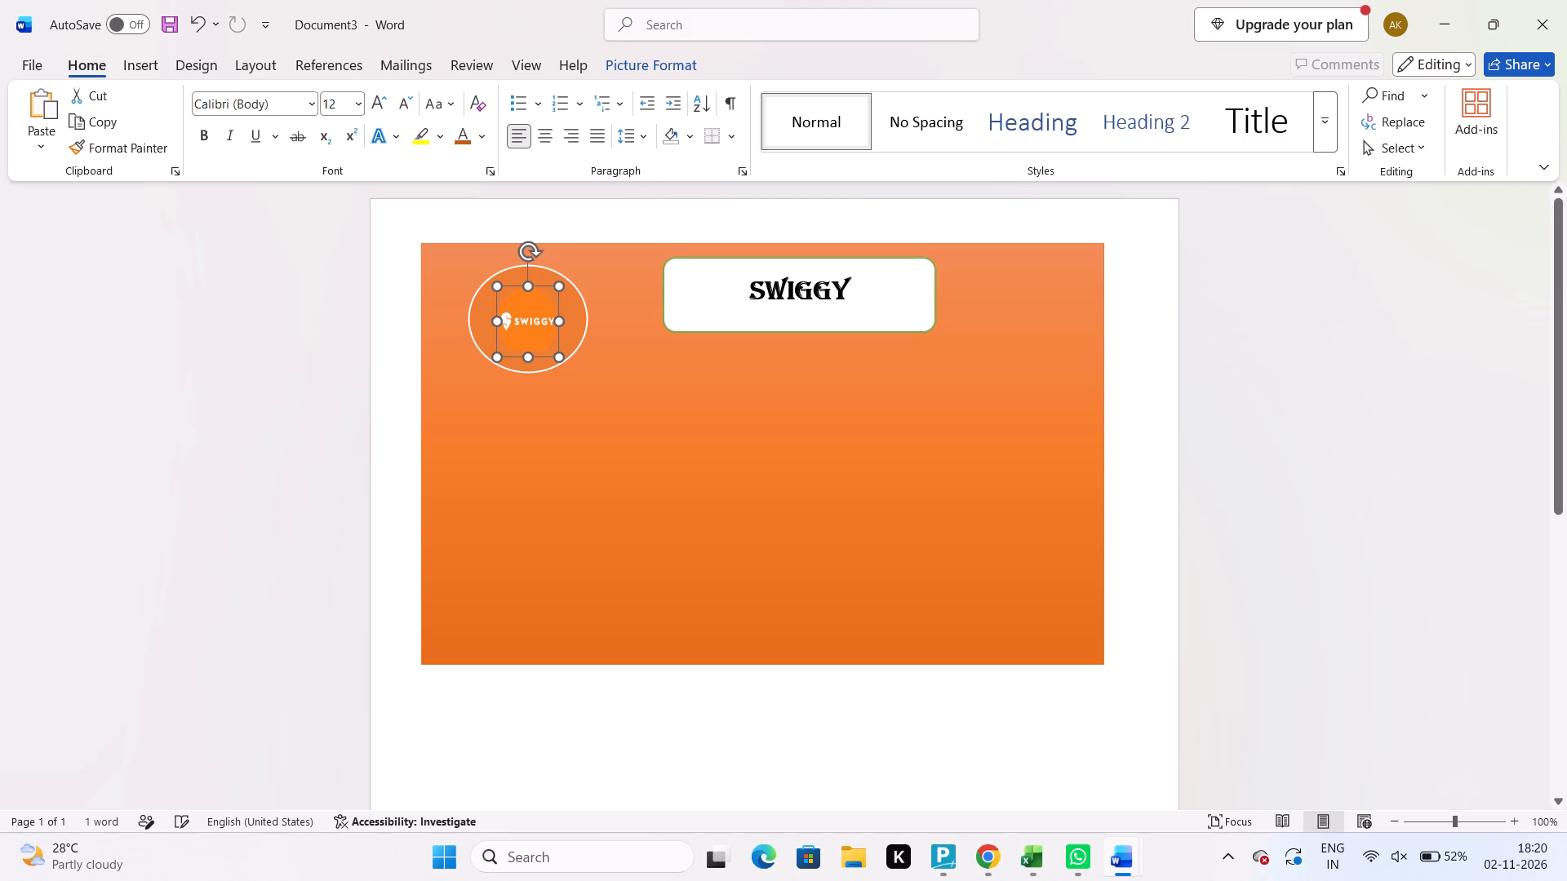
{"action": "left_click", "coordinate": [557, 320]}
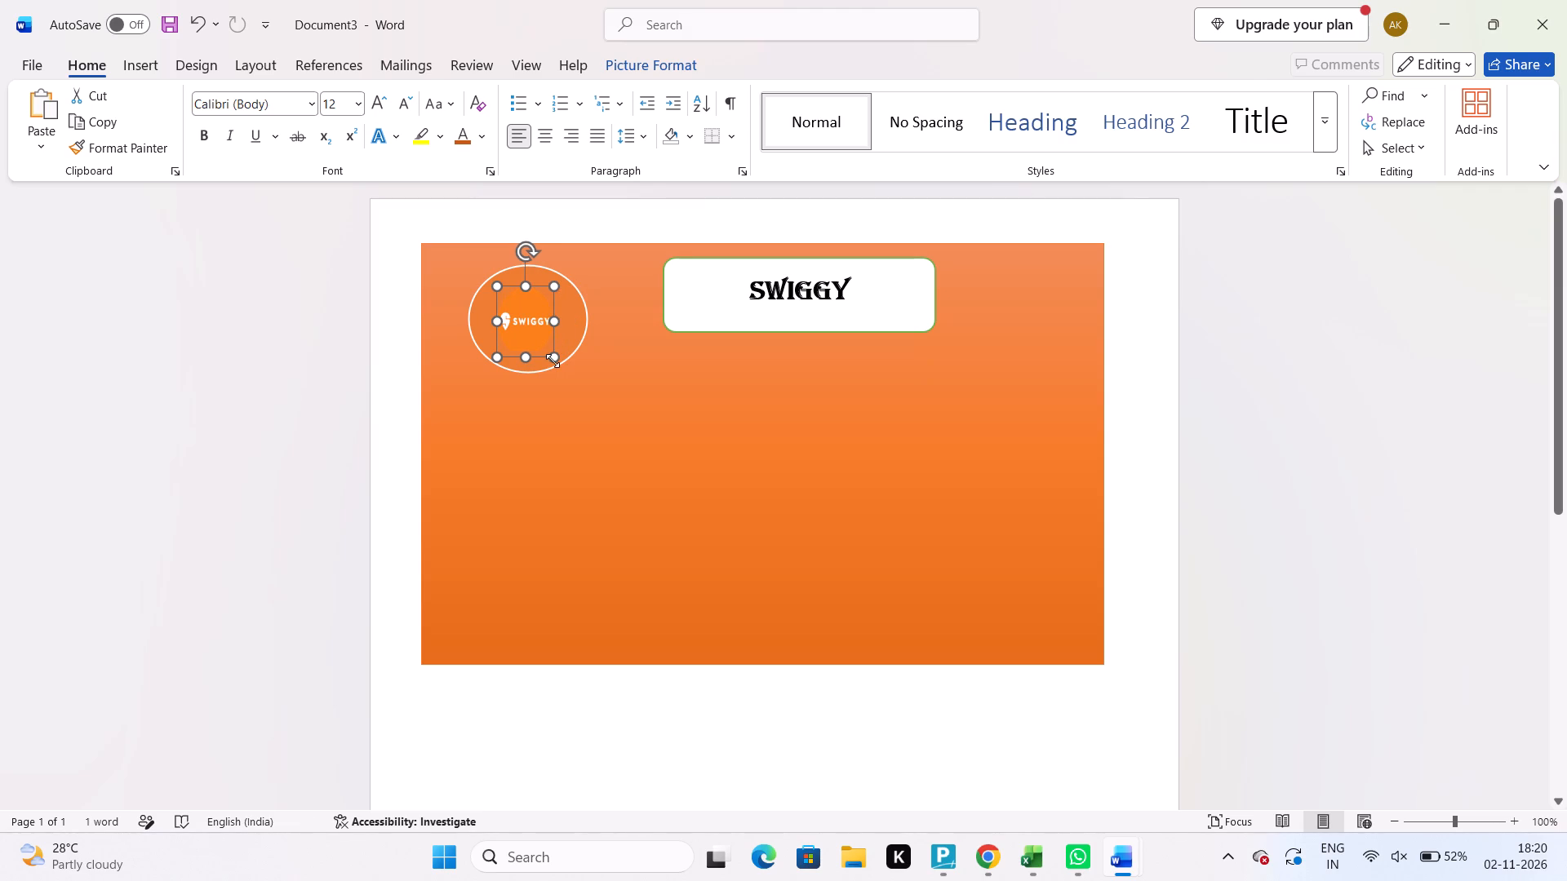
{"action": "left_click", "coordinate": [553, 361]}
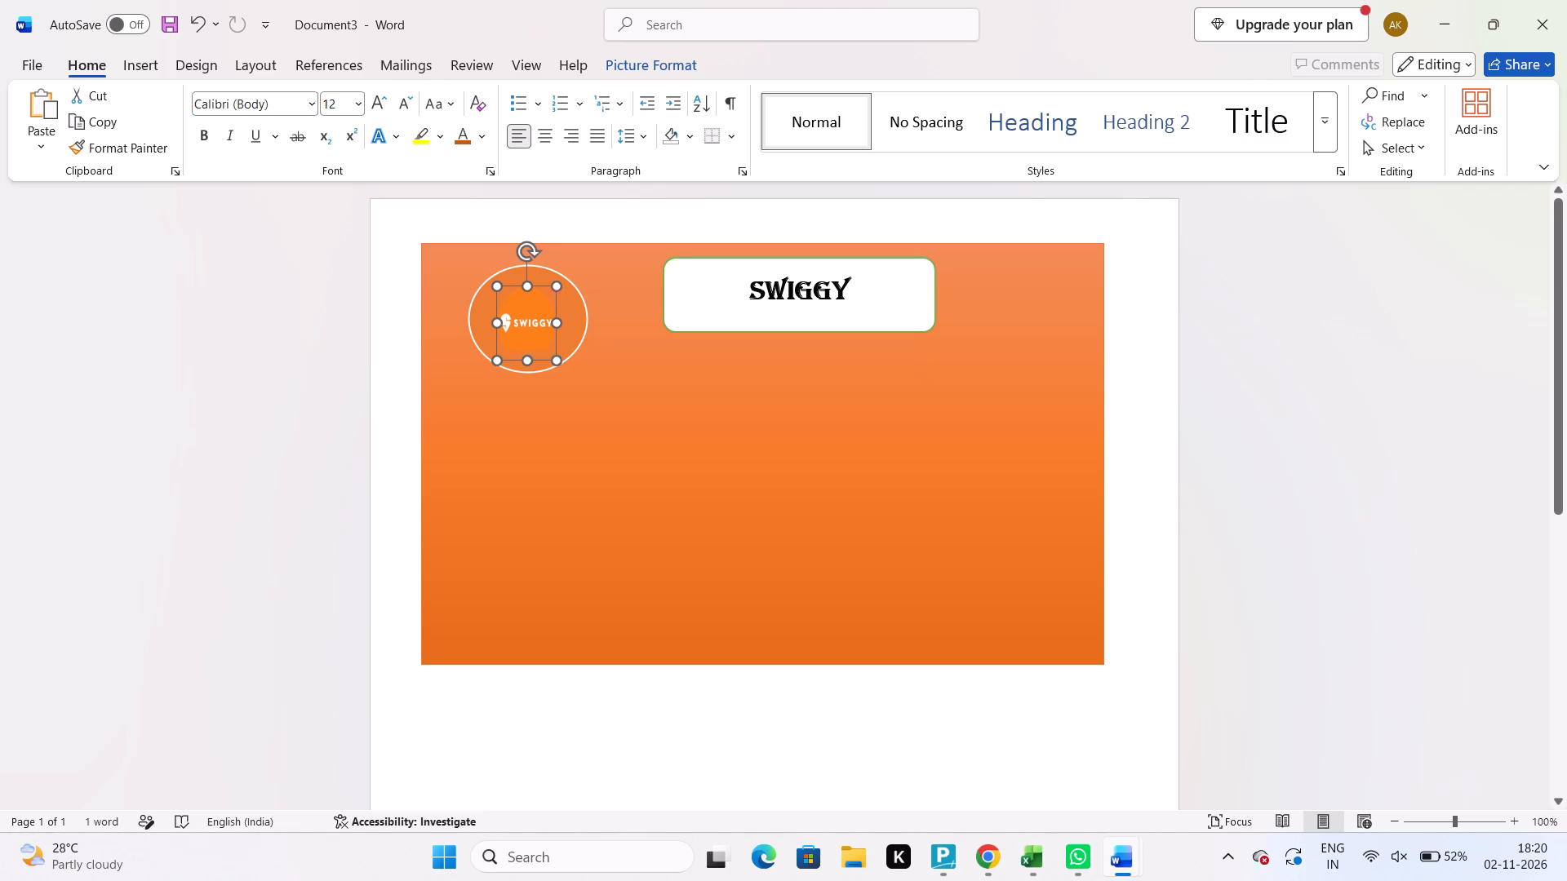
{"action": "left_click", "coordinate": [560, 286]}
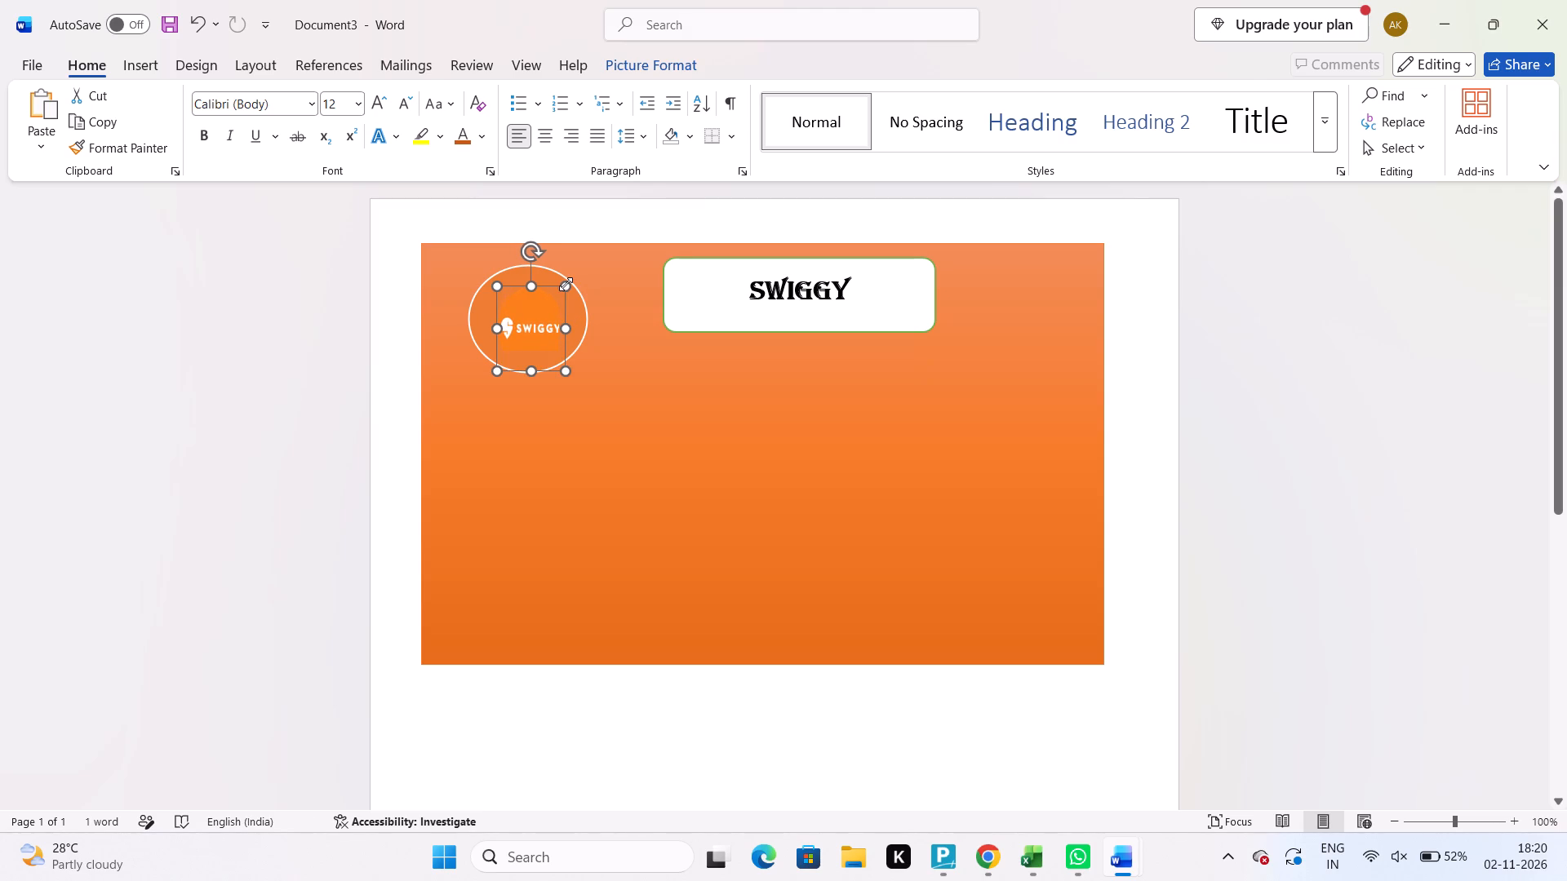
{"action": "left_click", "coordinate": [631, 405]}
{"action": "left_click", "coordinate": [543, 321]}
{"action": "left_click_drag", "start_coordinate": [528, 370], "coordinate": [539, 344]}
{"action": "left_click", "coordinate": [539, 344]}
{"action": "double_click", "coordinate": [539, 344]}
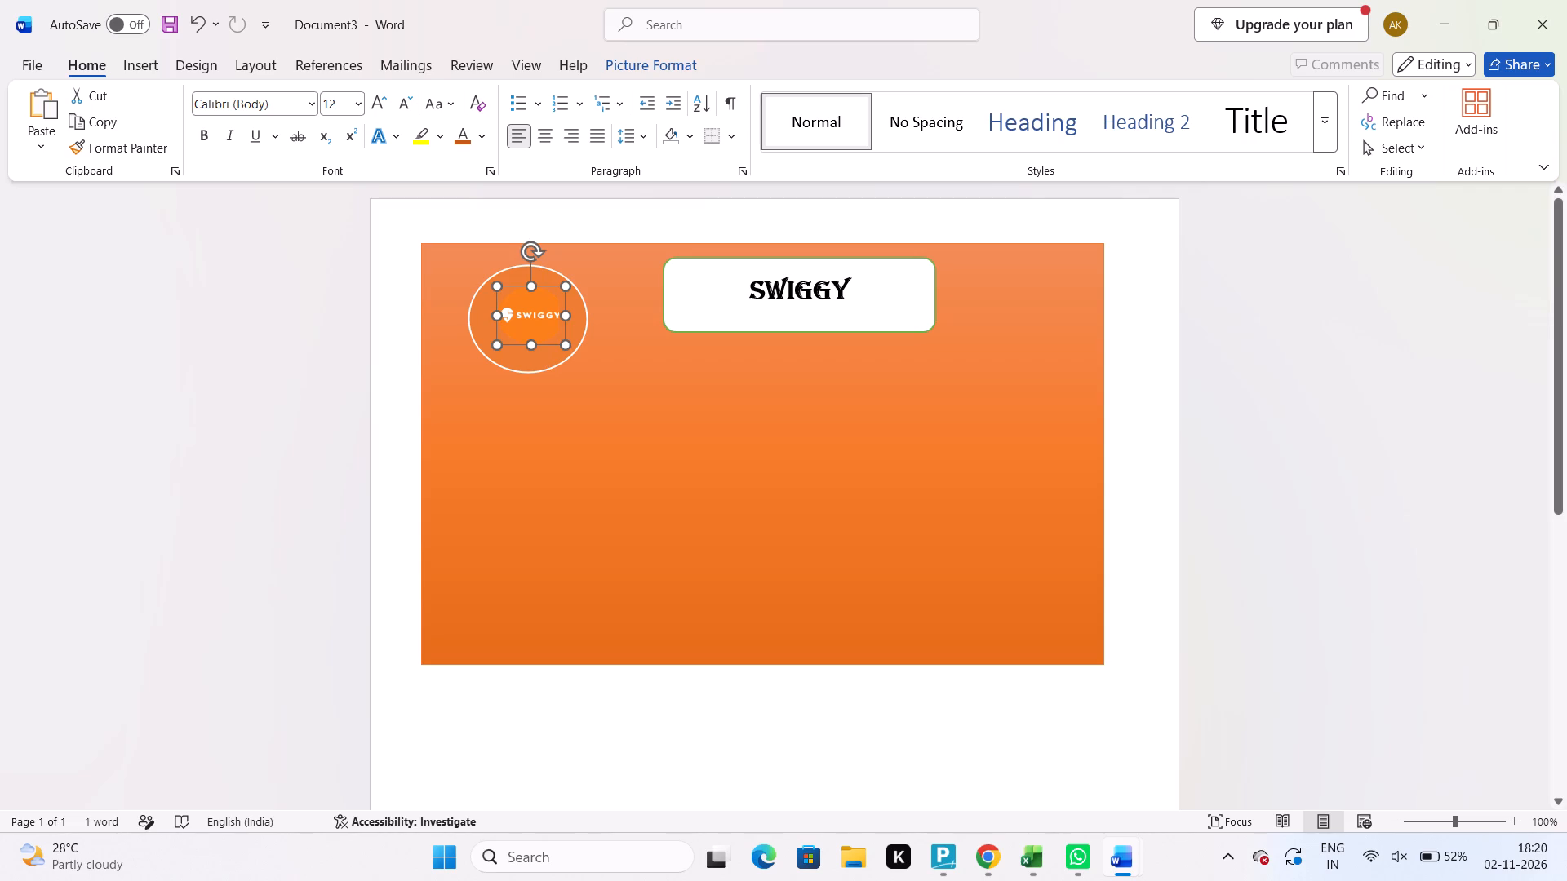
{"action": "left_click_drag", "start_coordinate": [498, 316], "coordinate": [518, 314]}
{"action": "left_click_drag", "start_coordinate": [552, 315], "coordinate": [570, 313]}
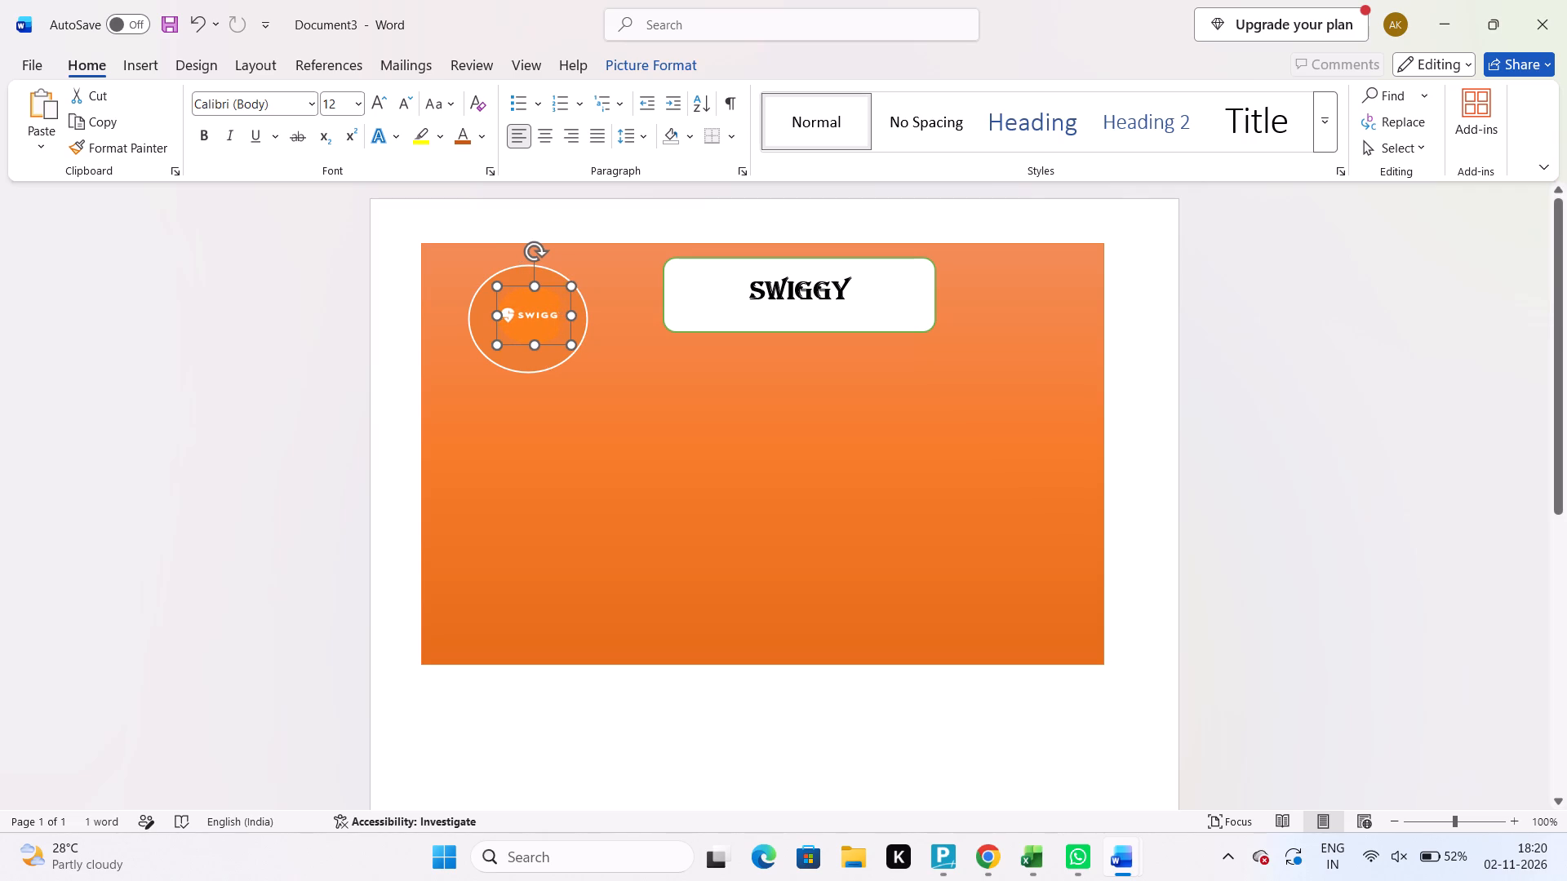
{"action": "left_click_drag", "start_coordinate": [570, 313], "coordinate": [561, 313]}
{"action": "left_click", "coordinate": [561, 313]}
{"action": "left_click", "coordinate": [639, 381]}
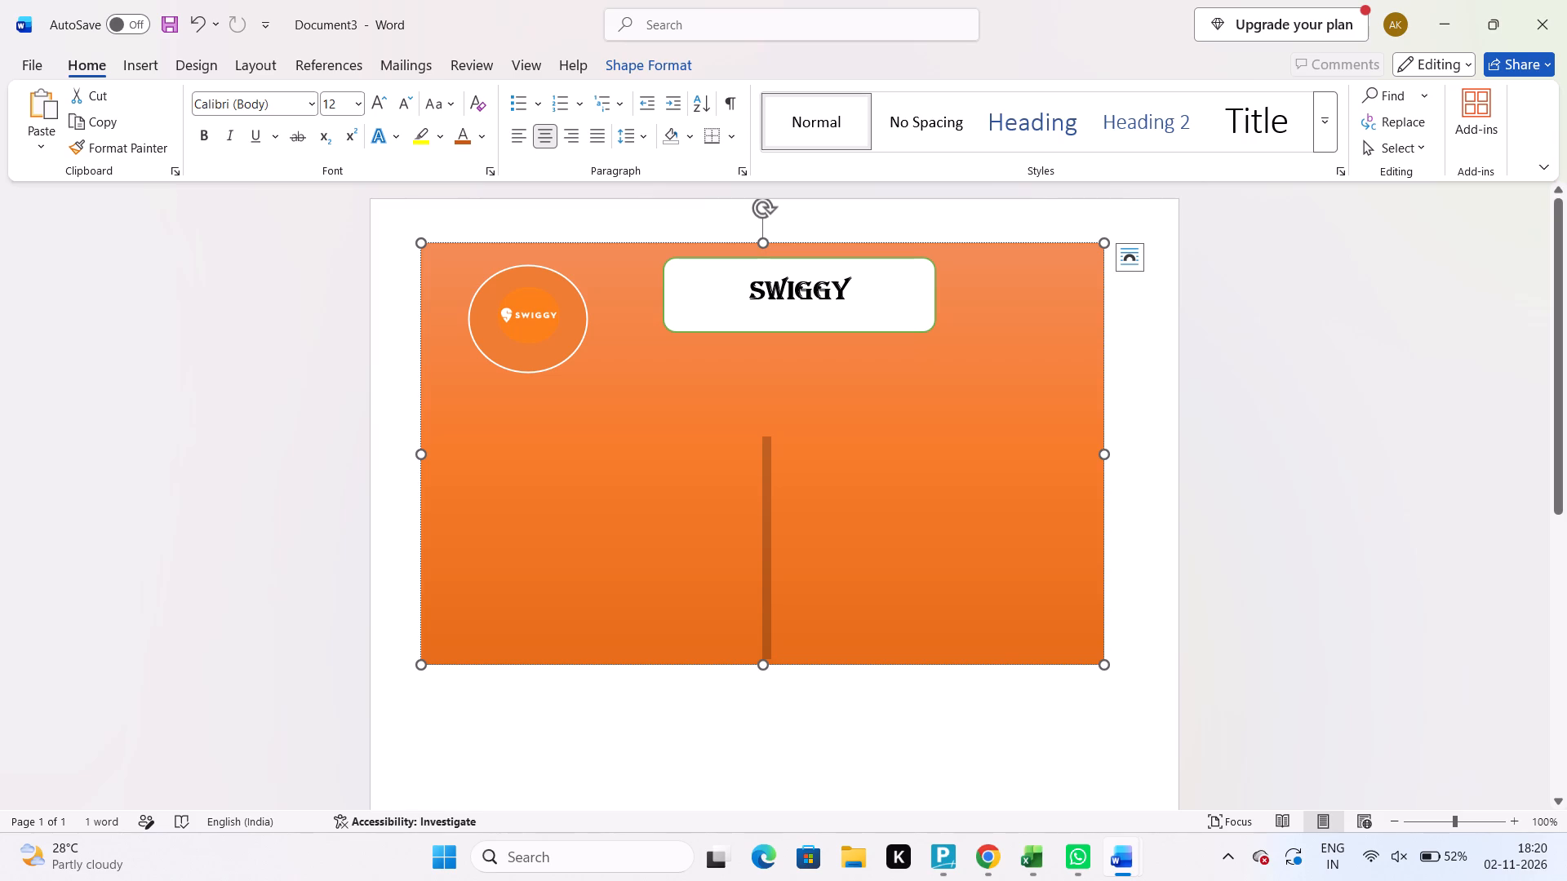
Switch to Chrome, dismiss the advertisement on the Crystal PNG page and return to the SWIGGY LOGO image results.
{"action": "left_click", "coordinate": [986, 857]}
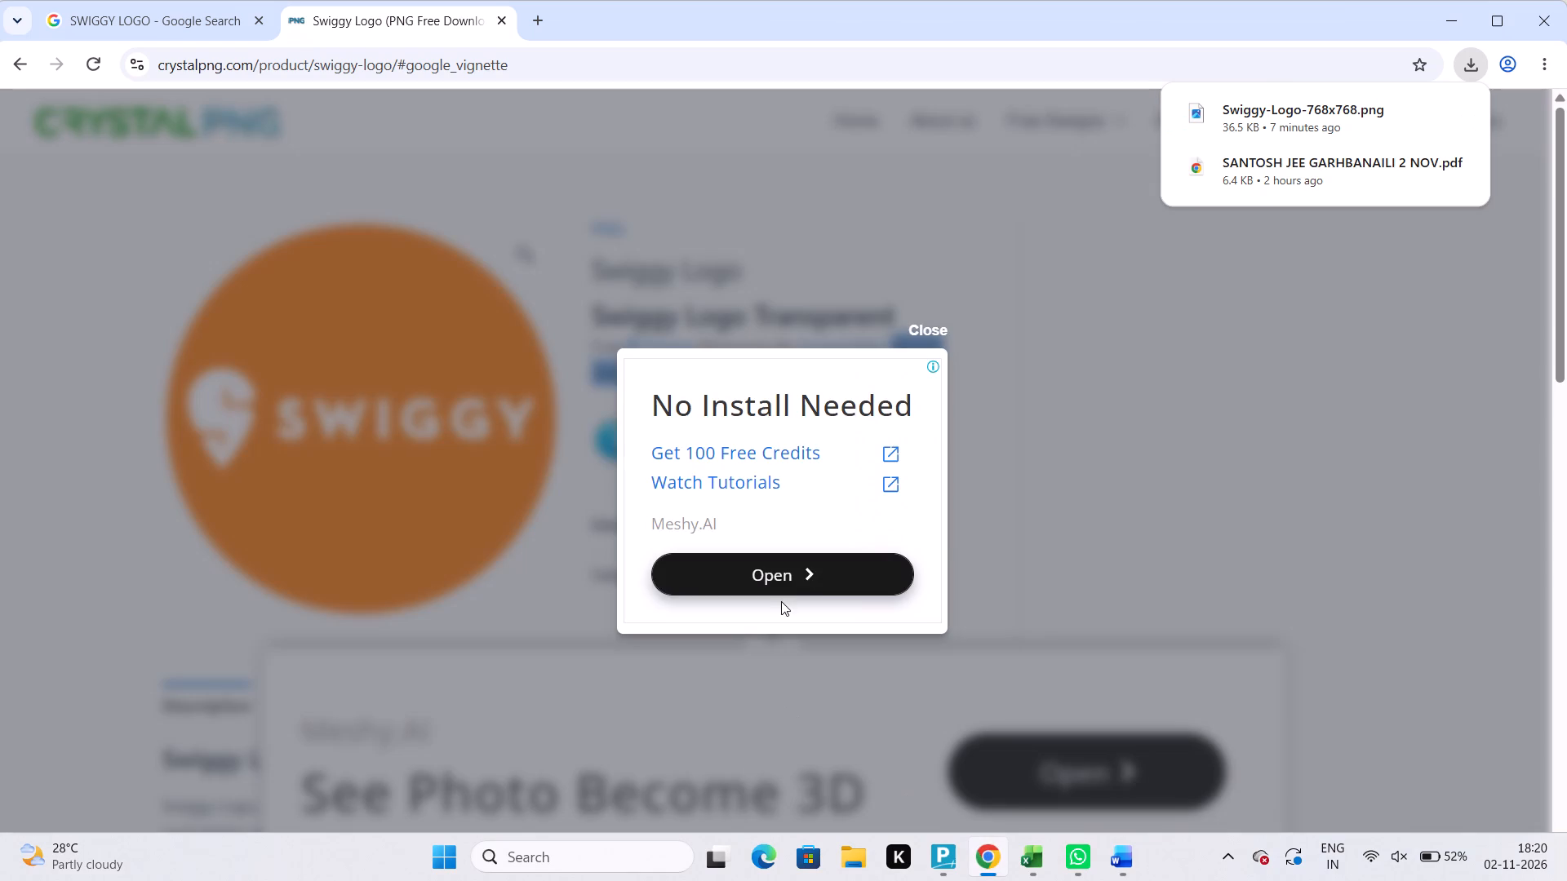
{"action": "left_click", "coordinate": [931, 334]}
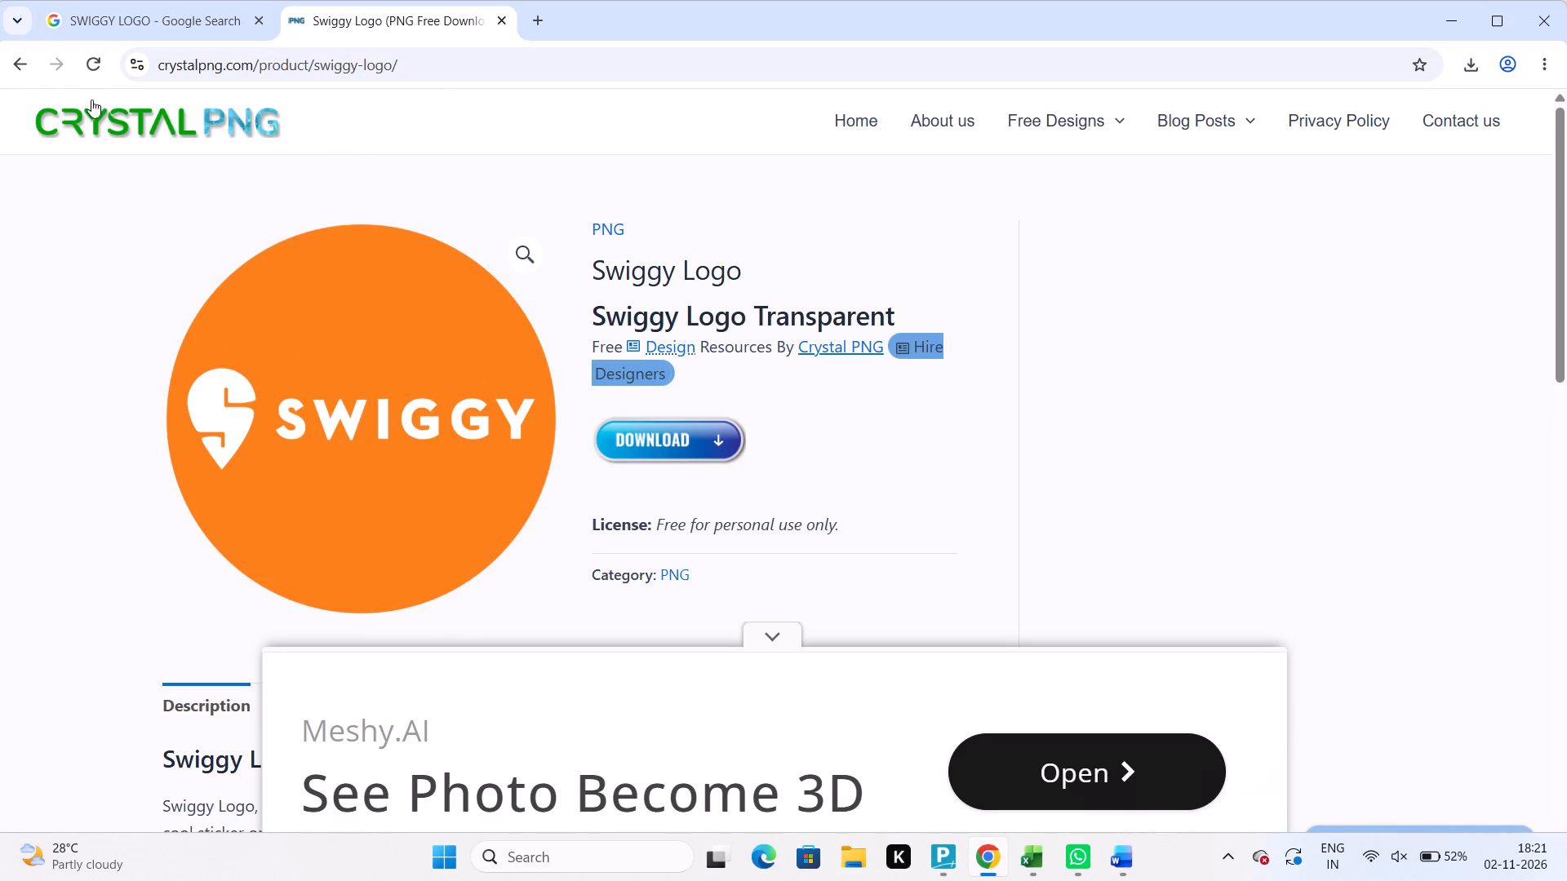
{"action": "left_click", "coordinate": [19, 63]}
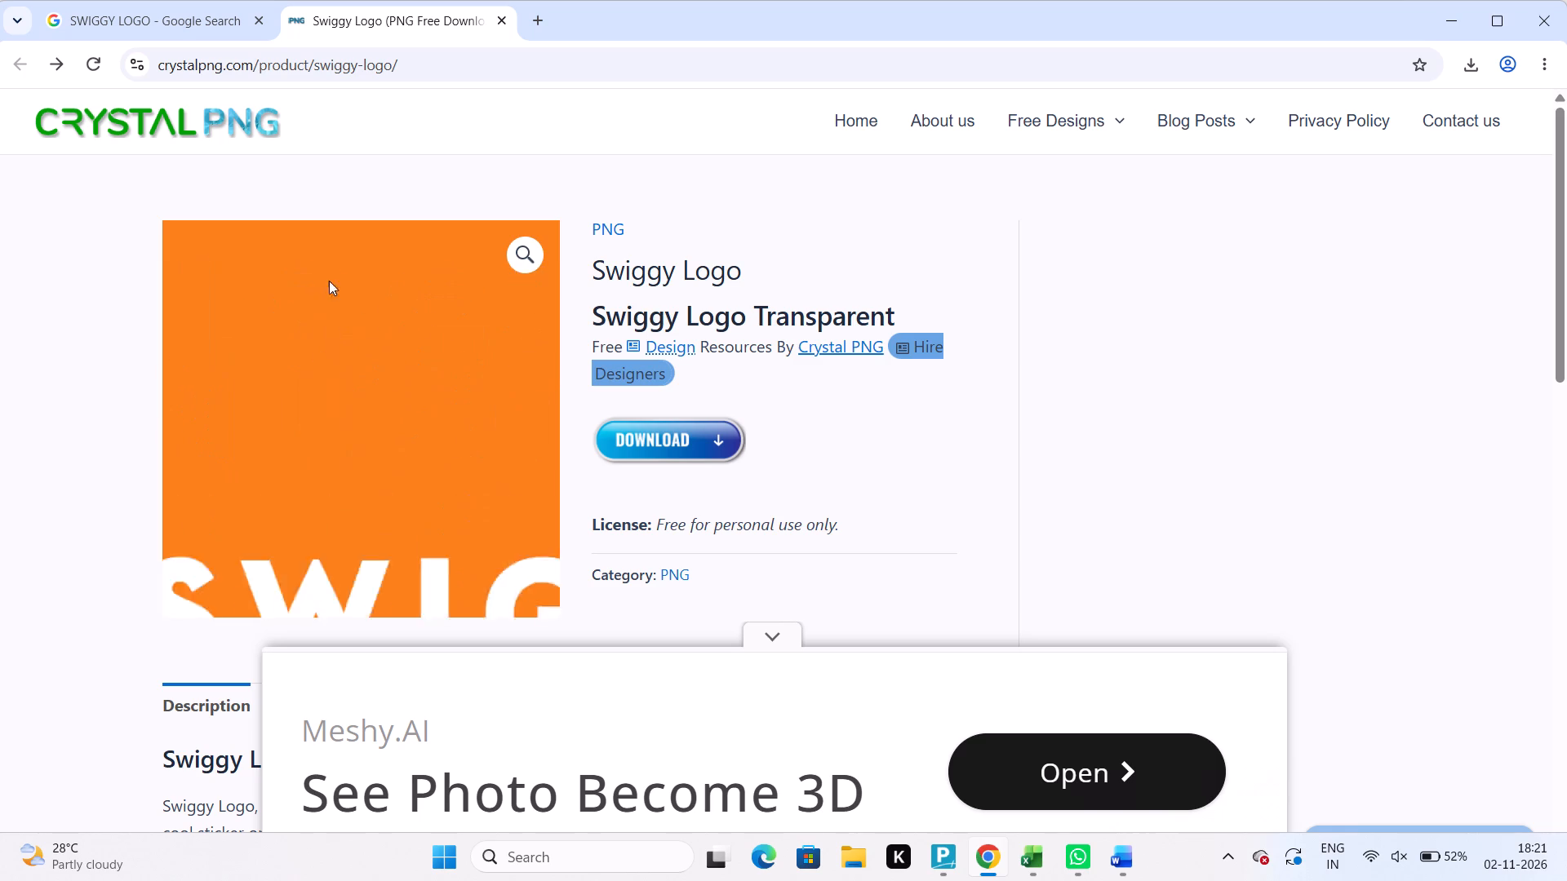
{"action": "left_click", "coordinate": [17, 69]}
{"action": "left_click", "coordinate": [424, 30]}
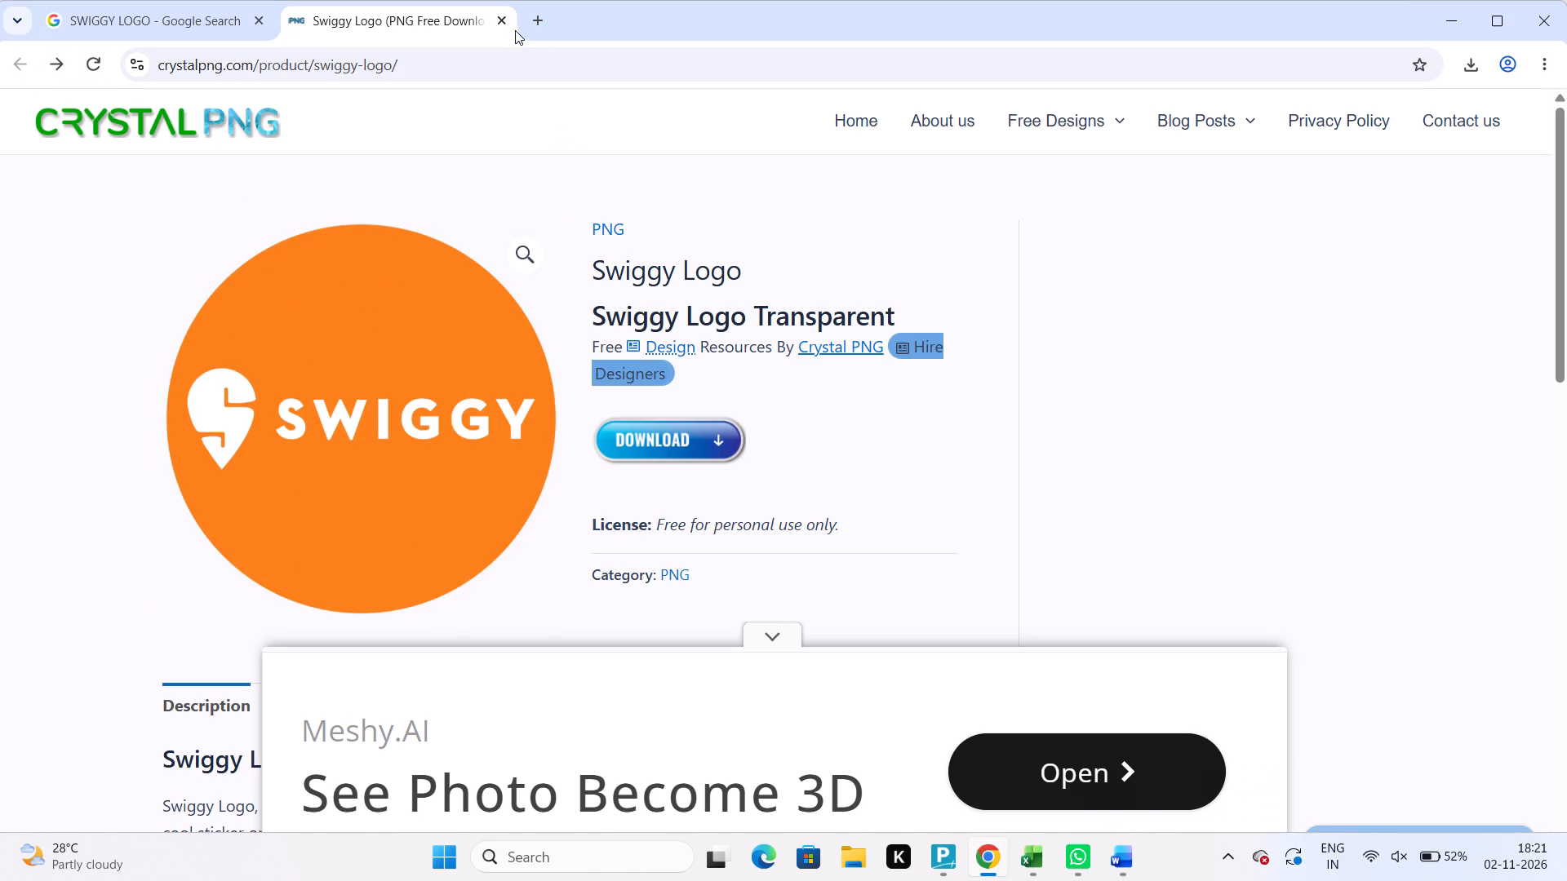
{"action": "left_click", "coordinate": [158, 16]}
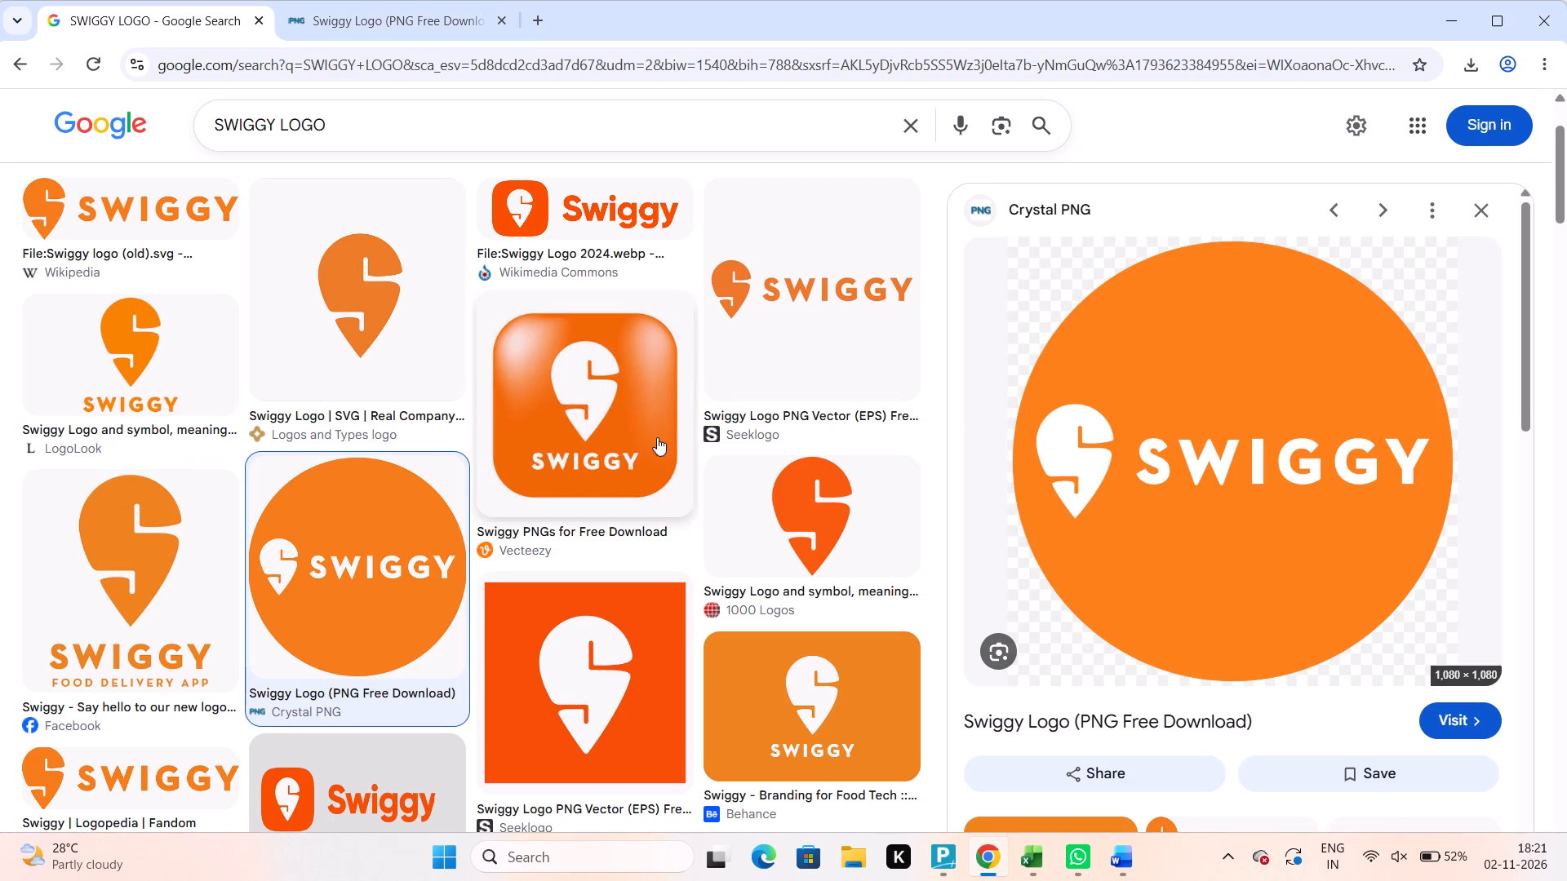
Look through the SWIGGY LOGO image results for further pictures suitable for the poster.
{"action": "scroll", "coordinate": [704, 571], "scroll_direction": "down", "scroll_amount": 16}
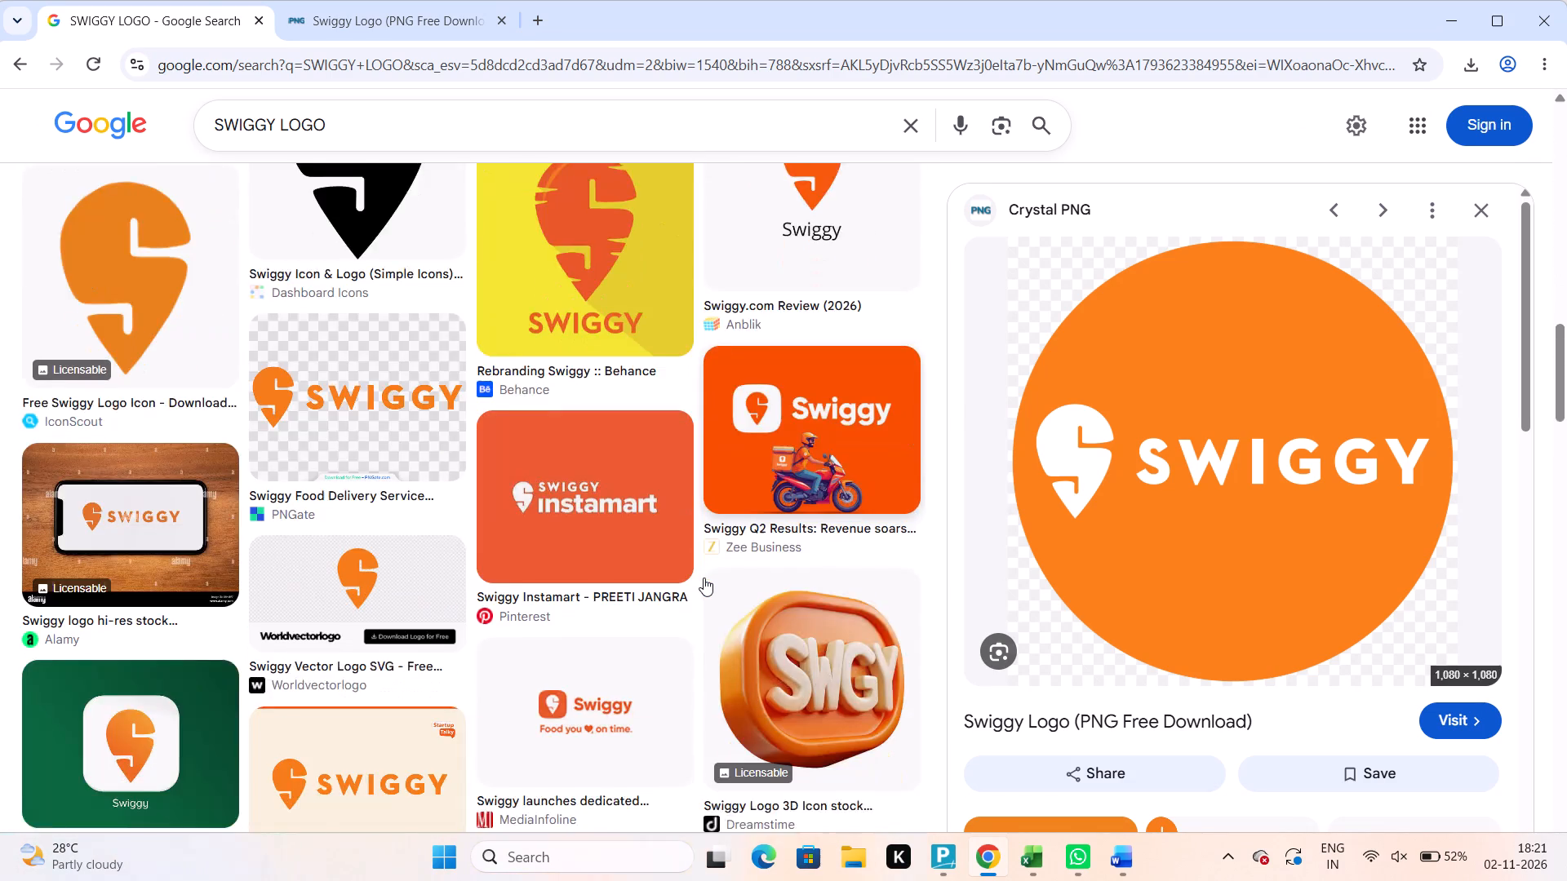
{"action": "scroll", "coordinate": [704, 578], "scroll_direction": "down", "scroll_amount": 12}
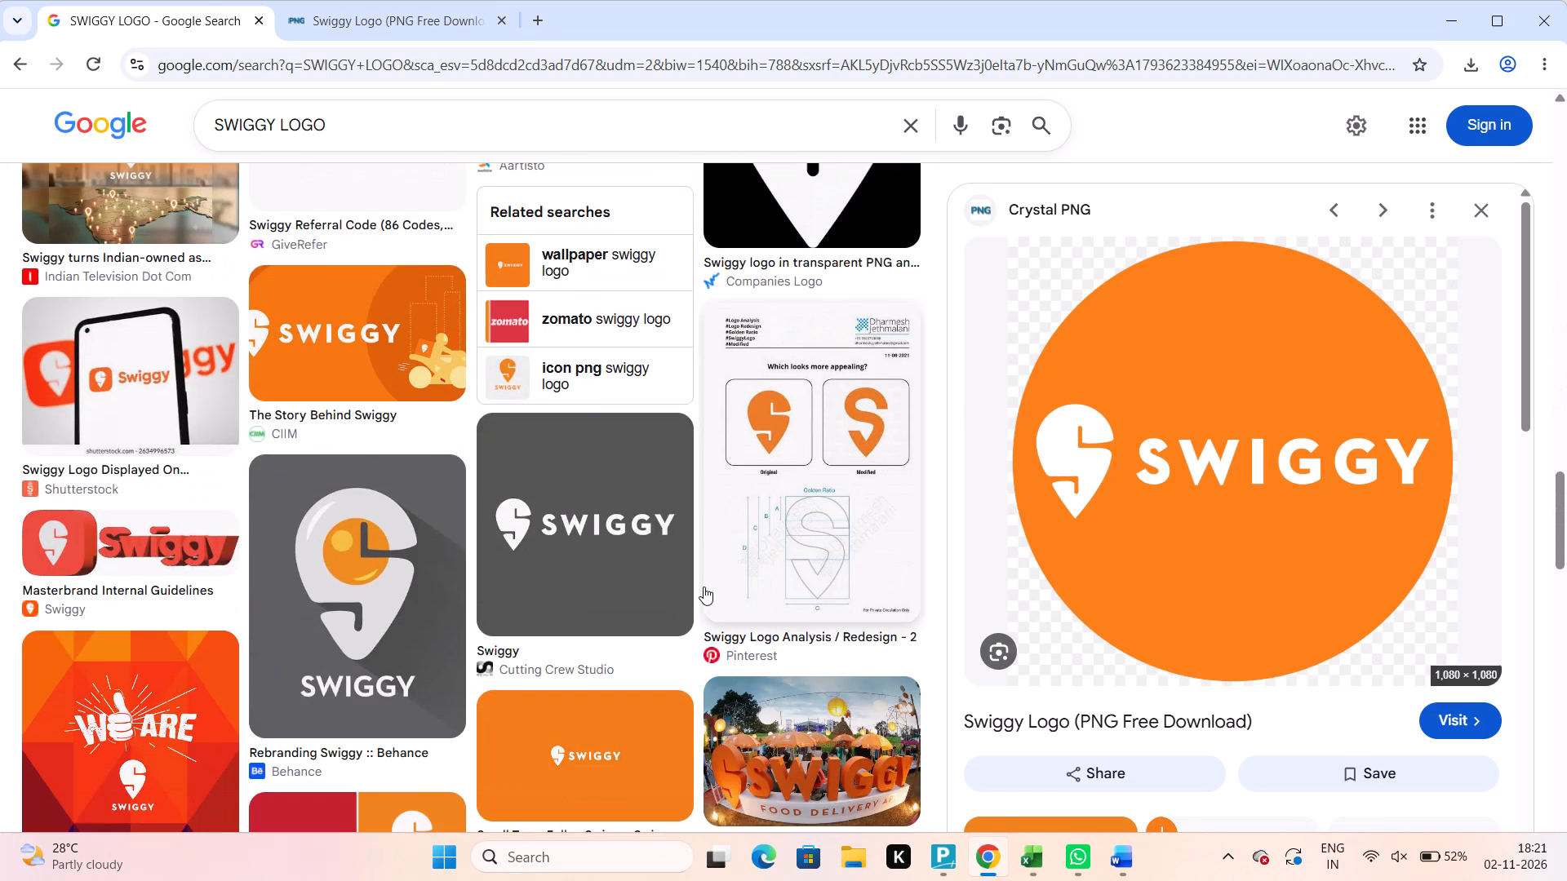
{"action": "scroll", "coordinate": [704, 587], "scroll_direction": "down", "scroll_amount": 12}
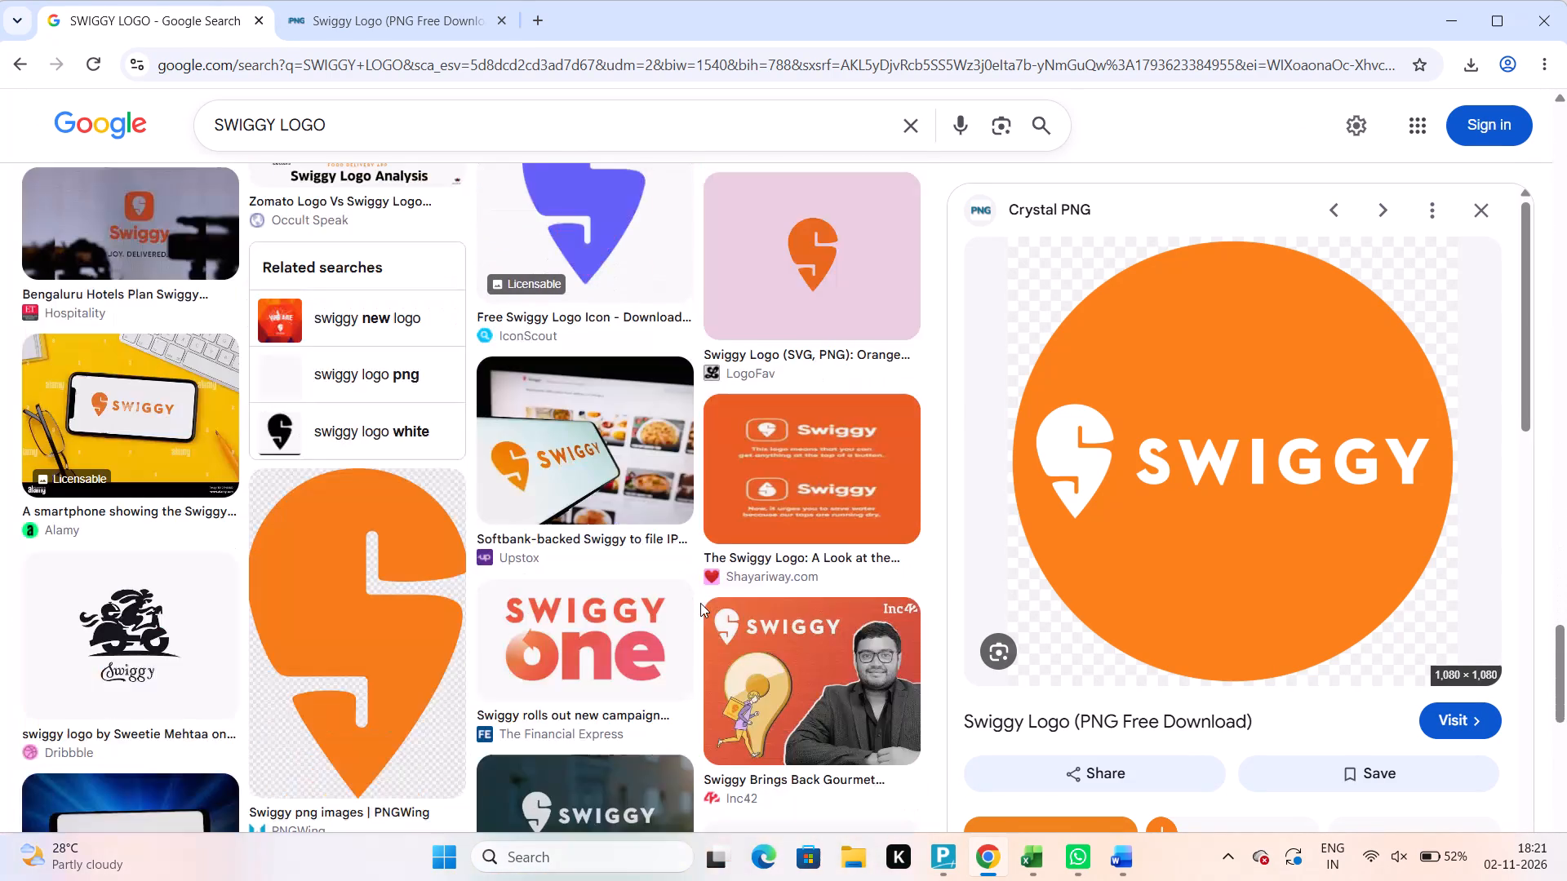
{"action": "scroll", "coordinate": [699, 601], "scroll_direction": "down", "scroll_amount": 4}
{"action": "scroll", "coordinate": [729, 570], "scroll_direction": "up", "scroll_amount": 2}
{"action": "scroll", "coordinate": [729, 572], "scroll_direction": "down", "scroll_amount": 12}
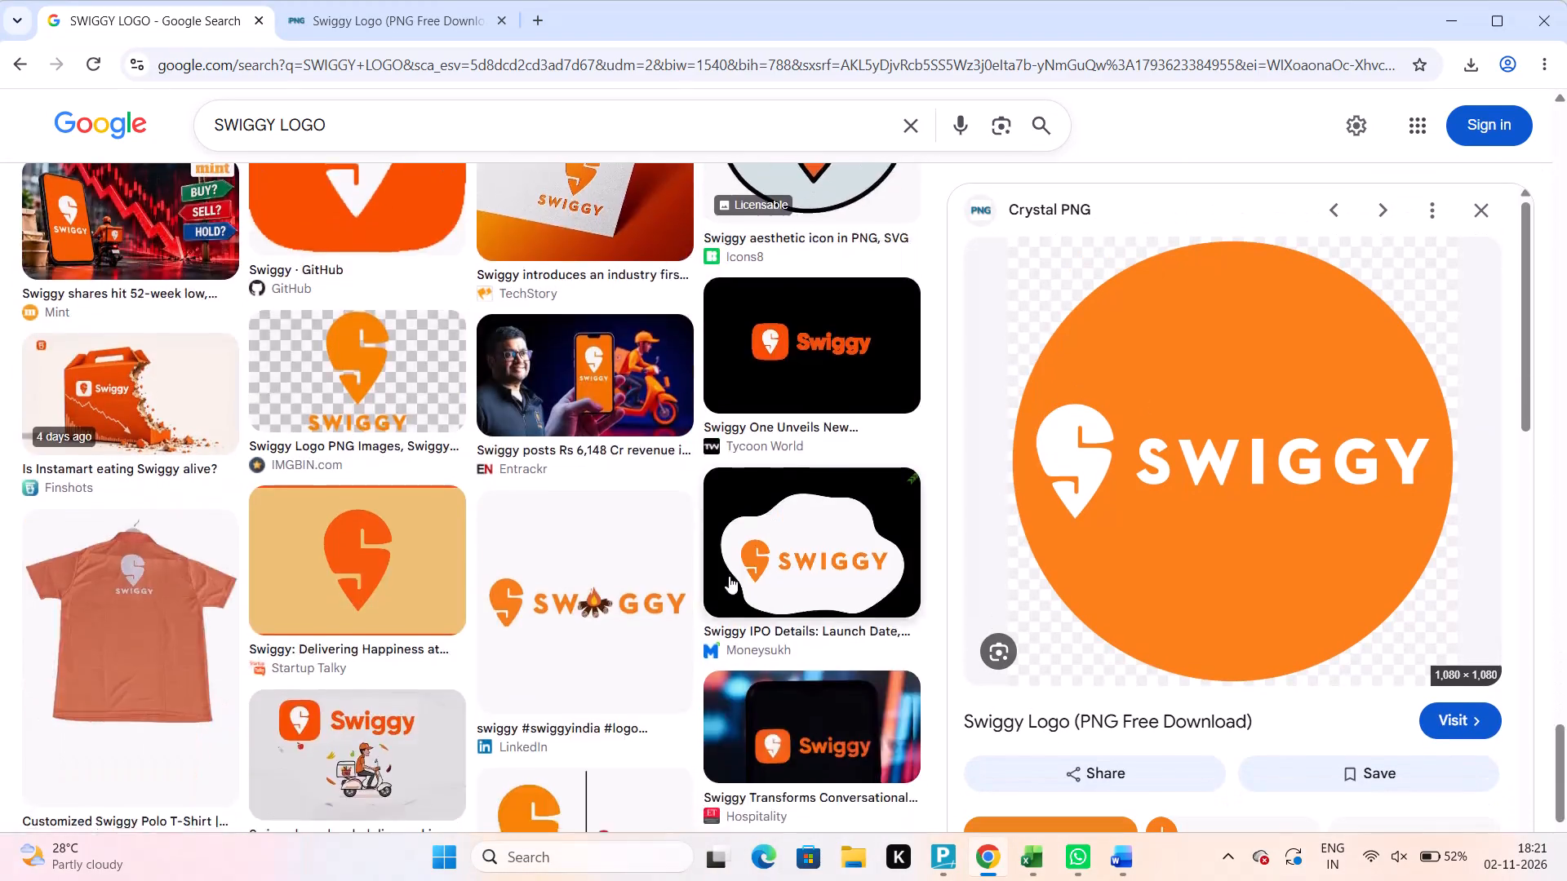
{"action": "scroll", "coordinate": [723, 591], "scroll_direction": "down", "scroll_amount": 5}
{"action": "scroll", "coordinate": [720, 600], "scroll_direction": "up", "scroll_amount": 20}
{"action": "scroll", "coordinate": [720, 600], "scroll_direction": "up", "scroll_amount": 7}
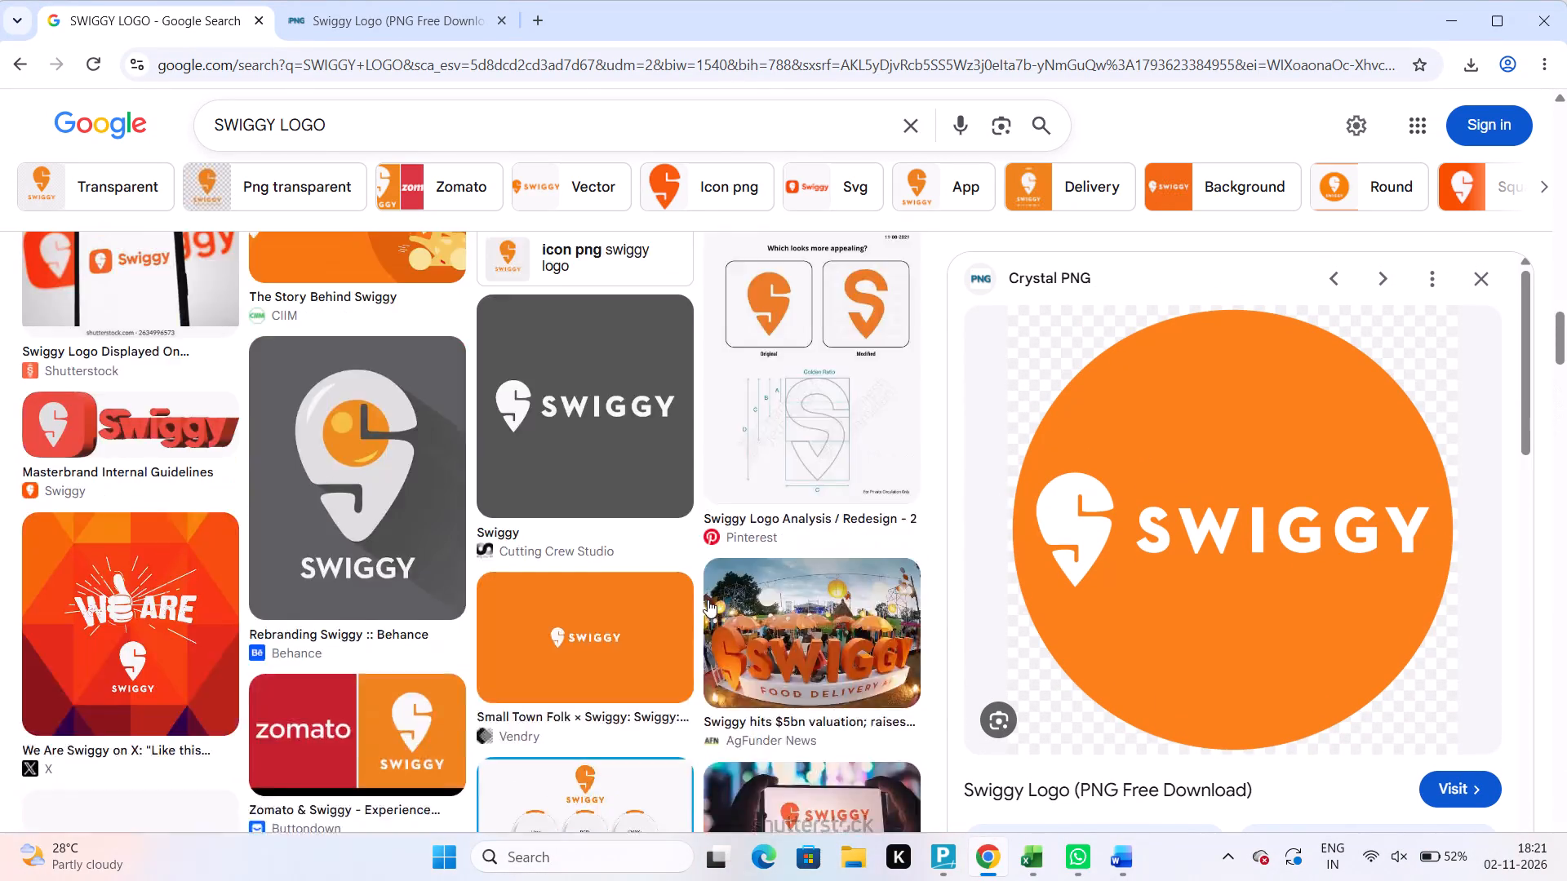
{"action": "scroll", "coordinate": [708, 600], "scroll_direction": "up", "scroll_amount": 20}
{"action": "scroll", "coordinate": [708, 600], "scroll_direction": "up", "scroll_amount": 14}
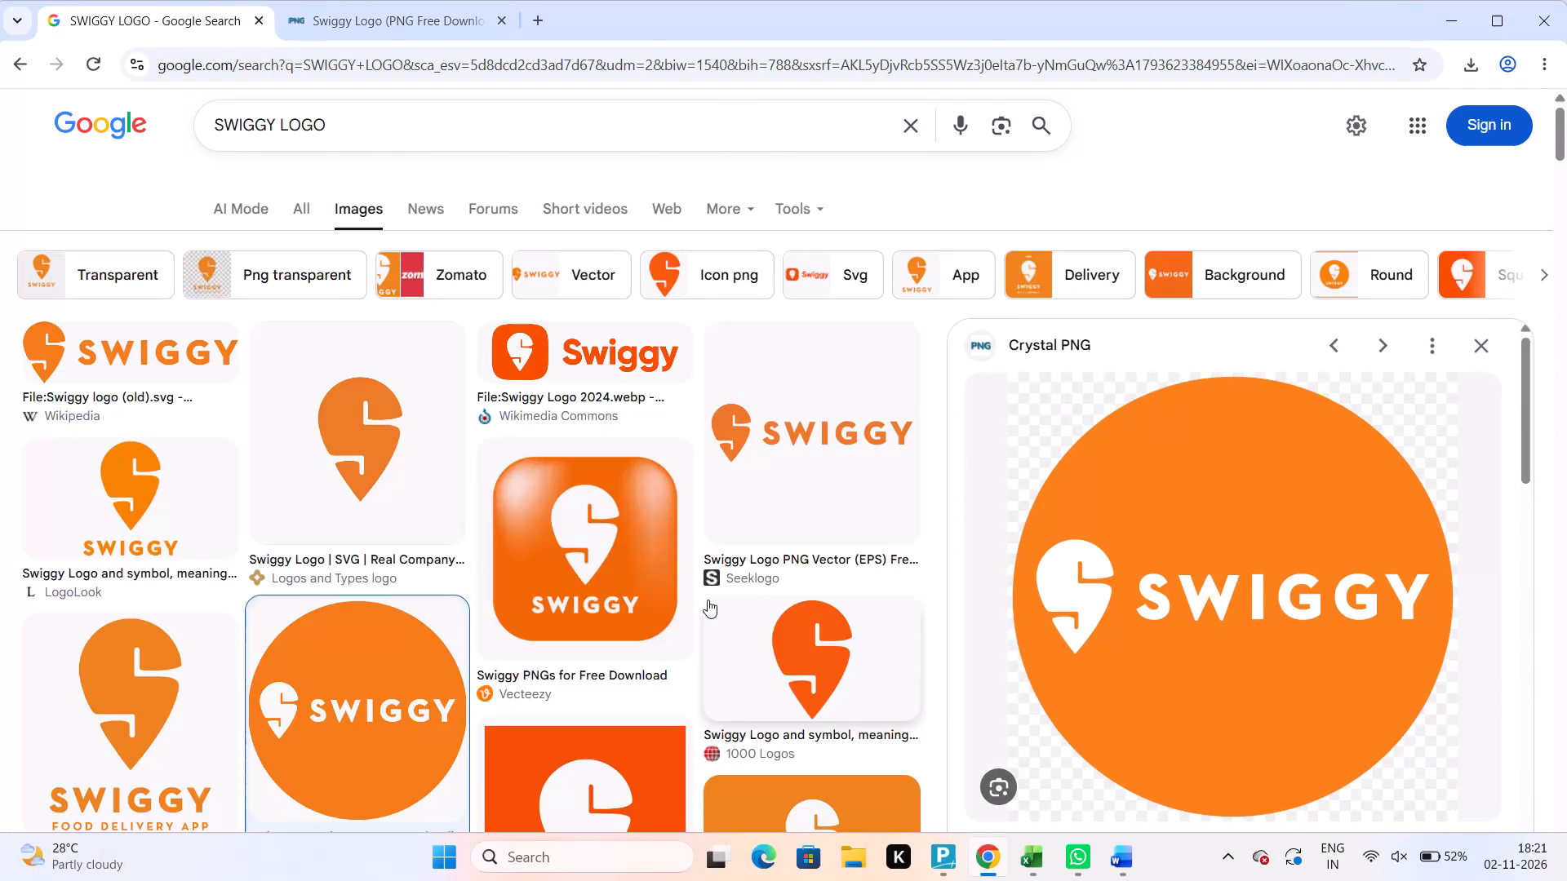
Search Google Images for SWIGGY SCOOTER BOY in place of the logo search.
{"action": "left_click", "coordinate": [415, 137]}
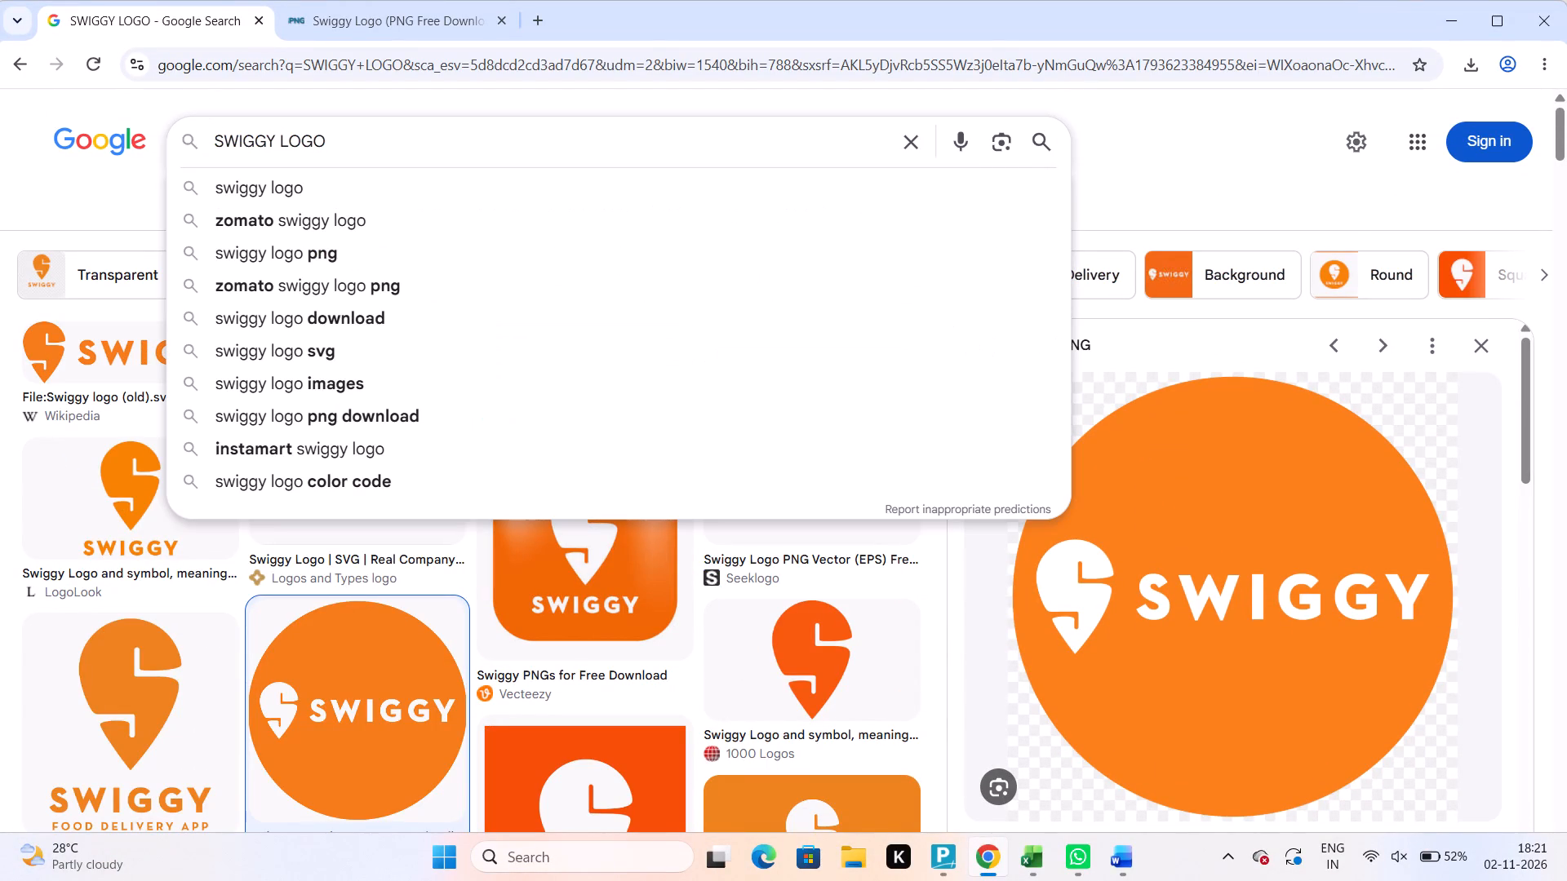
{"action": "key", "text": "BackSpace"}
{"action": "key", "text": "BackSpace"}
{"action": "key", "text": "BackSpace"}
{"action": "key", "text": "BackSpace"}
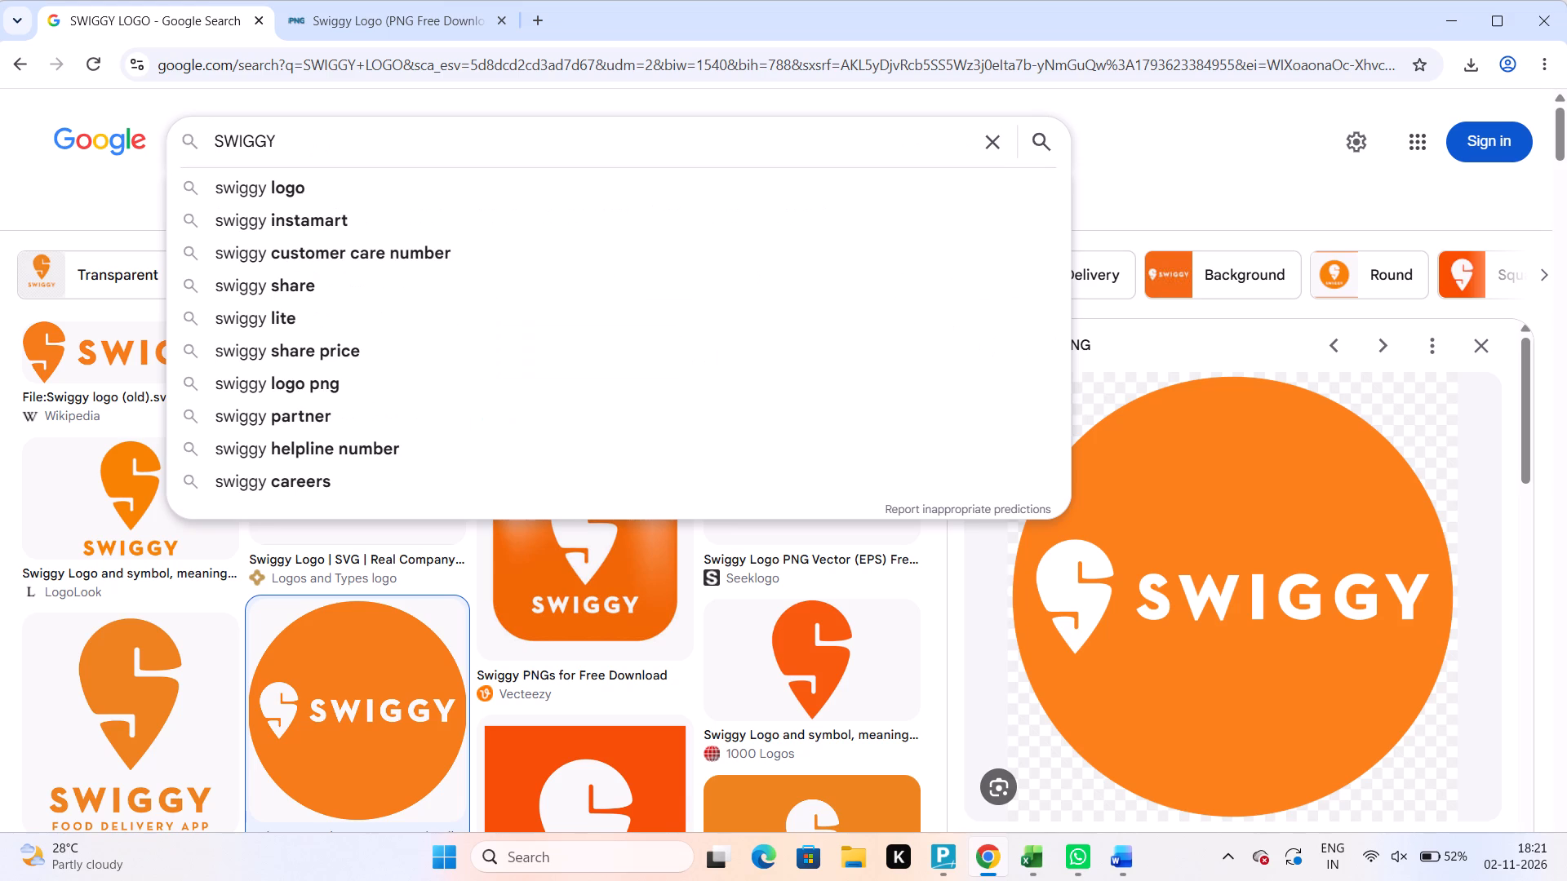
{"action": "type", "text": "SCOOTER"}
{"action": "key", "text": "space"}
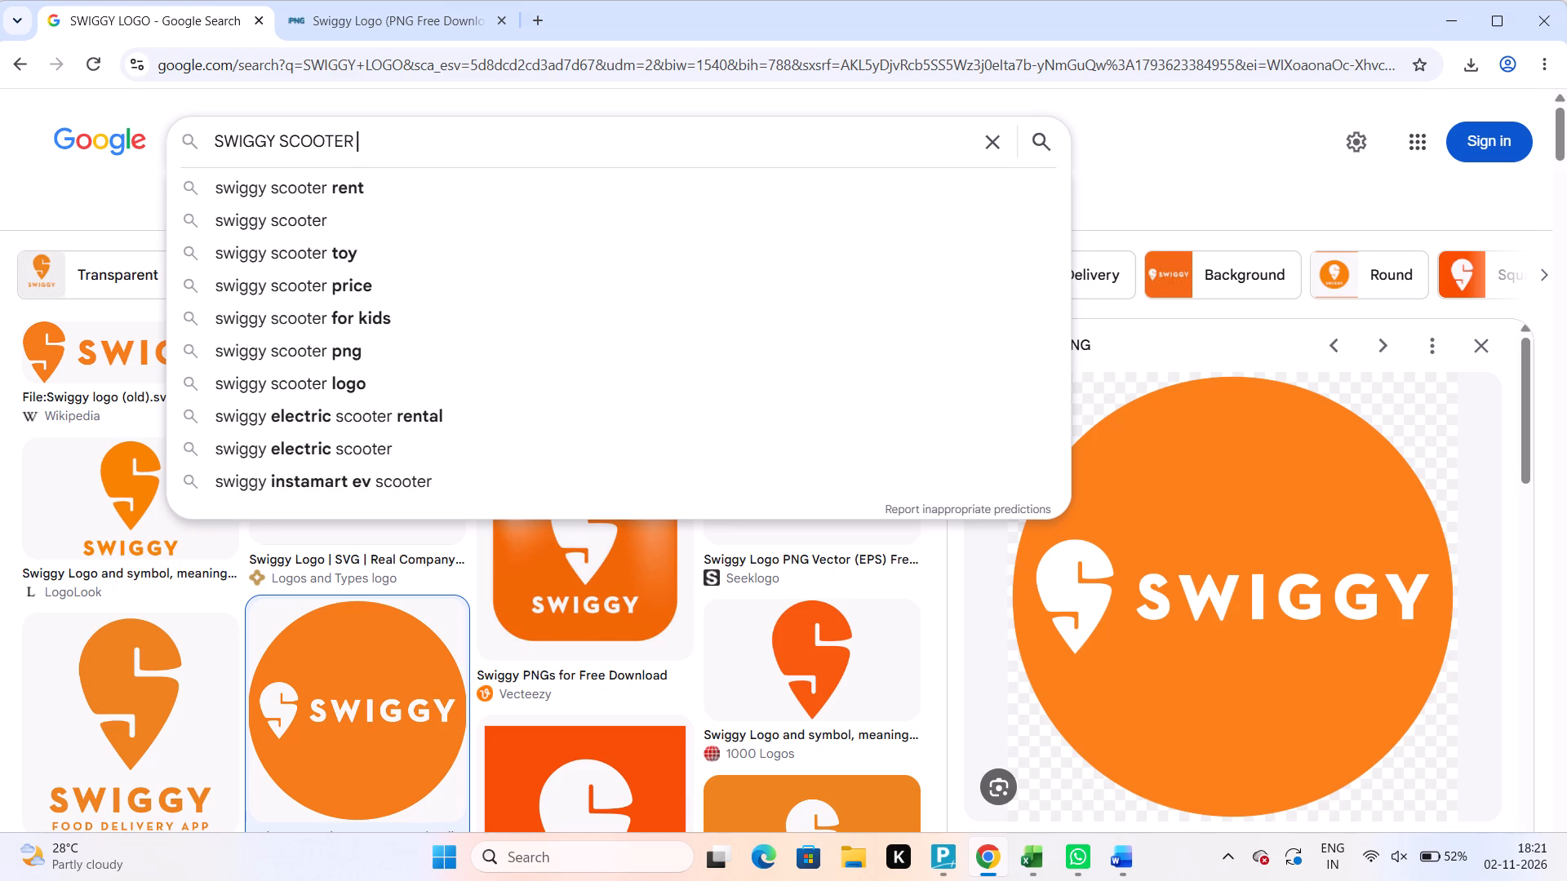
{"action": "type", "text": "BOY"}
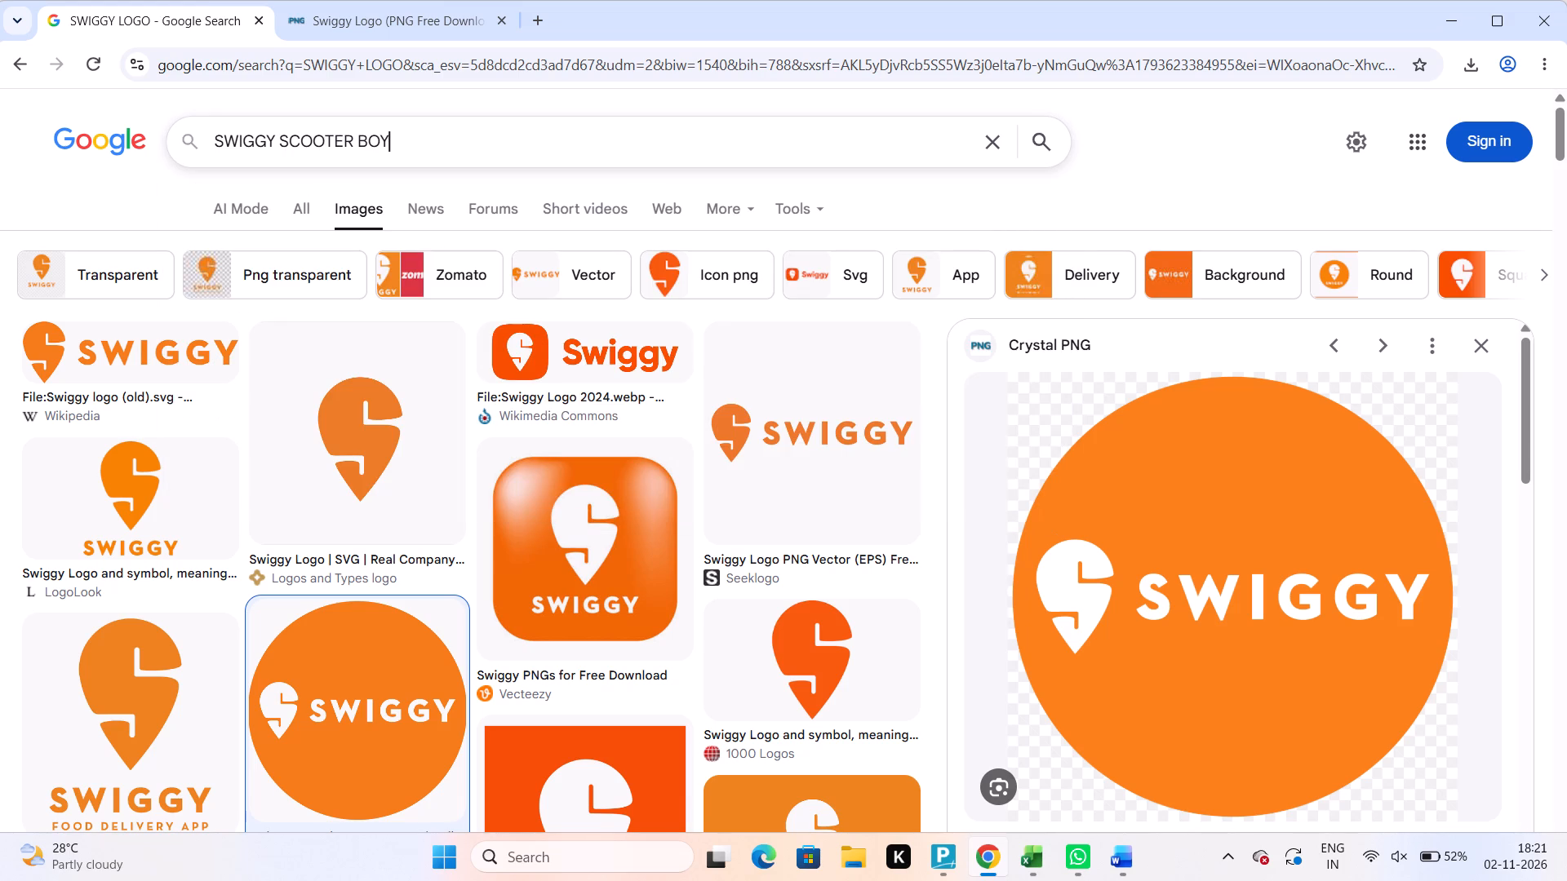
{"action": "key", "text": "Return"}
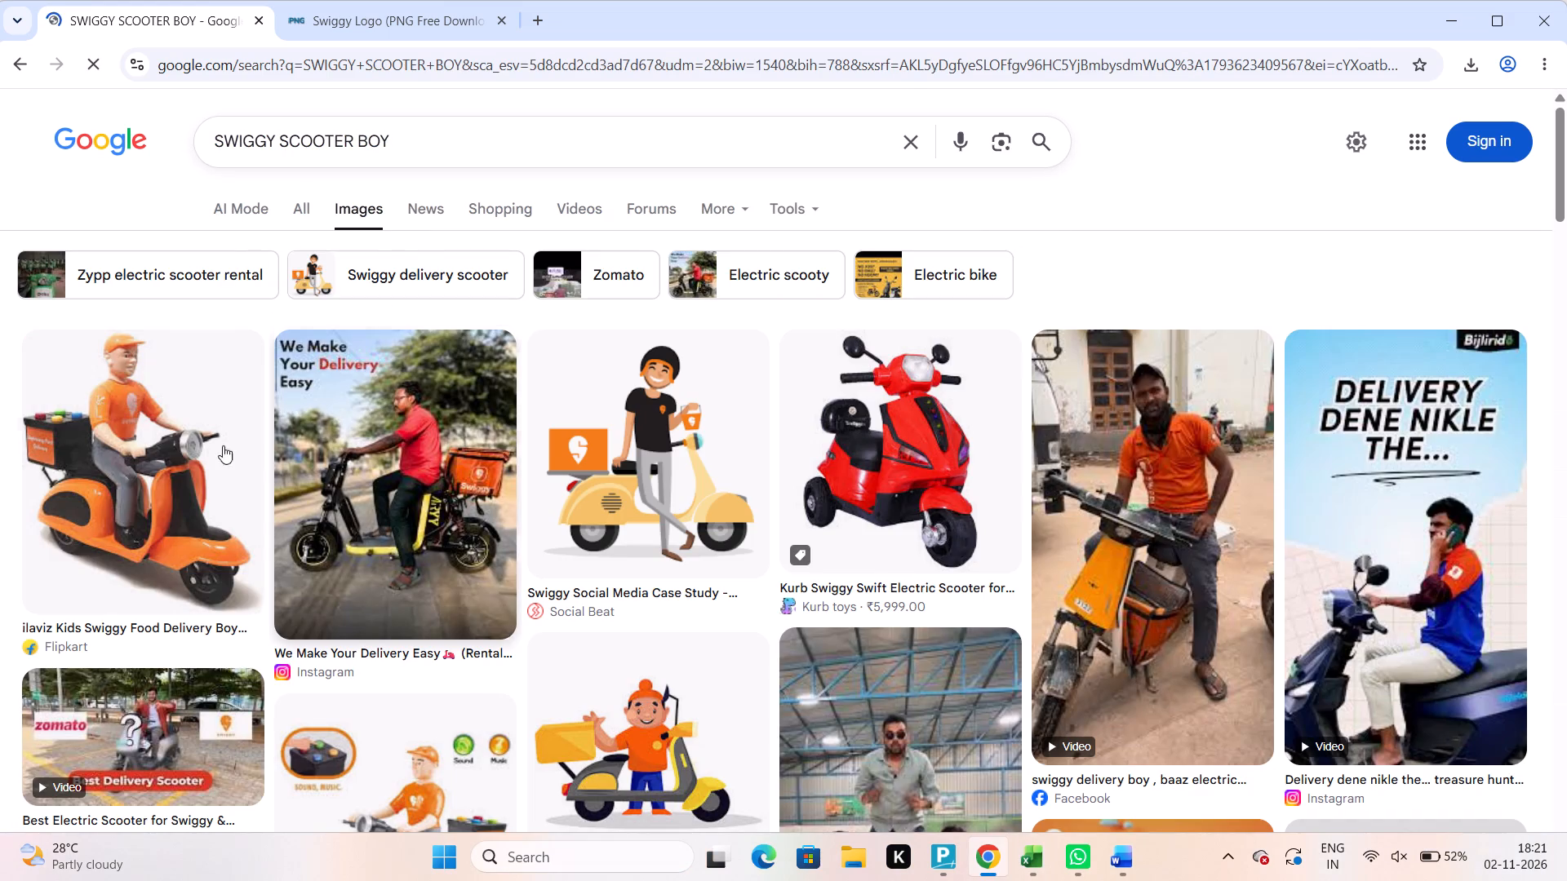
Save the Flipkart picture of the delivery boy on an orange toy scooter to Downloads as a WEBP file.
{"action": "left_click", "coordinate": [131, 506]}
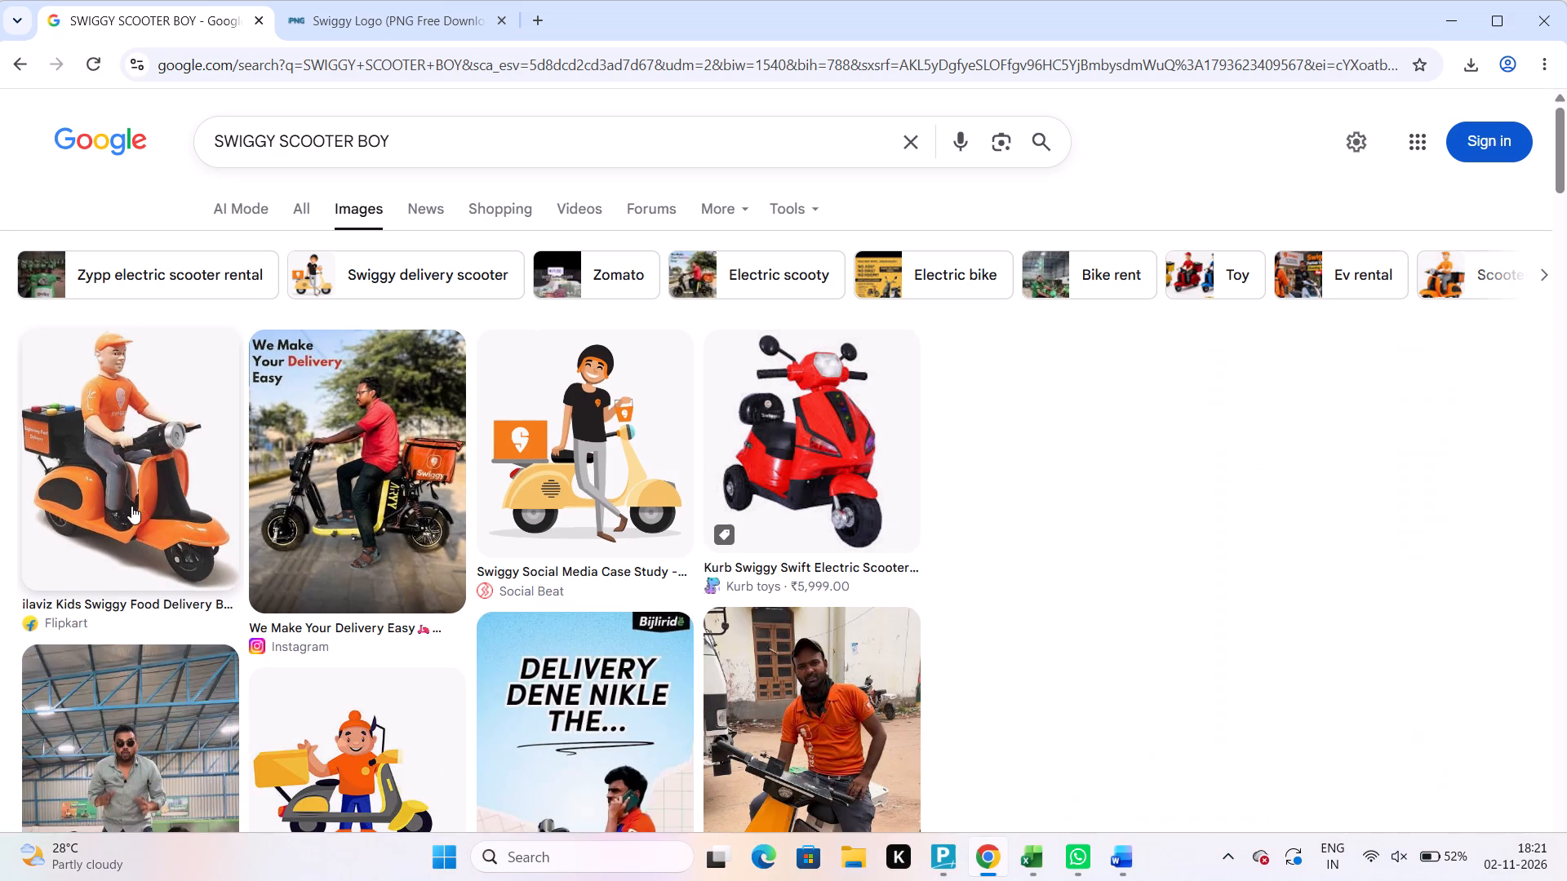
{"action": "right_click", "coordinate": [1232, 525]}
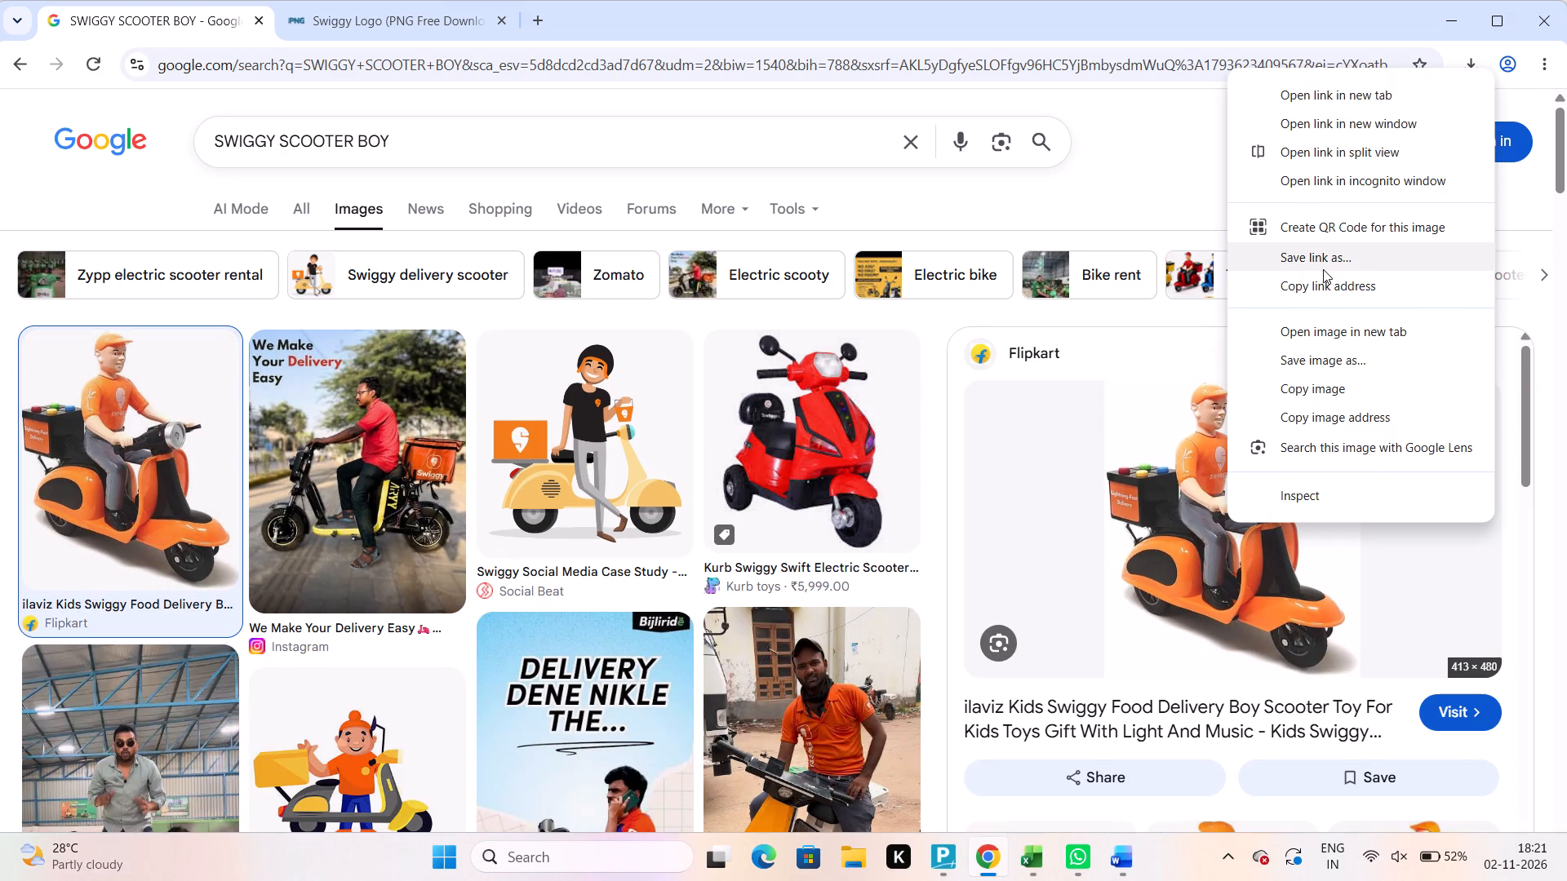
{"action": "left_click", "coordinate": [1319, 347]}
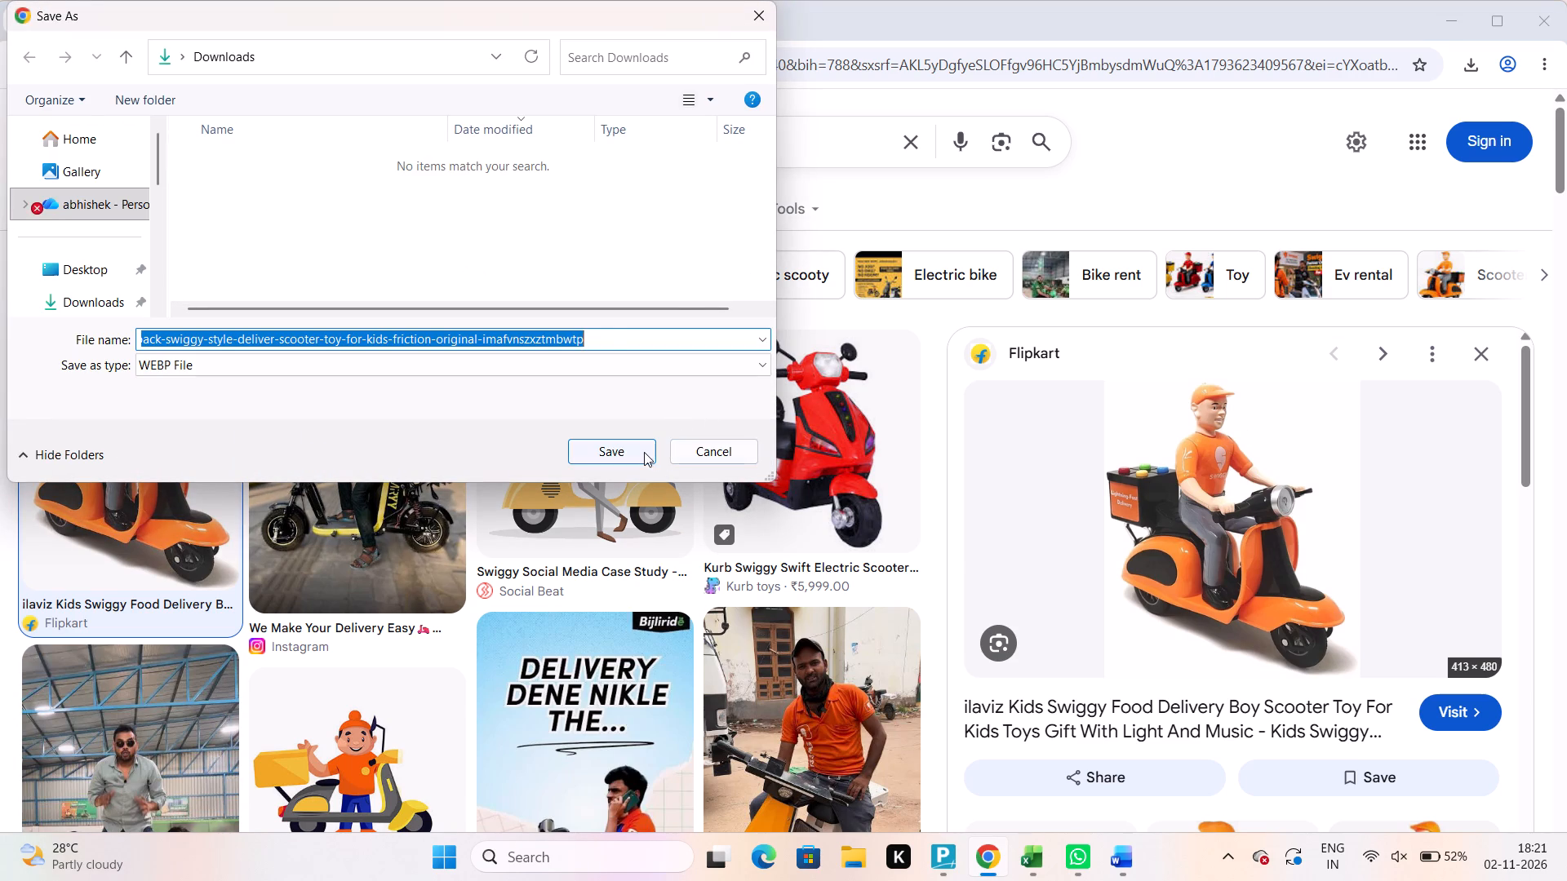
{"action": "left_click", "coordinate": [643, 451]}
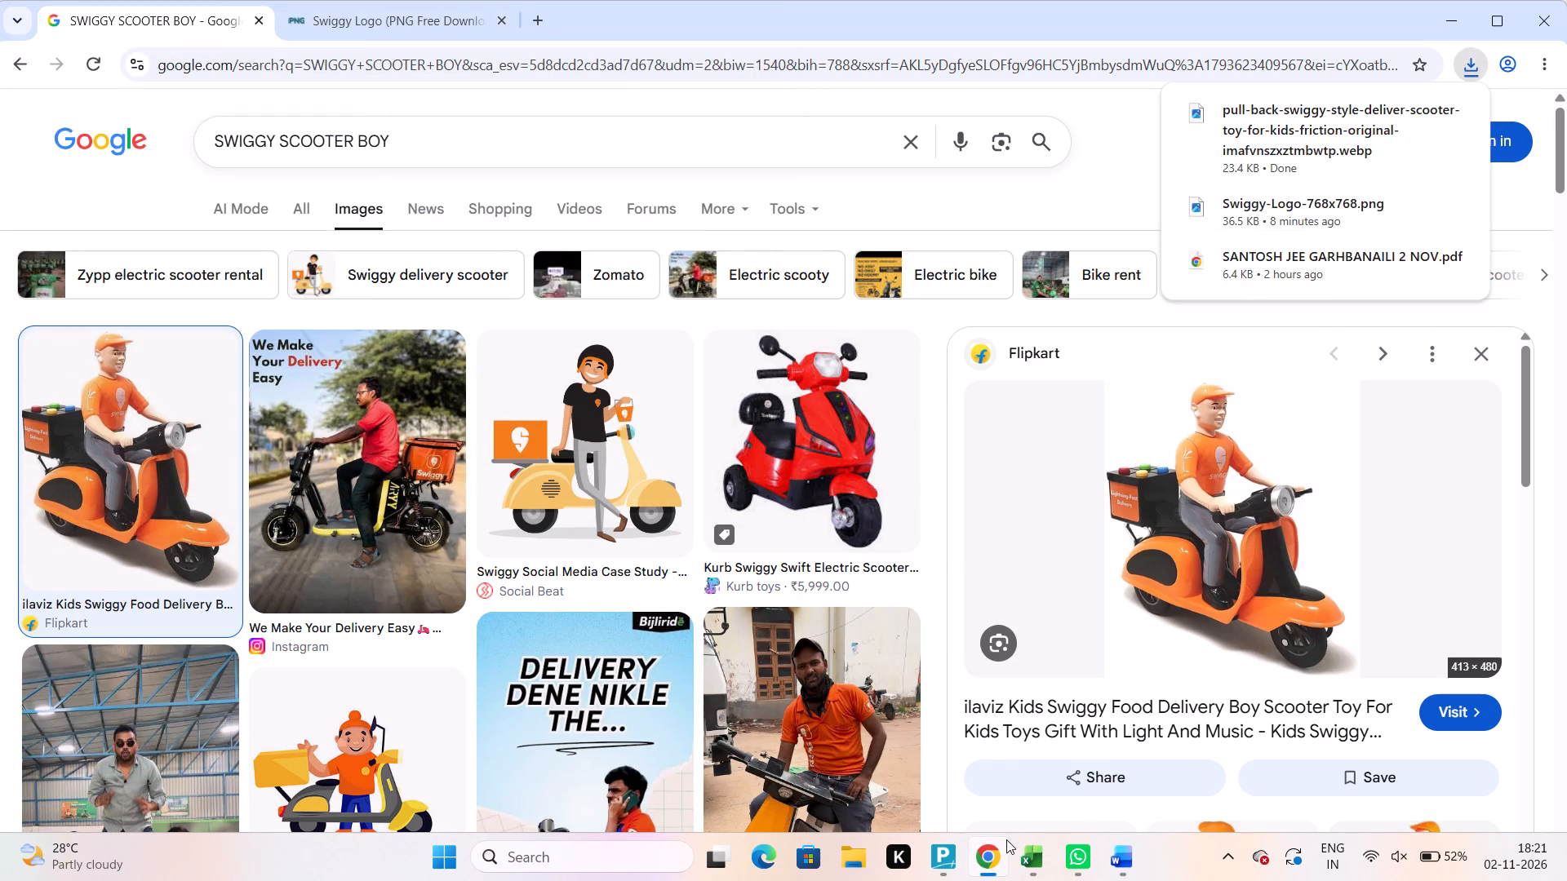
Switch to Word and bring up Document3 with the orange SWIGGY poster.
{"action": "left_click", "coordinate": [1128, 866]}
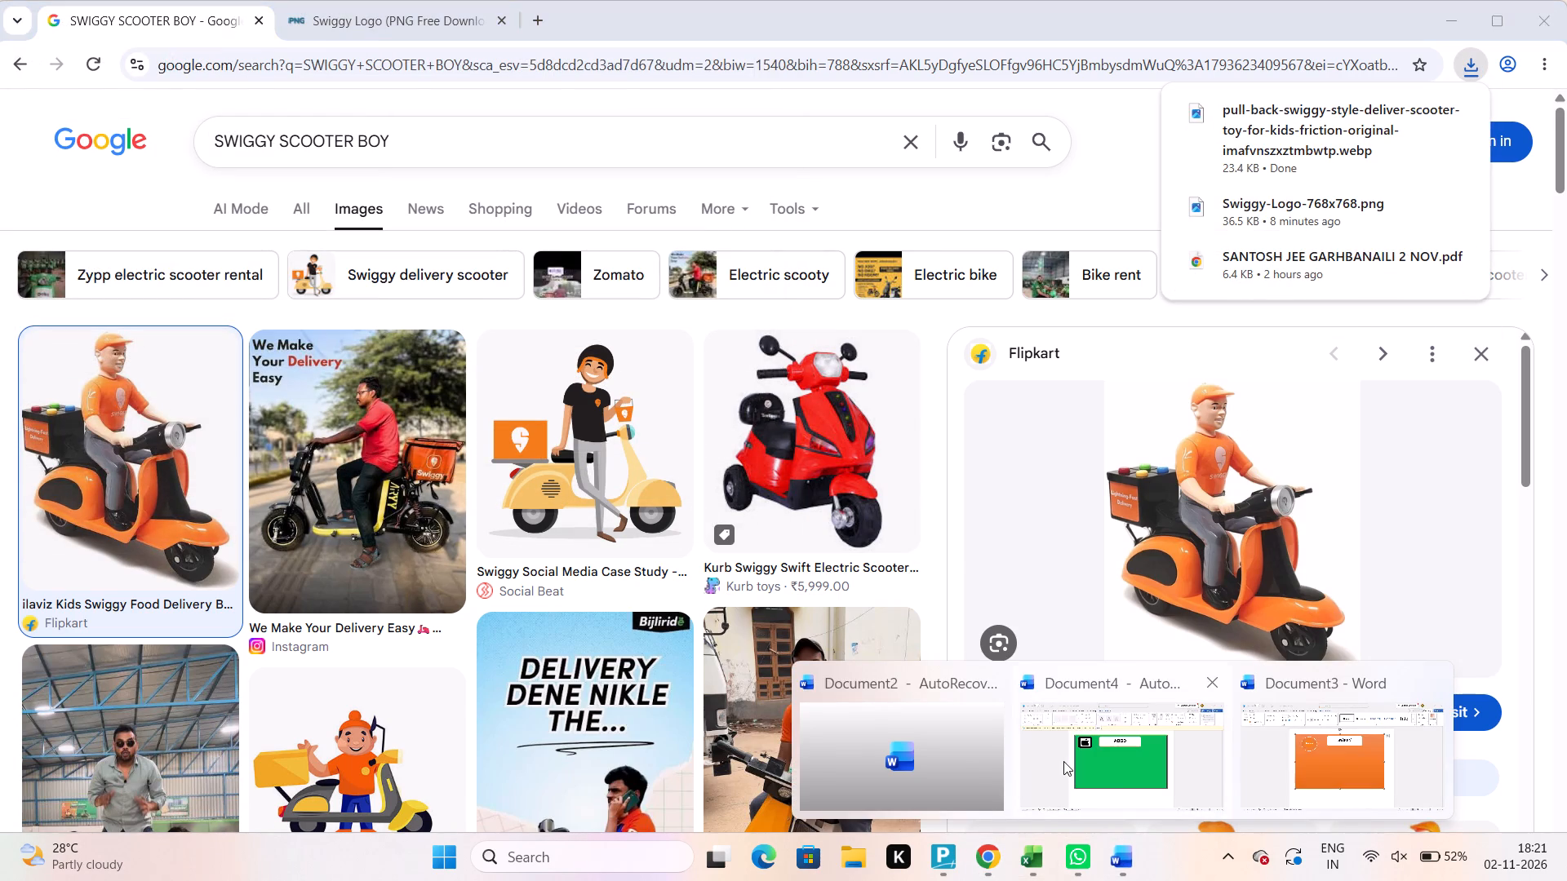
{"action": "left_click", "coordinate": [1283, 766]}
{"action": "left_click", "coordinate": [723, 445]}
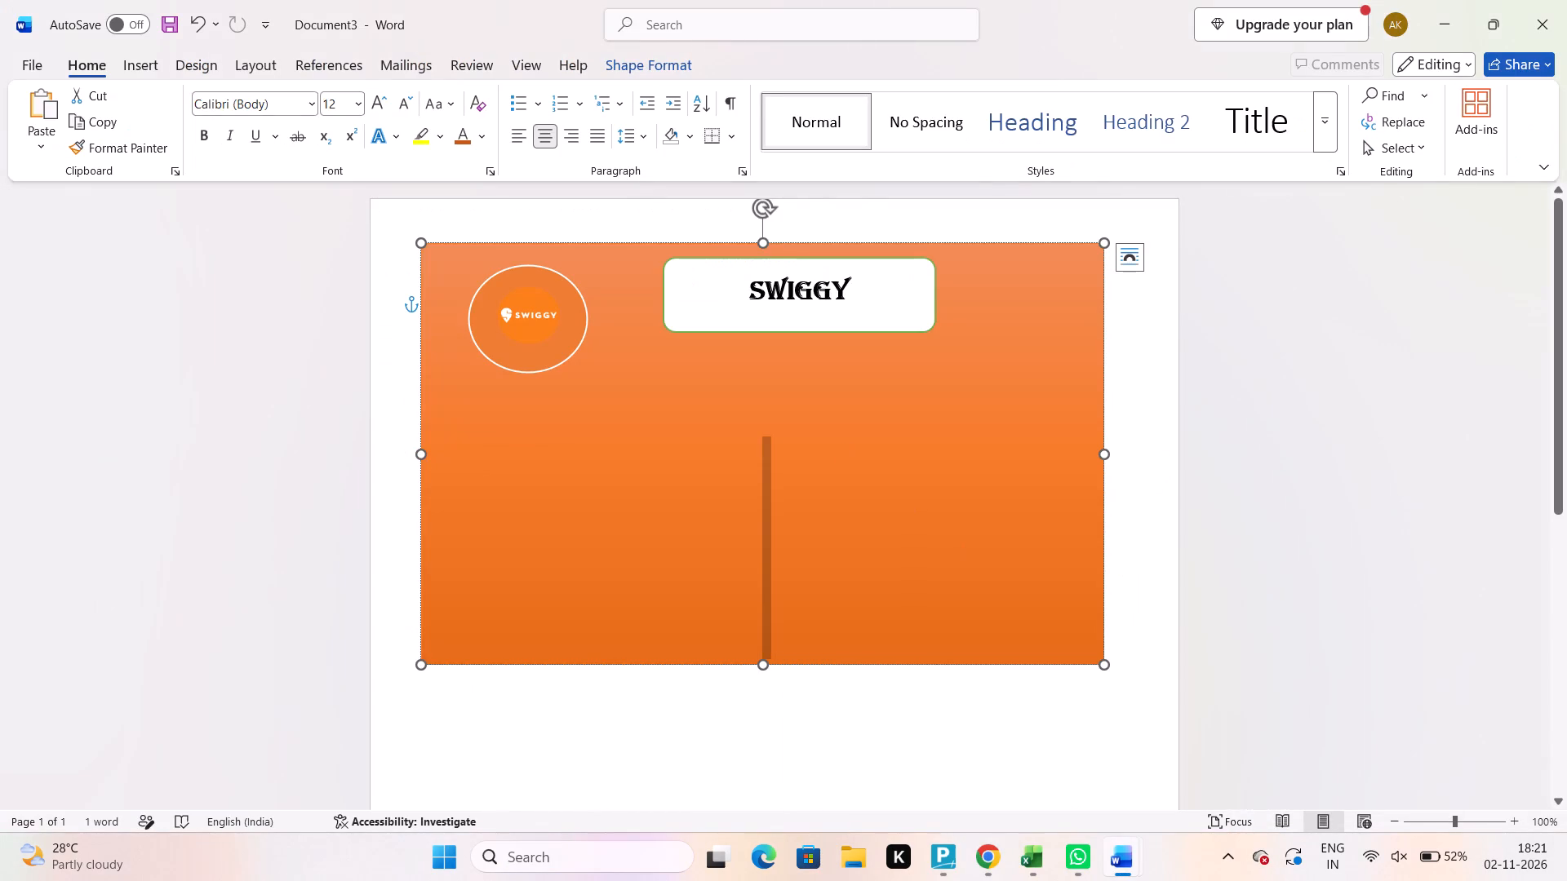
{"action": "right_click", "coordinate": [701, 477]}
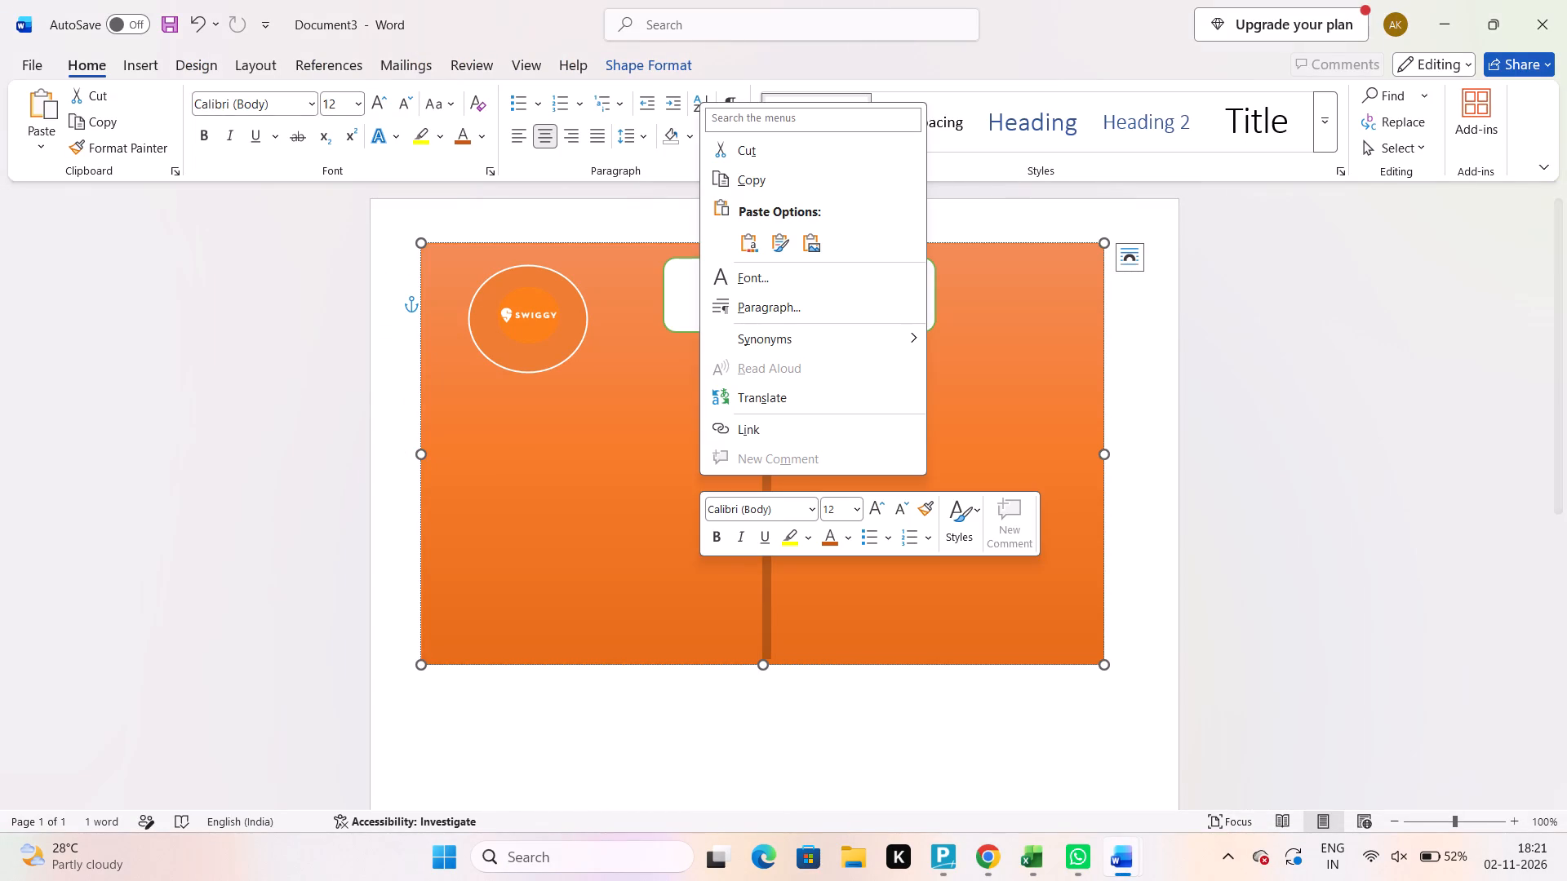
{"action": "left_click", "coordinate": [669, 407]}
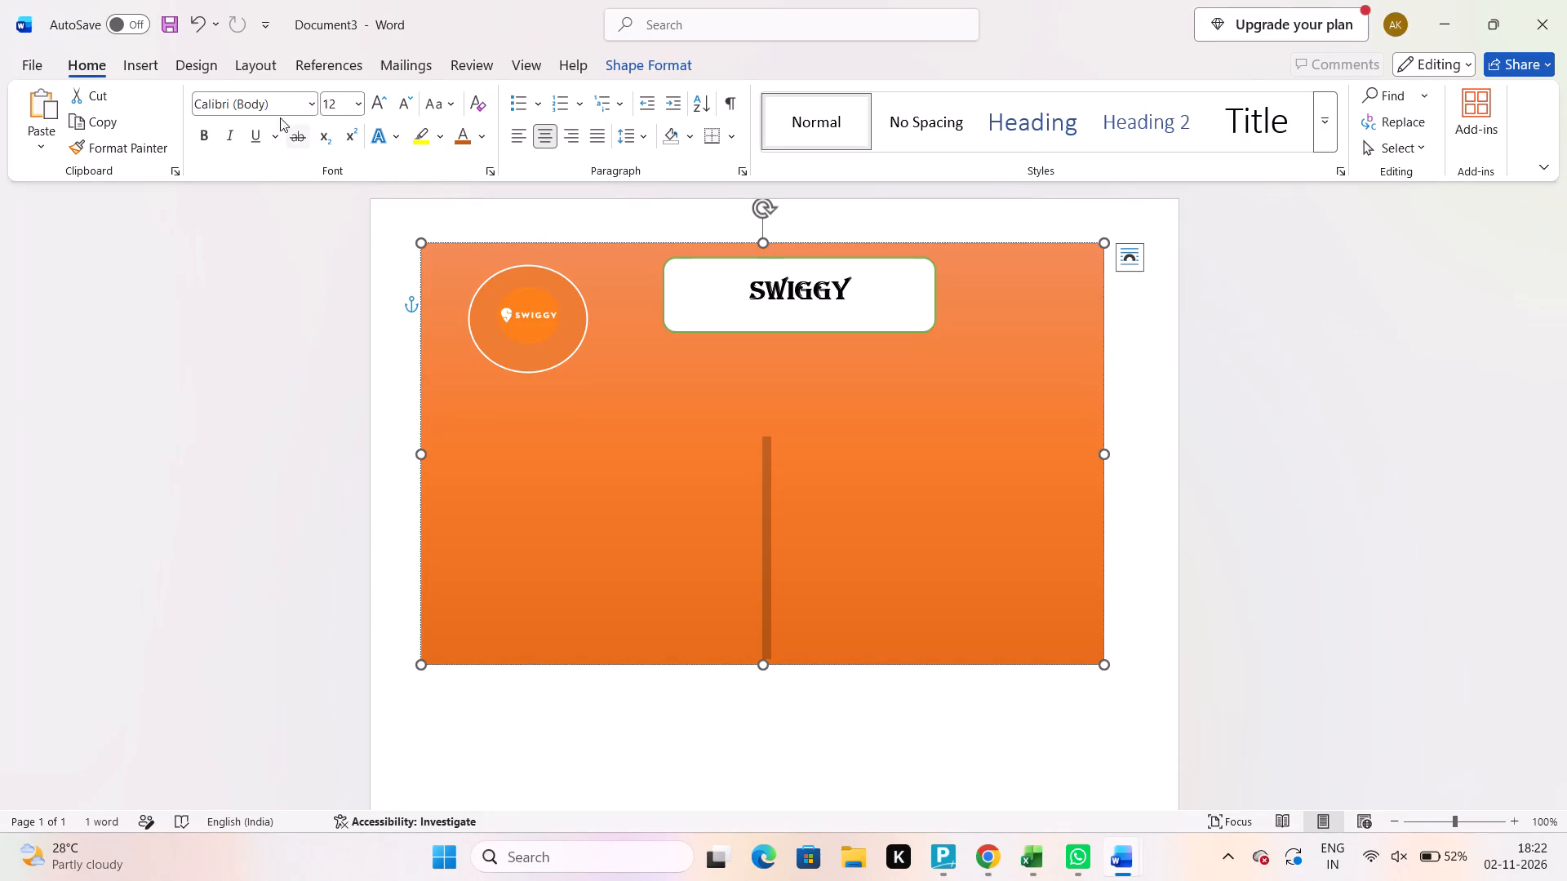
Draw a large rounded rectangle below the title box and enlarge it to about 7.47 cm high by 12.4 cm wide.
{"action": "left_click", "coordinate": [141, 59]}
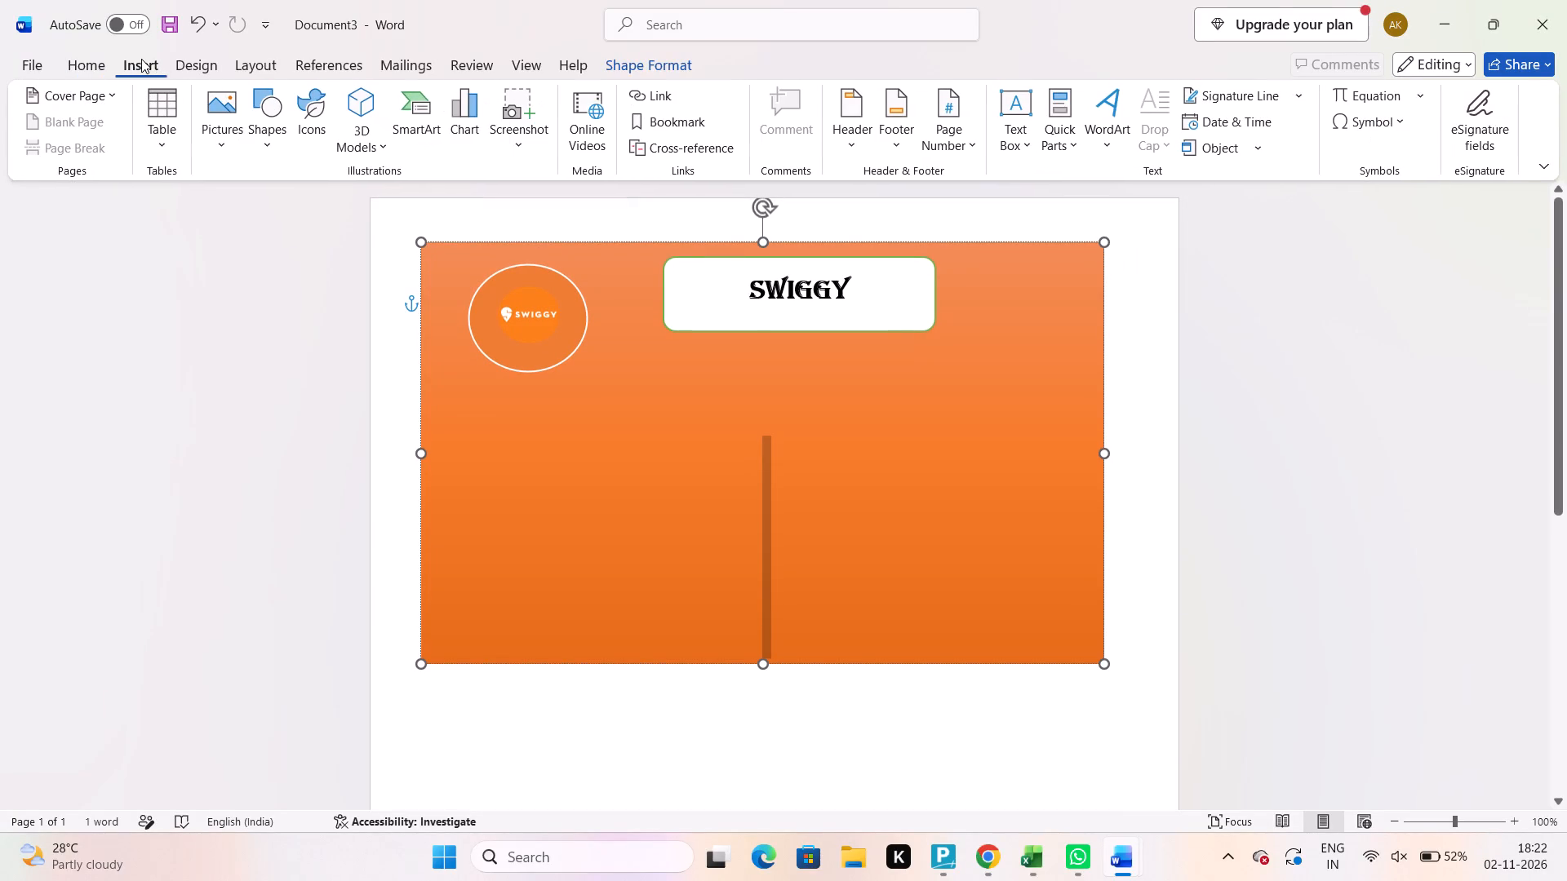
{"action": "left_click", "coordinate": [267, 122]}
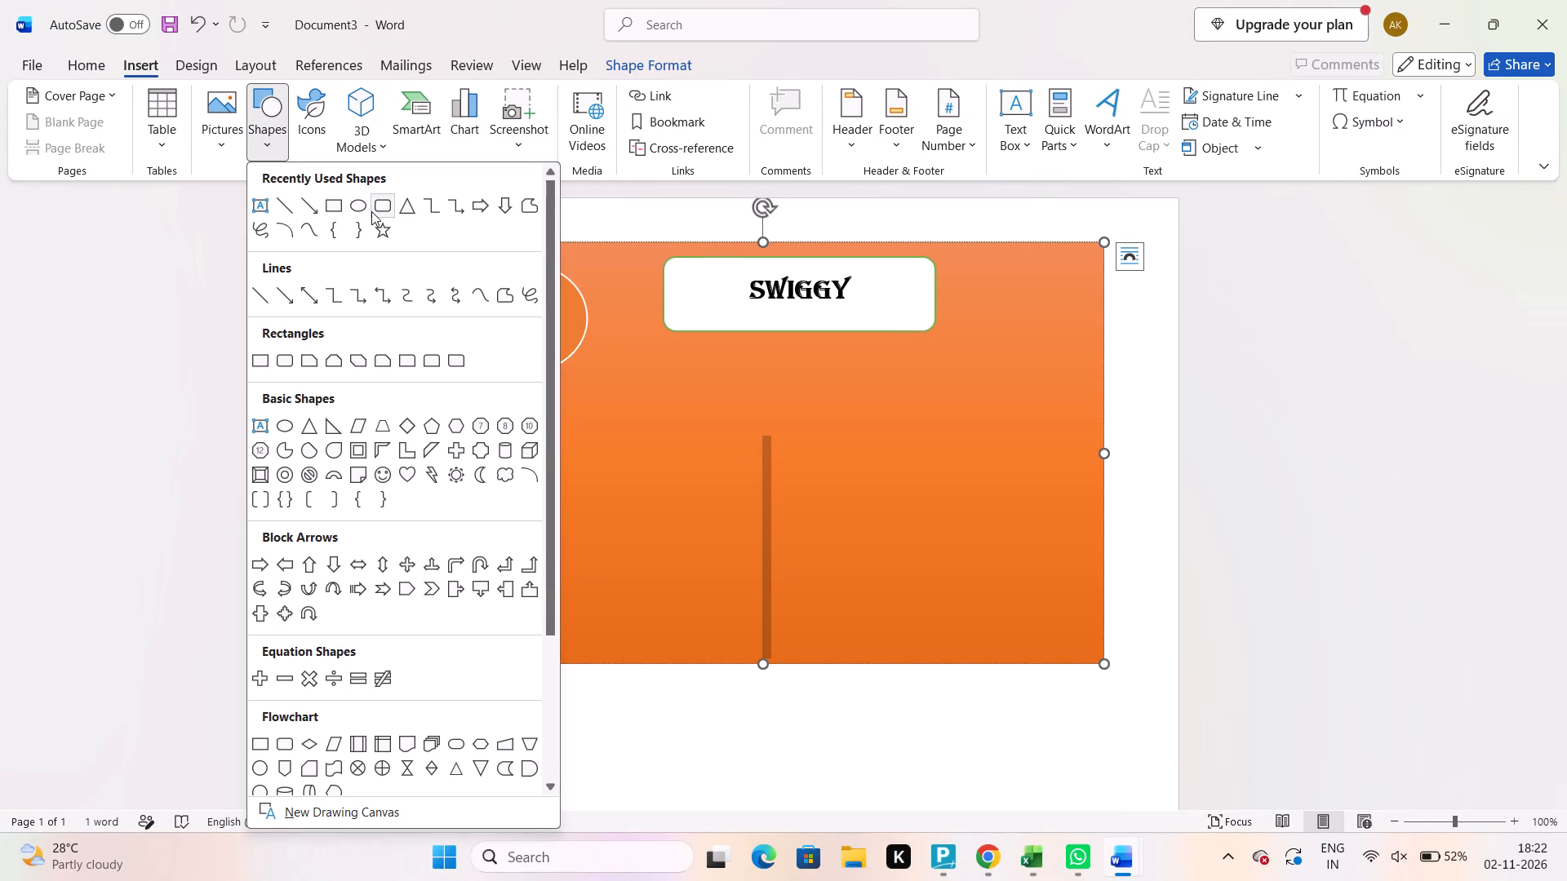
{"action": "left_click", "coordinate": [380, 211]}
{"action": "left_click_drag", "start_coordinate": [610, 384], "coordinate": [1044, 651]}
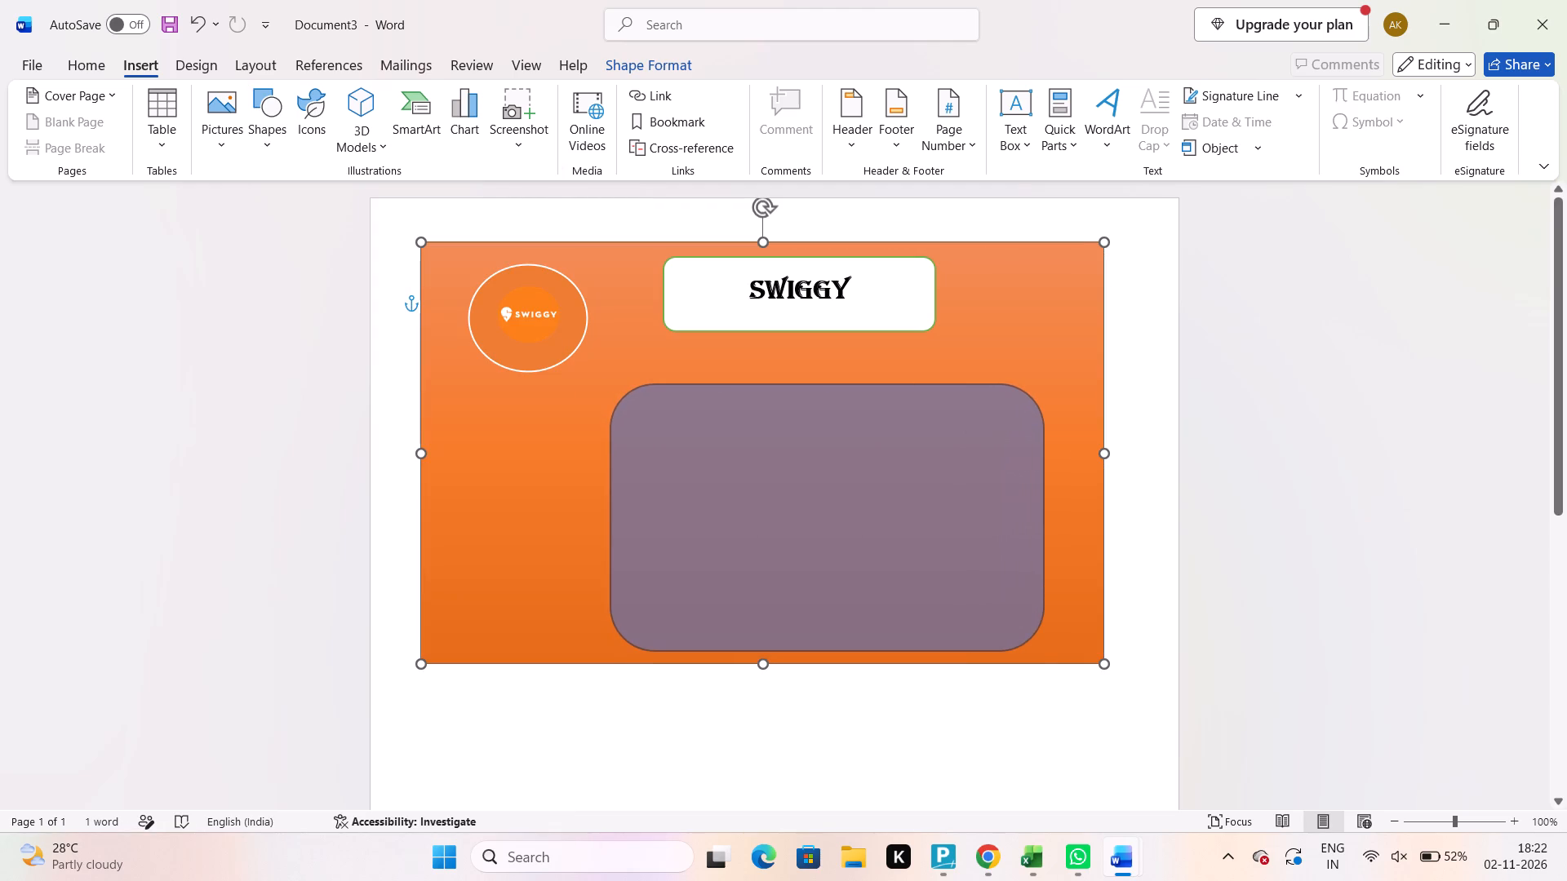
{"action": "left_click_drag", "start_coordinate": [1044, 651], "coordinate": [1045, 651]}
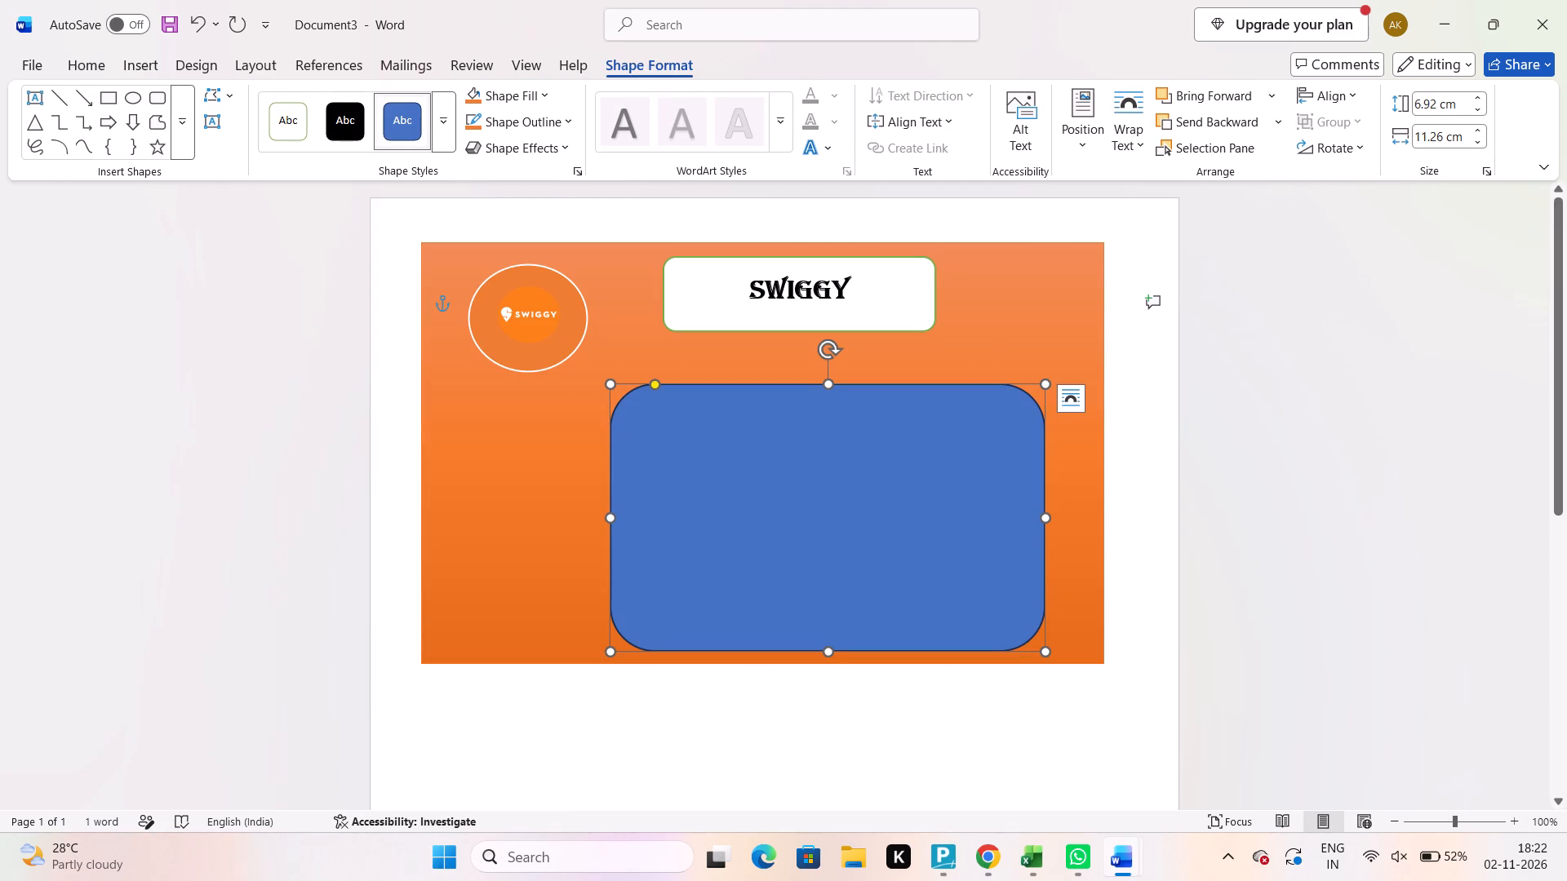
{"action": "left_click_drag", "start_coordinate": [608, 379], "coordinate": [566, 363]}
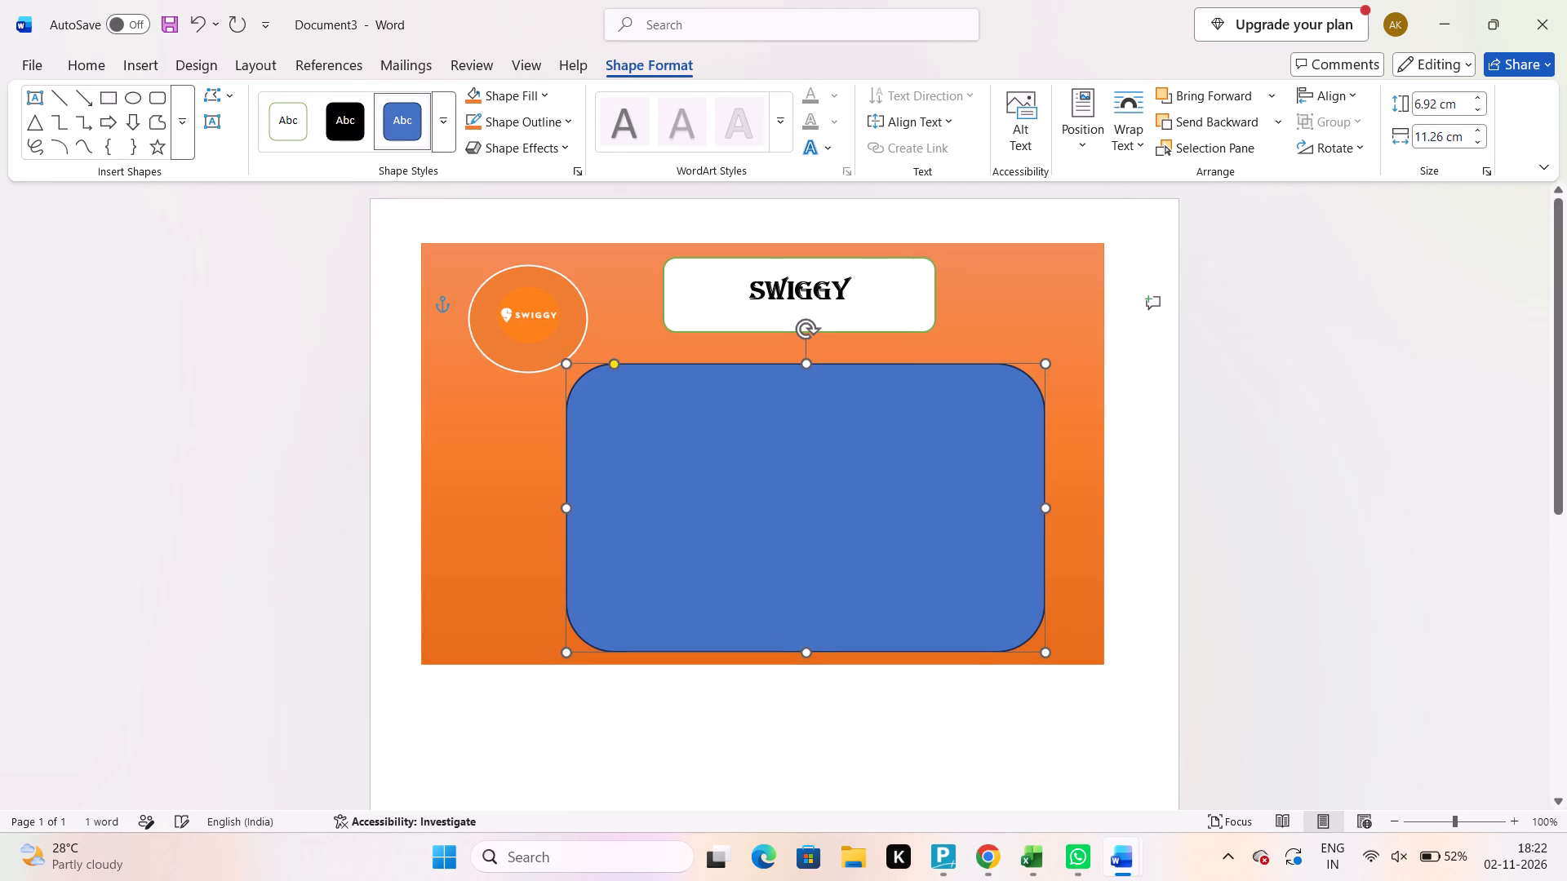
Apply the solid orange theme style with a white outline to the new rounded rectangle.
{"action": "left_click", "coordinate": [448, 119]}
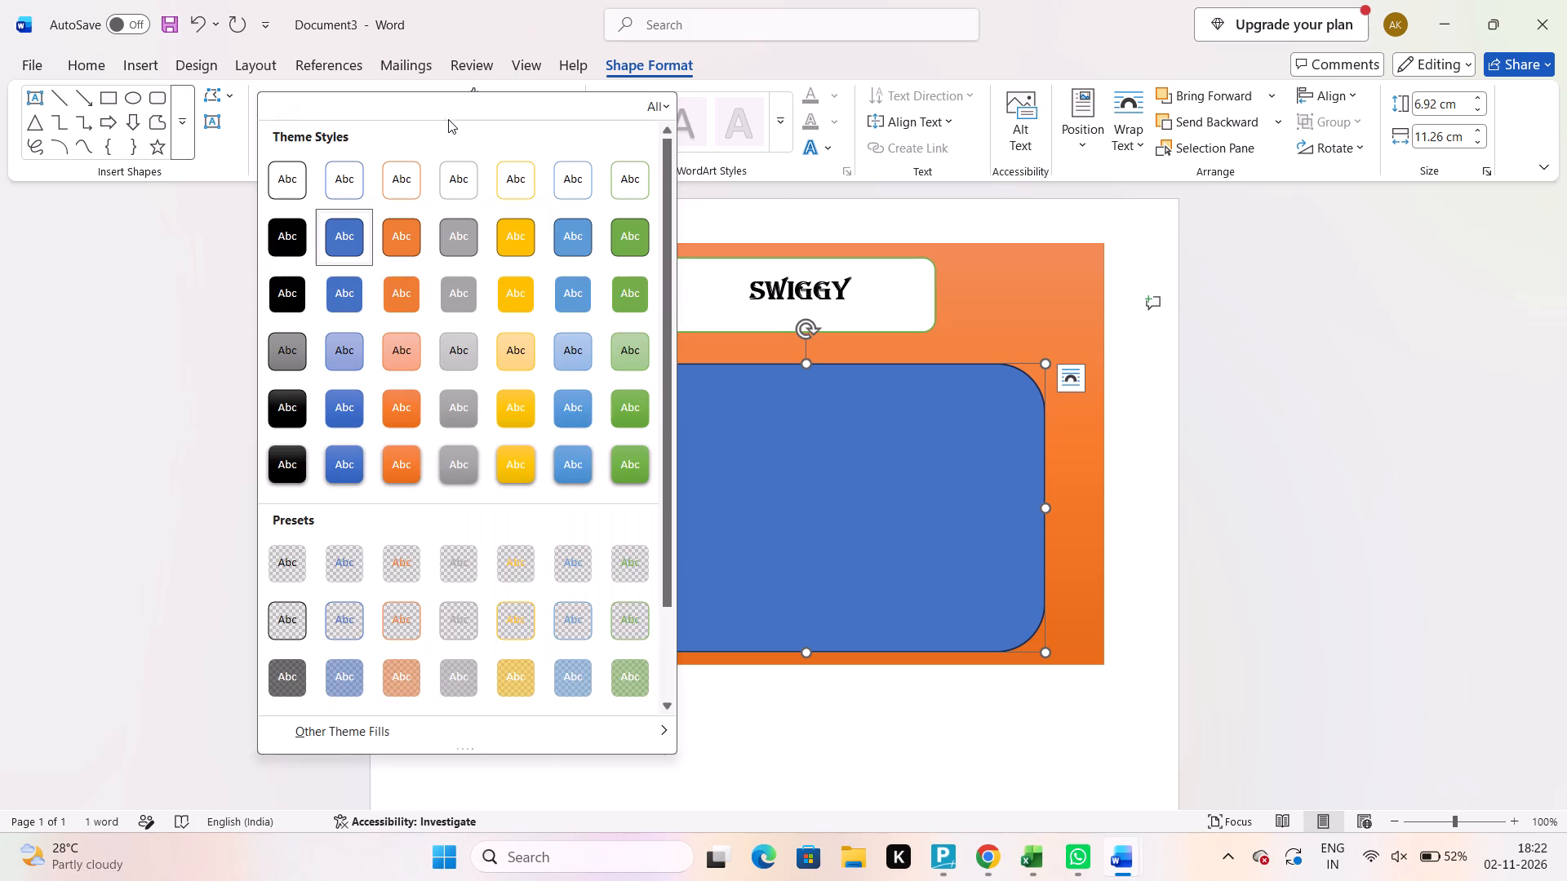
{"action": "left_click", "coordinate": [408, 300]}
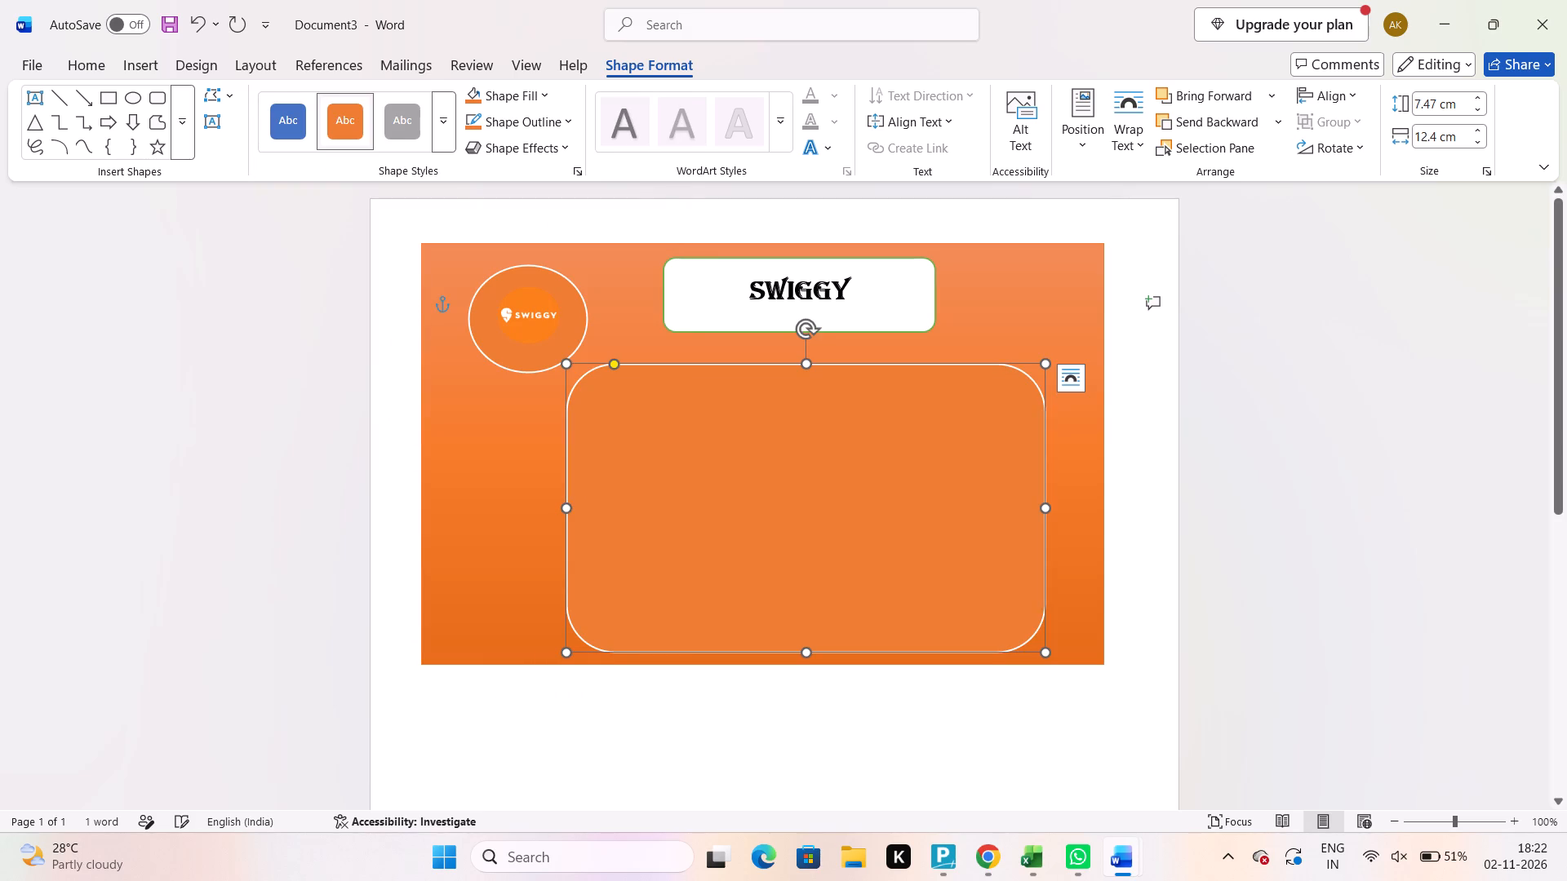
Make the rounded rectangle accept content and insert the downloaded pull-back-swiggy-style-deliver-scooter-toy picture inside it.
{"action": "right_click", "coordinate": [673, 466]}
{"action": "left_click", "coordinate": [730, 452]}
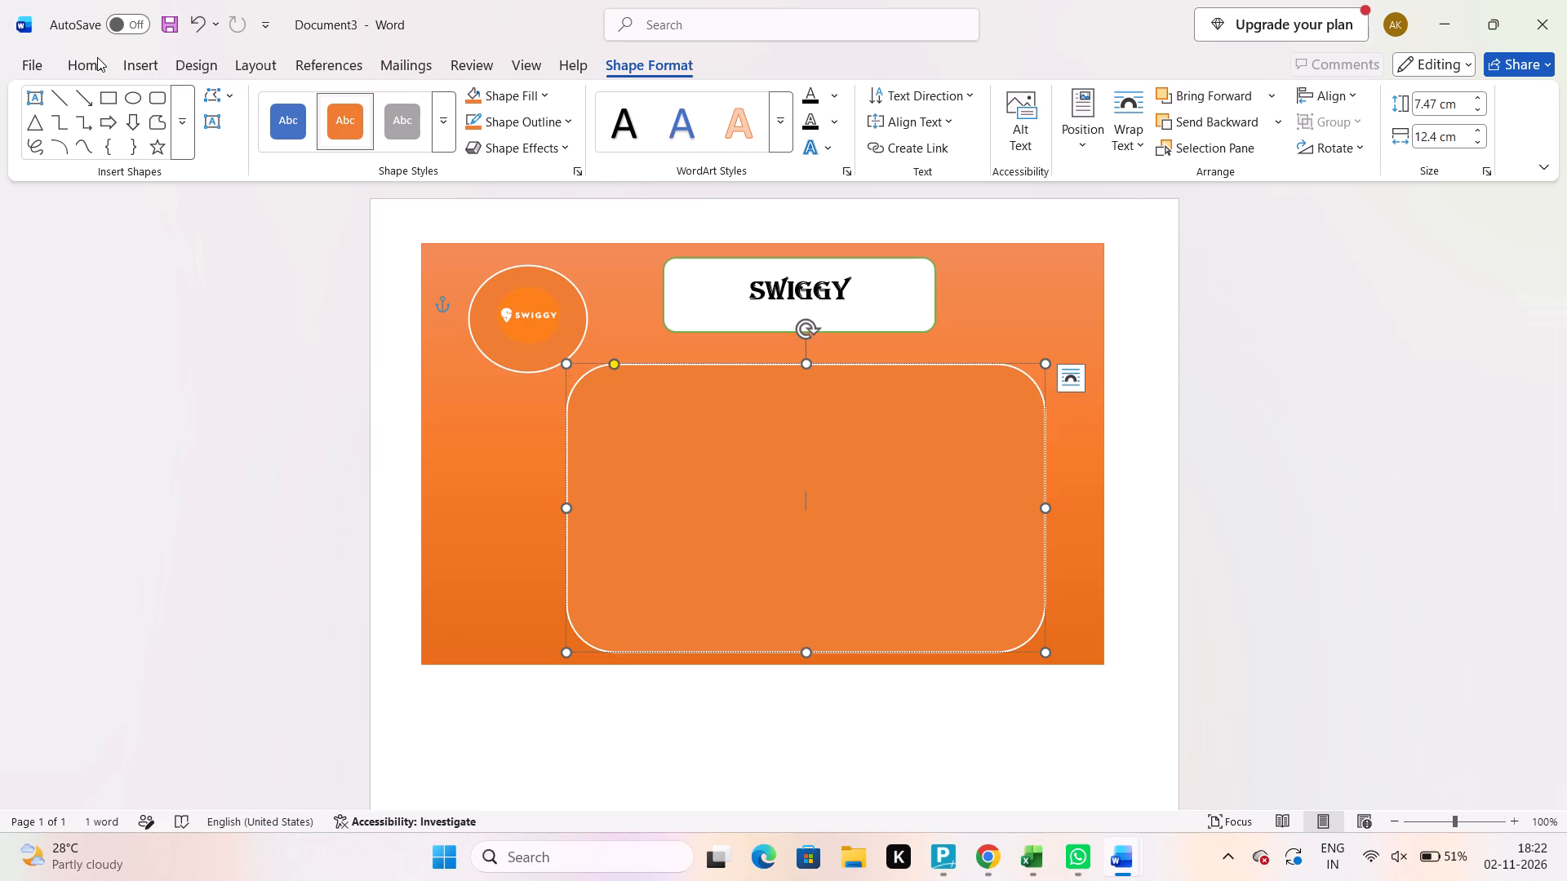
{"action": "left_click", "coordinate": [128, 62]}
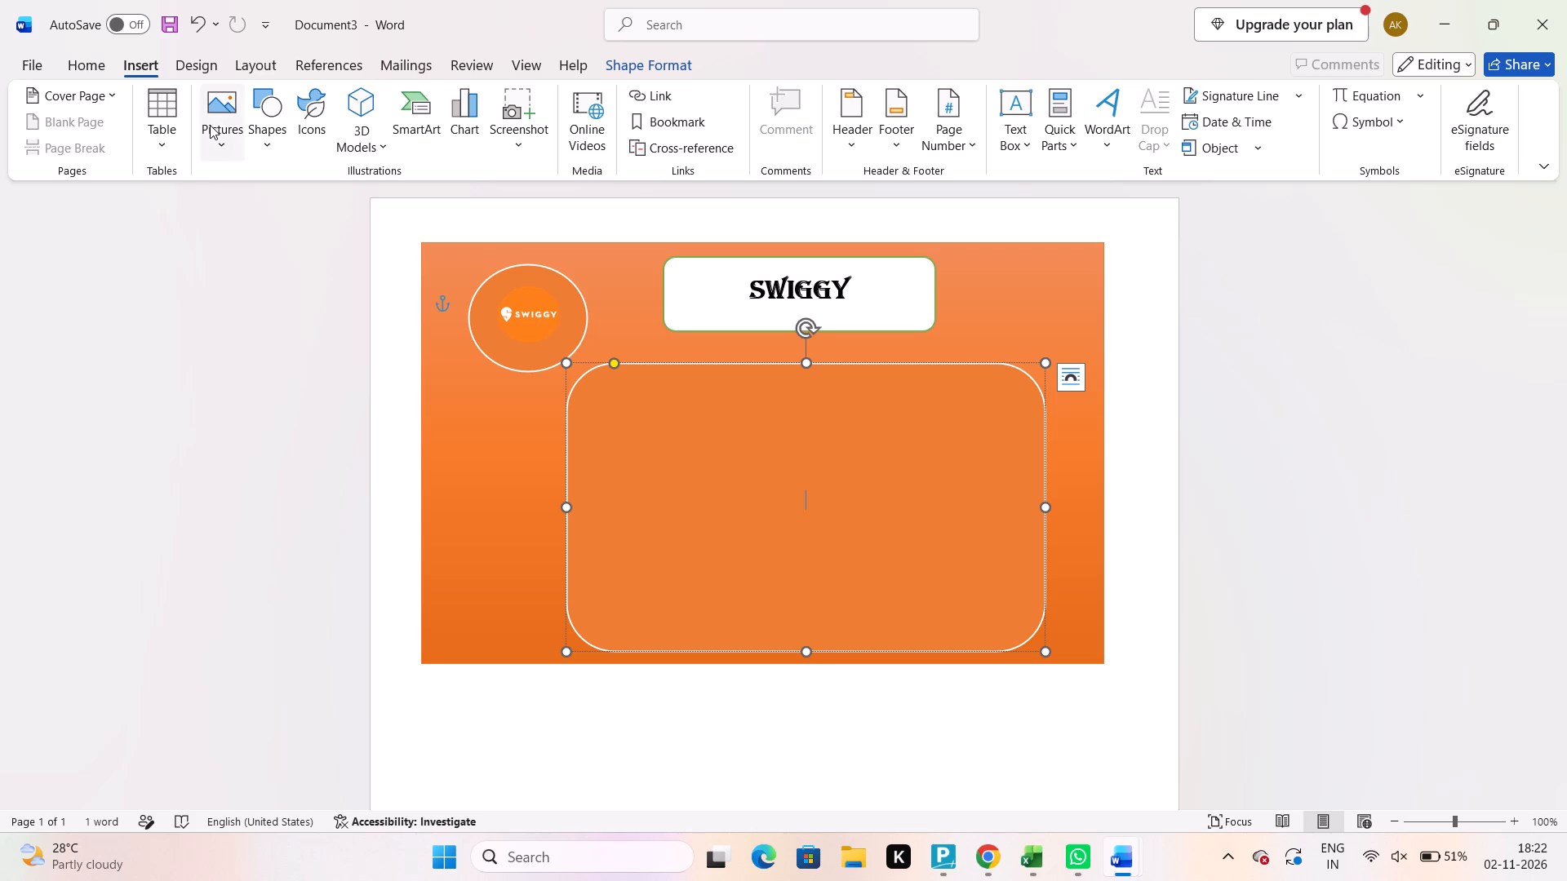
{"action": "left_click", "coordinate": [210, 125]}
{"action": "left_click", "coordinate": [236, 223]}
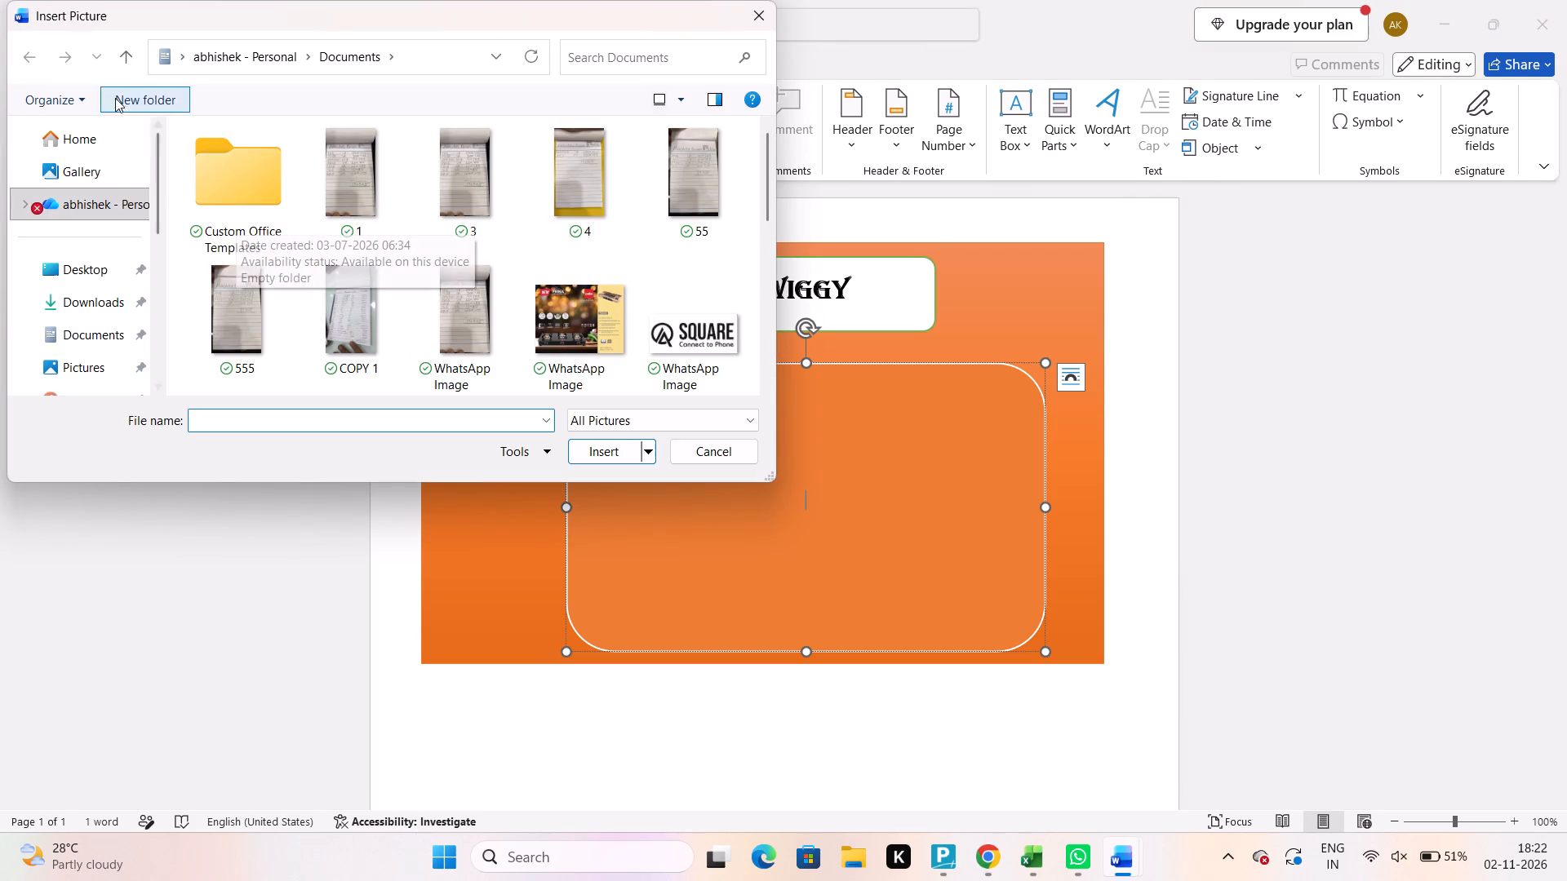
{"action": "left_click", "coordinate": [104, 146]}
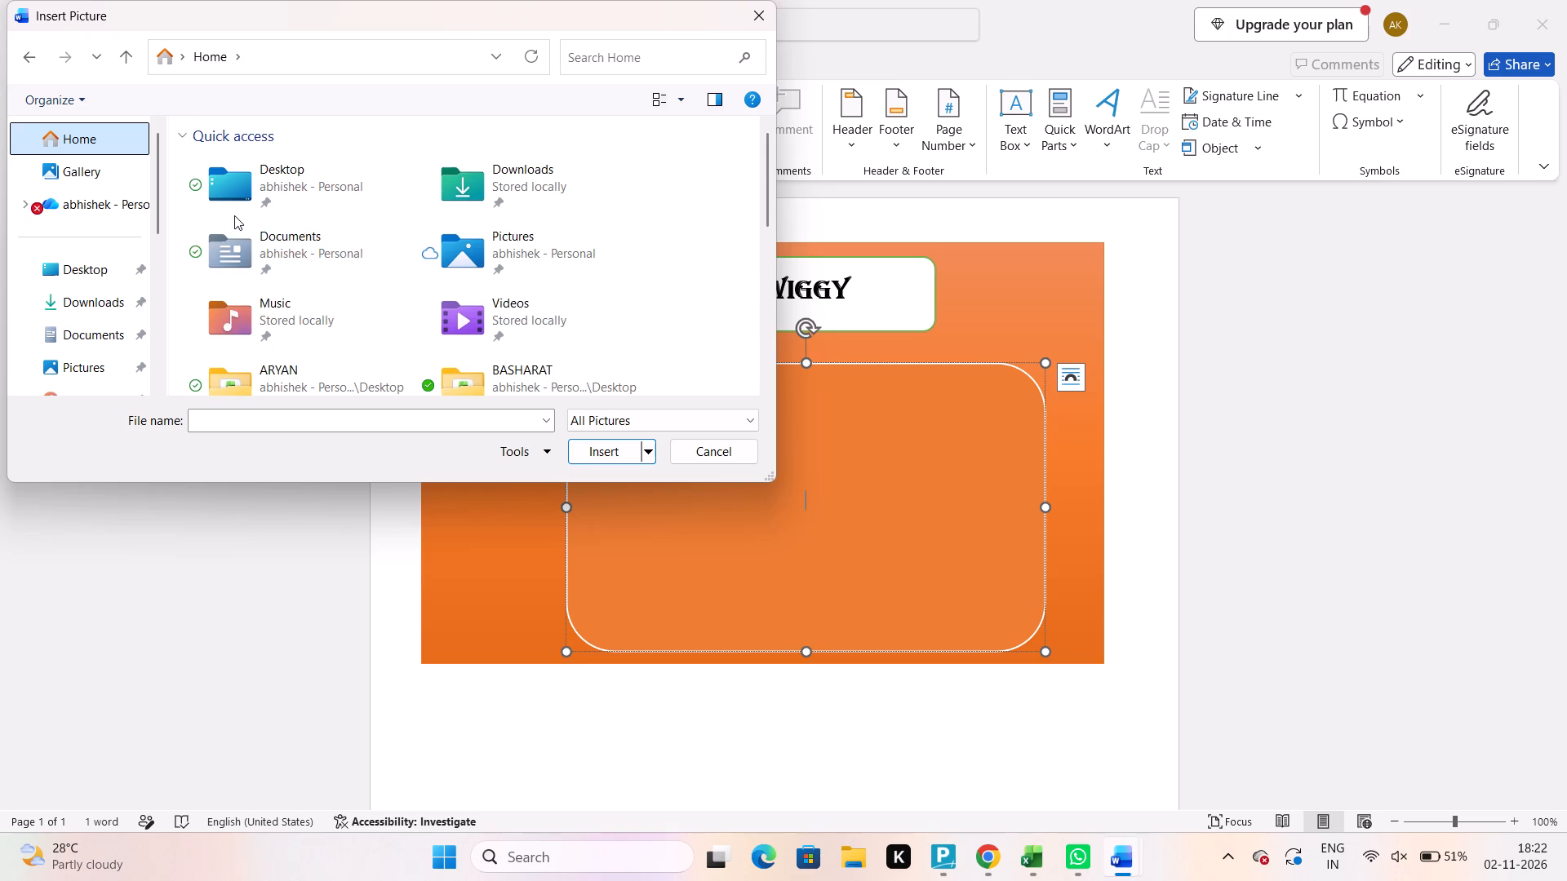
{"action": "scroll", "coordinate": [234, 215], "scroll_direction": "down", "scroll_amount": 2}
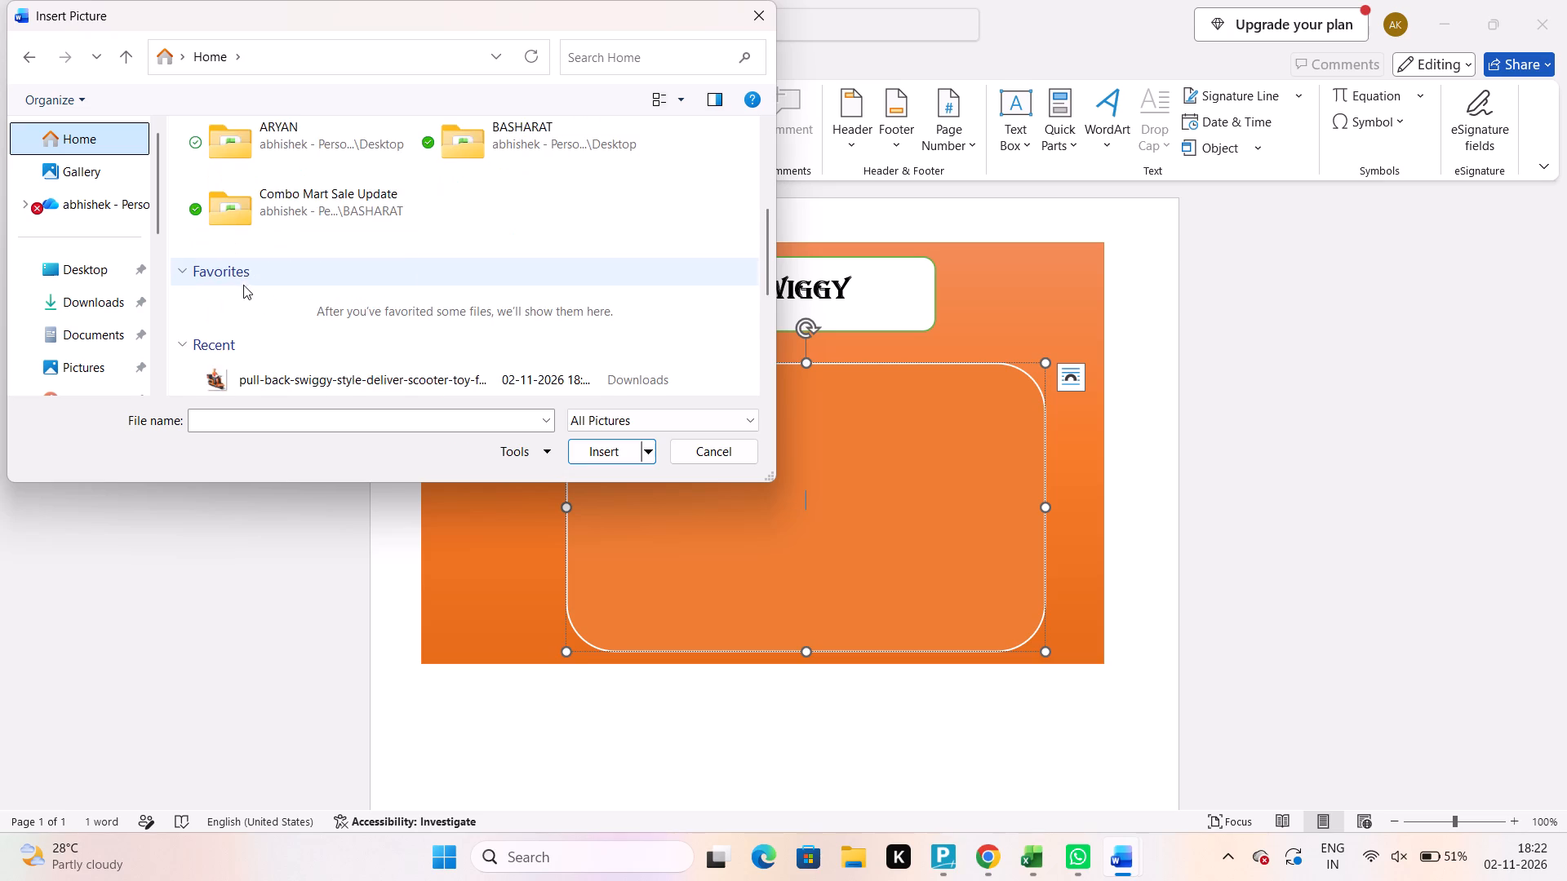
{"action": "scroll", "coordinate": [245, 288], "scroll_direction": "down", "scroll_amount": 1}
{"action": "left_click", "coordinate": [293, 273]}
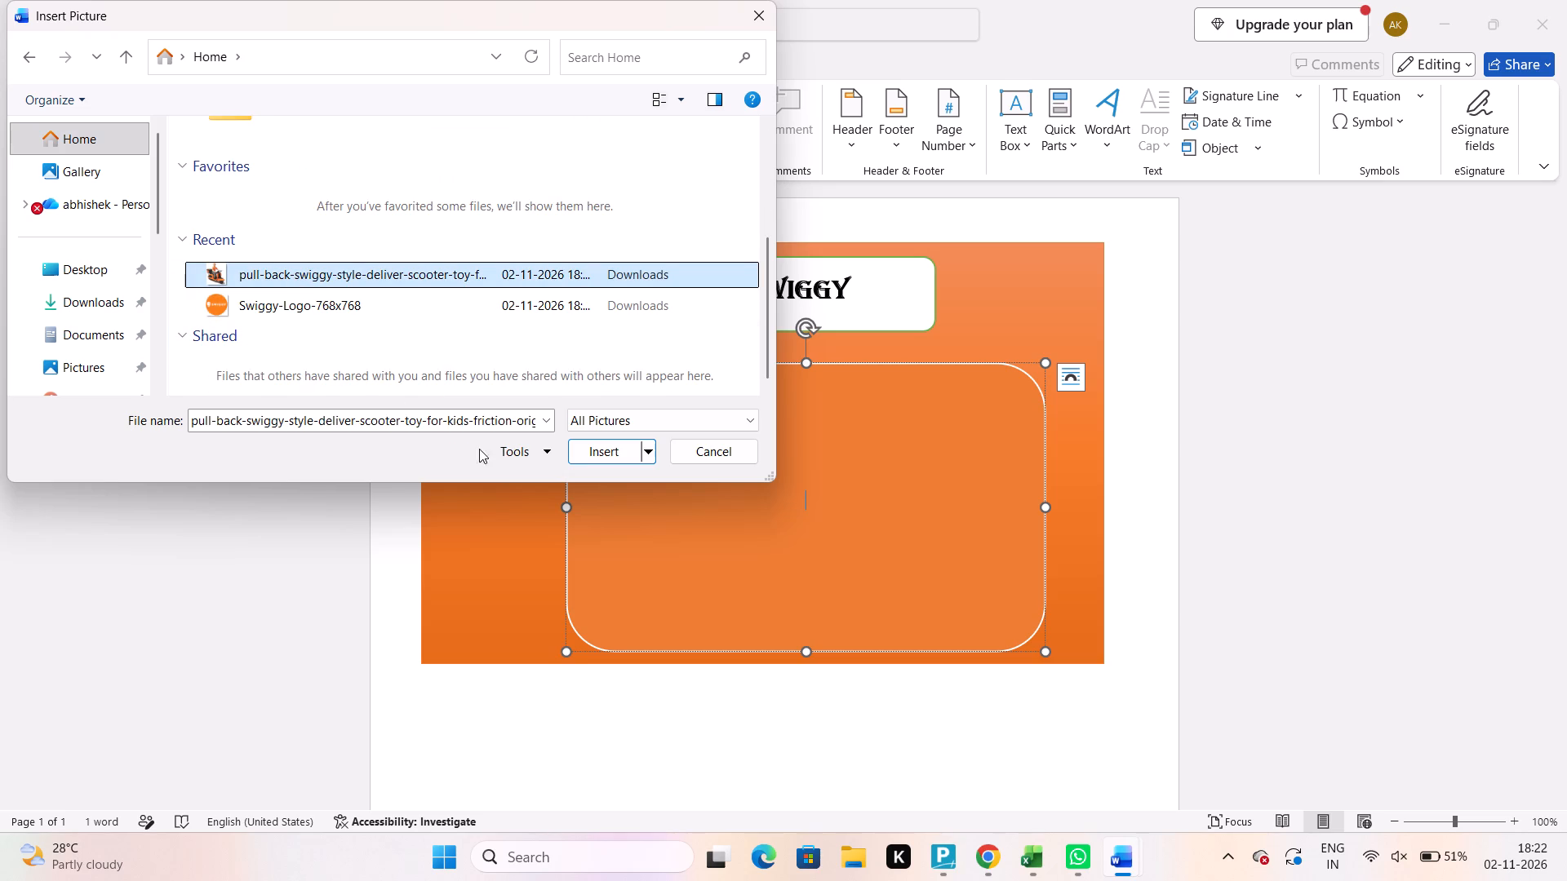
{"action": "left_click", "coordinate": [586, 456]}
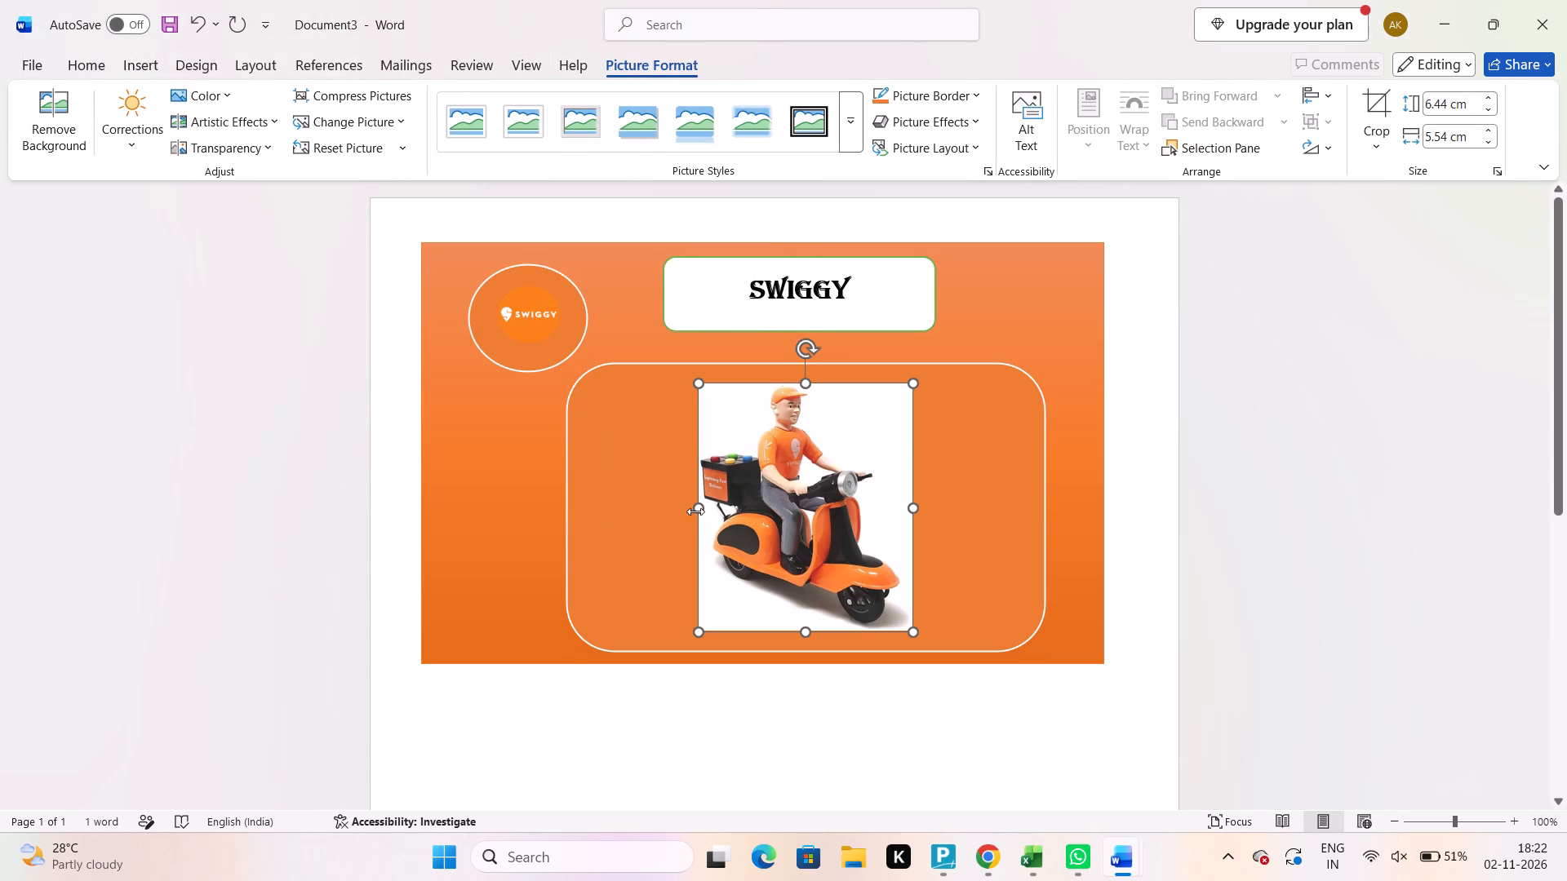
Widen the scooter picture inside the rounded rectangle to about 7.91 cm, leaving its height as inserted.
{"action": "left_click_drag", "start_coordinate": [698, 508], "coordinate": [668, 501]}
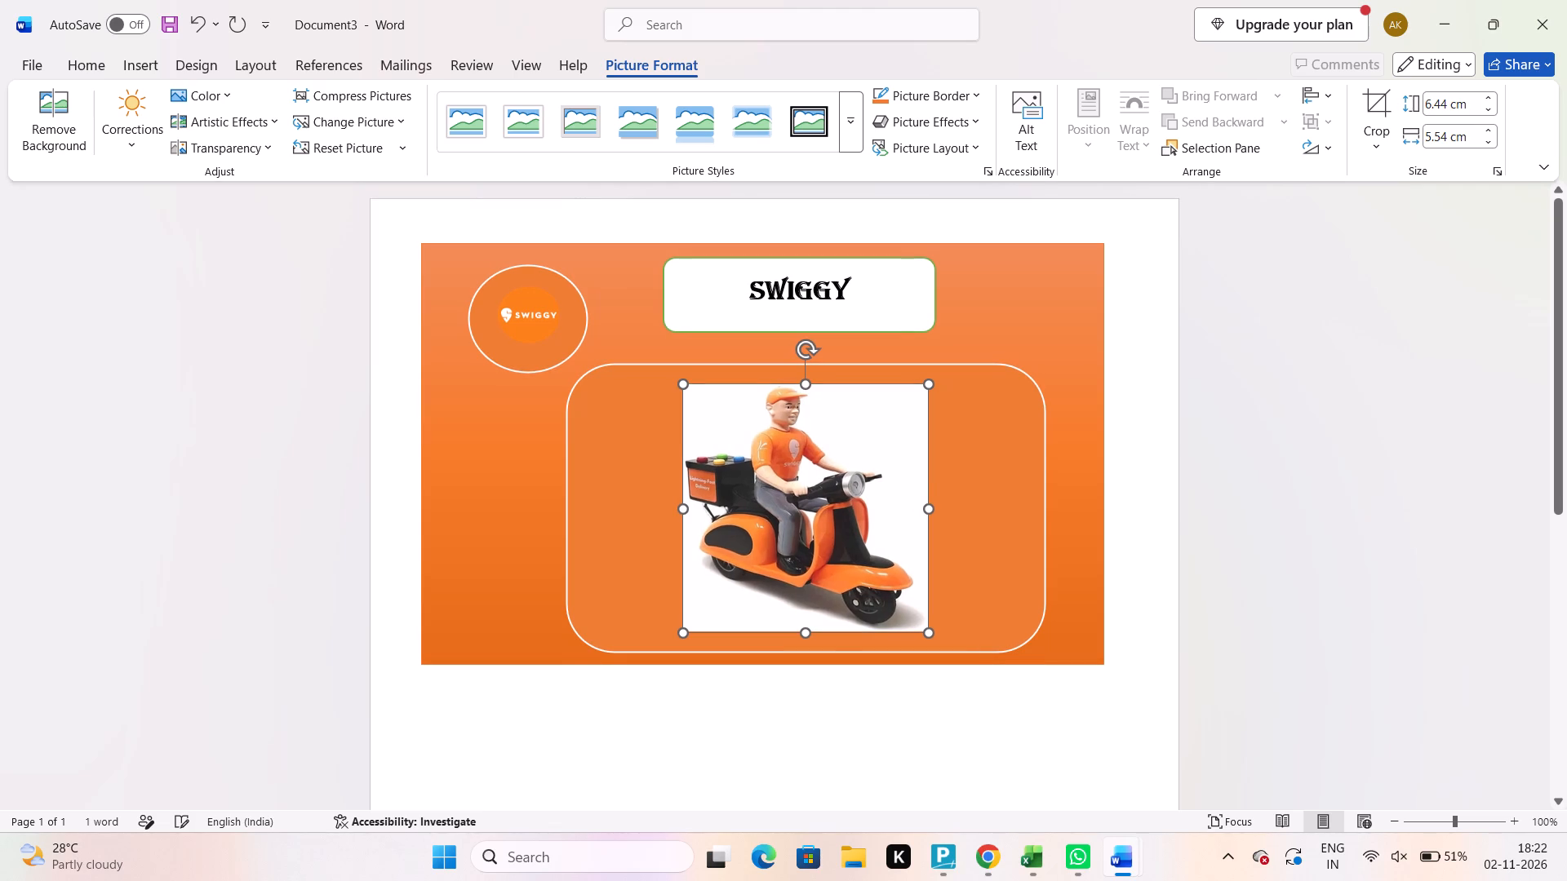
{"action": "left_click_drag", "start_coordinate": [684, 504], "coordinate": [666, 504]}
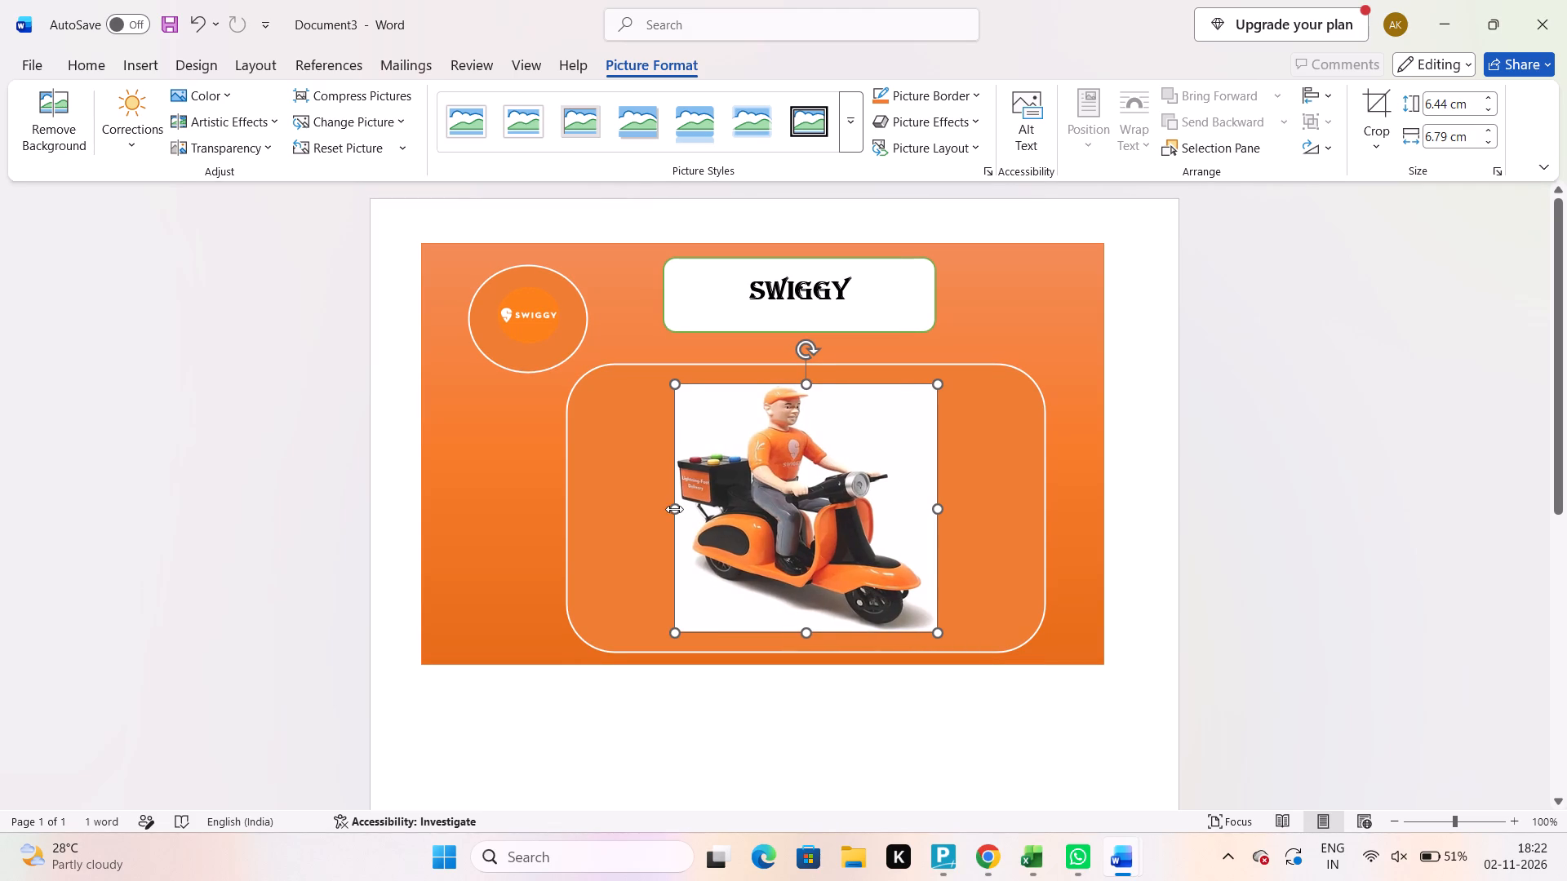
{"action": "left_click_drag", "start_coordinate": [674, 509], "coordinate": [631, 498]}
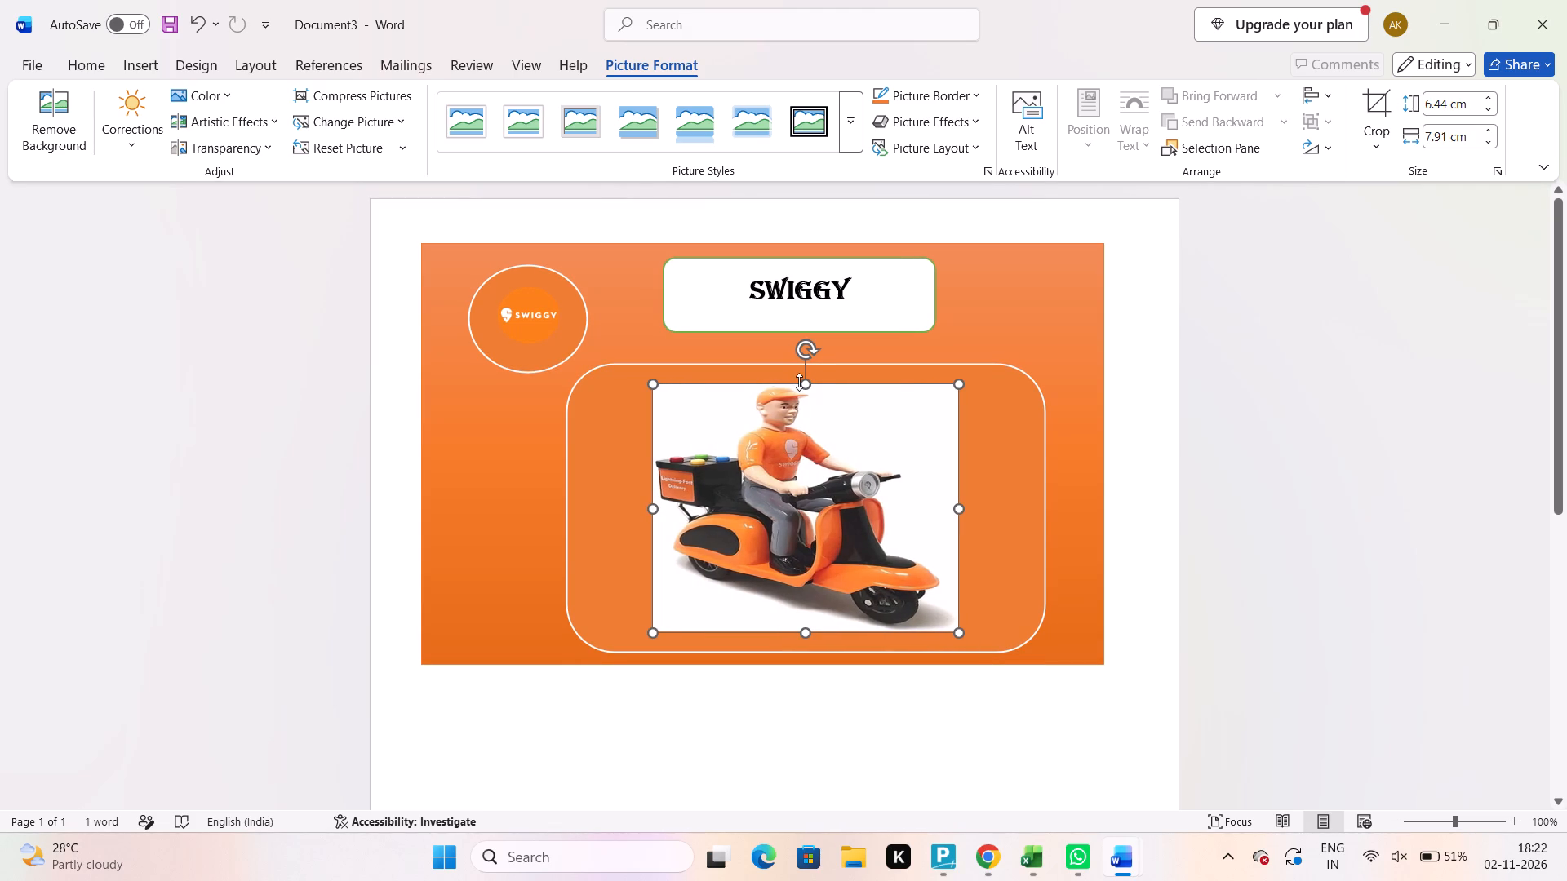
{"action": "left_click", "coordinate": [806, 384]}
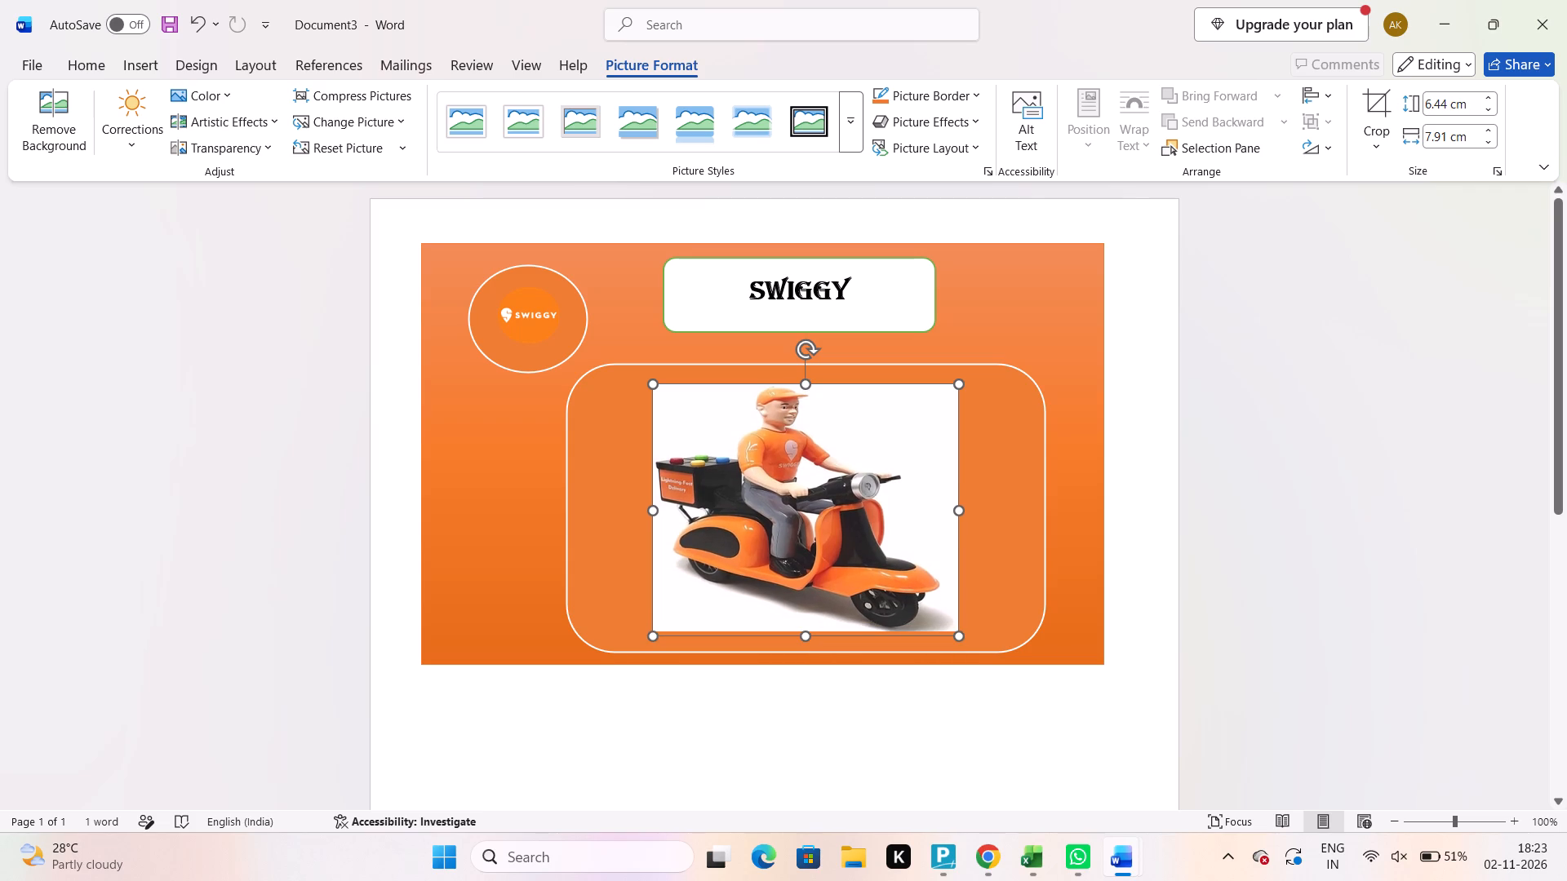
Narrow the rounded rectangle around the scooter picture to about 9.55 cm wide by 7.43 cm high.
{"action": "left_click", "coordinate": [576, 461]}
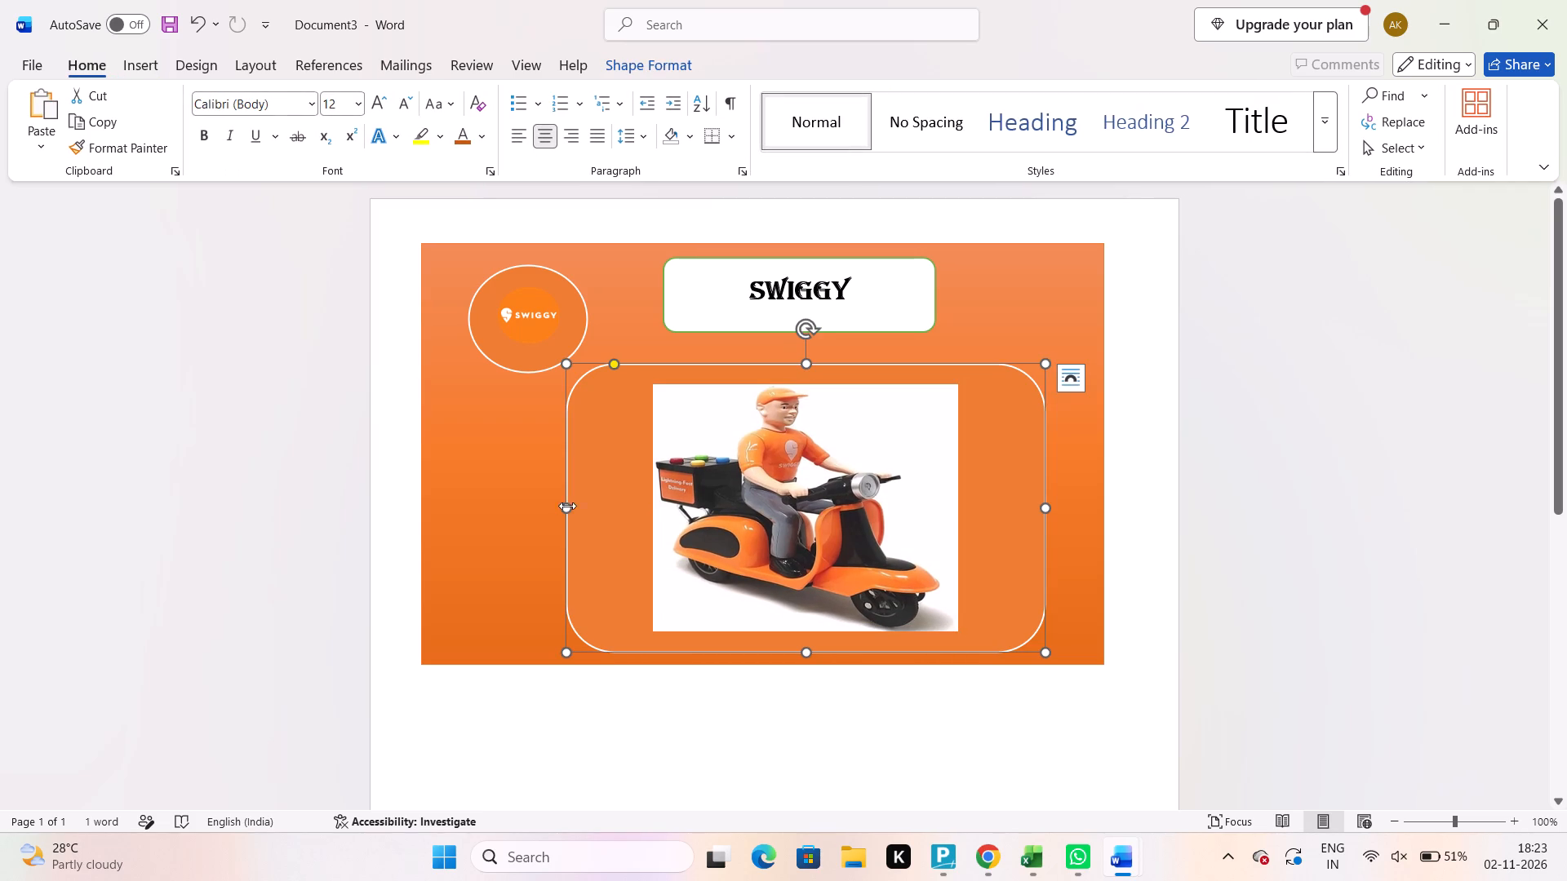
{"action": "left_click_drag", "start_coordinate": [566, 508], "coordinate": [598, 512]}
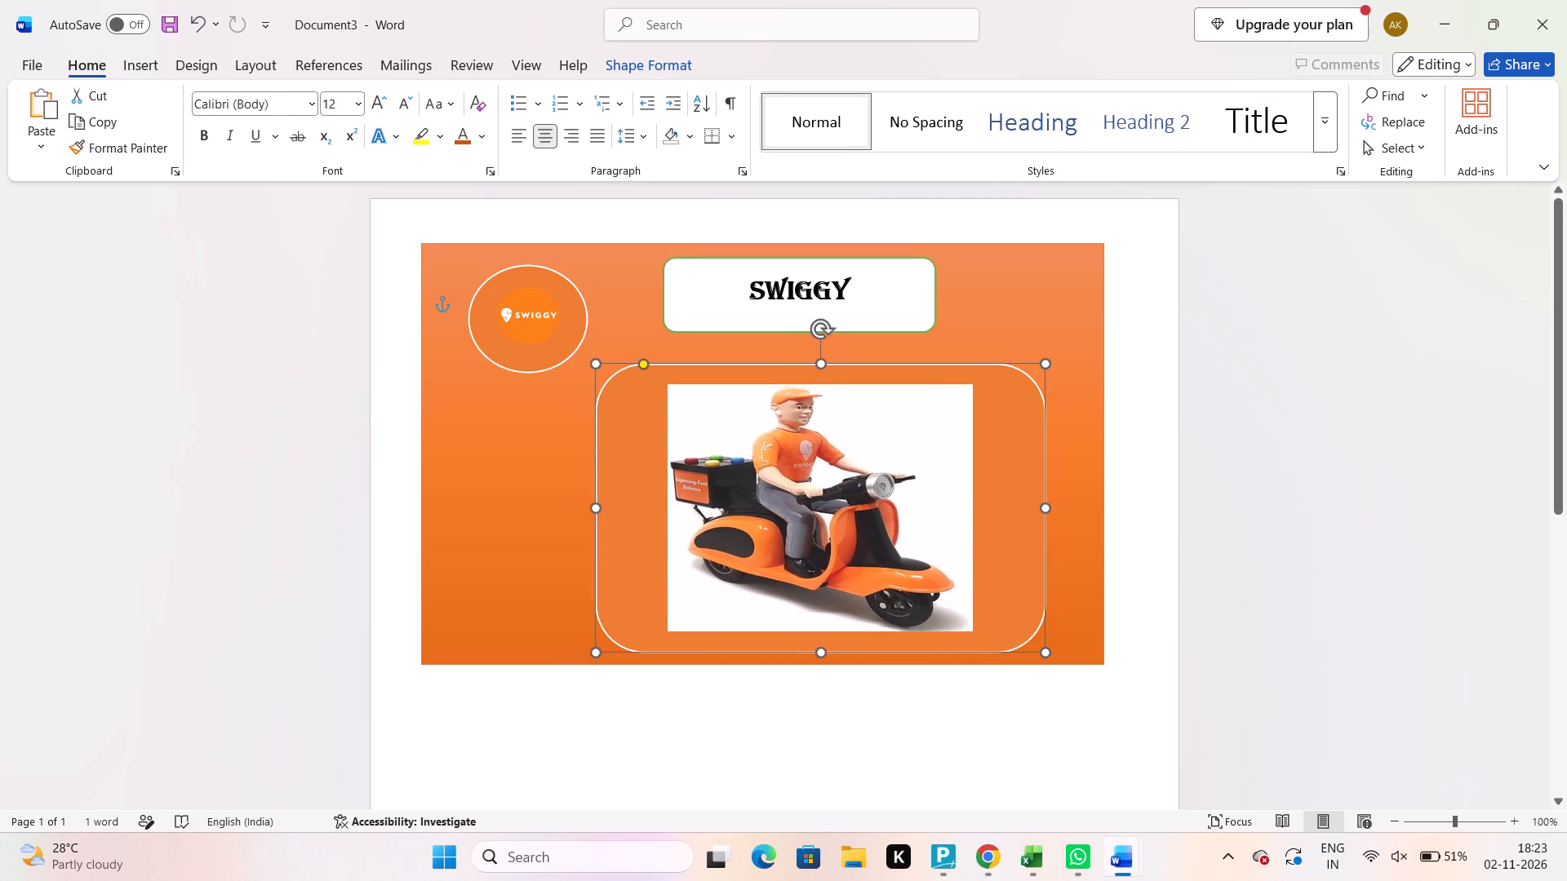
{"action": "left_click_drag", "start_coordinate": [598, 512], "coordinate": [673, 533]}
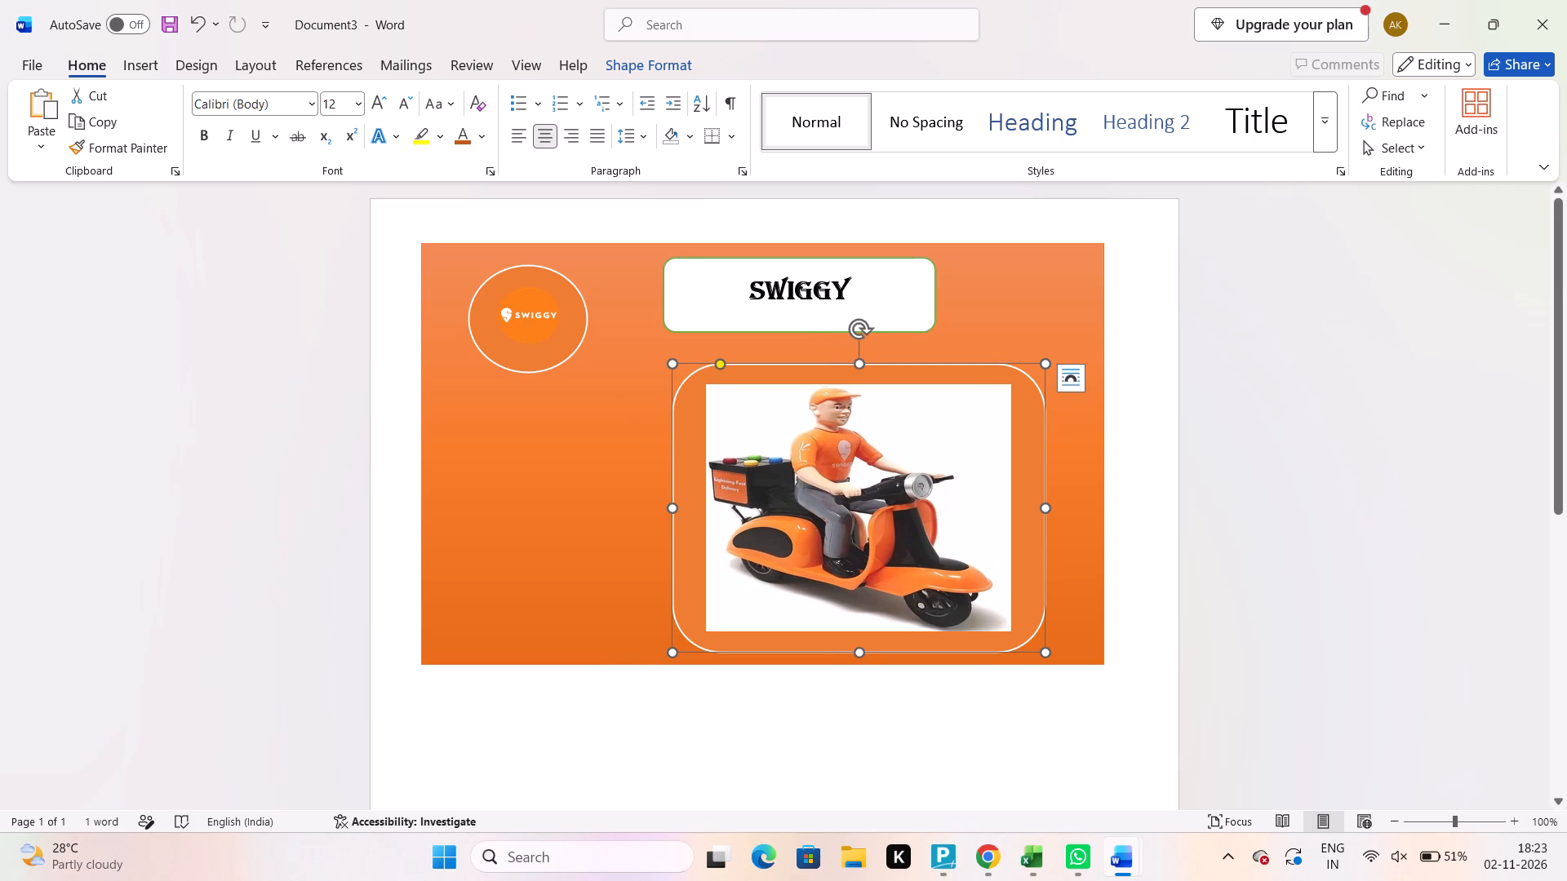
{"action": "left_click", "coordinate": [1045, 508]}
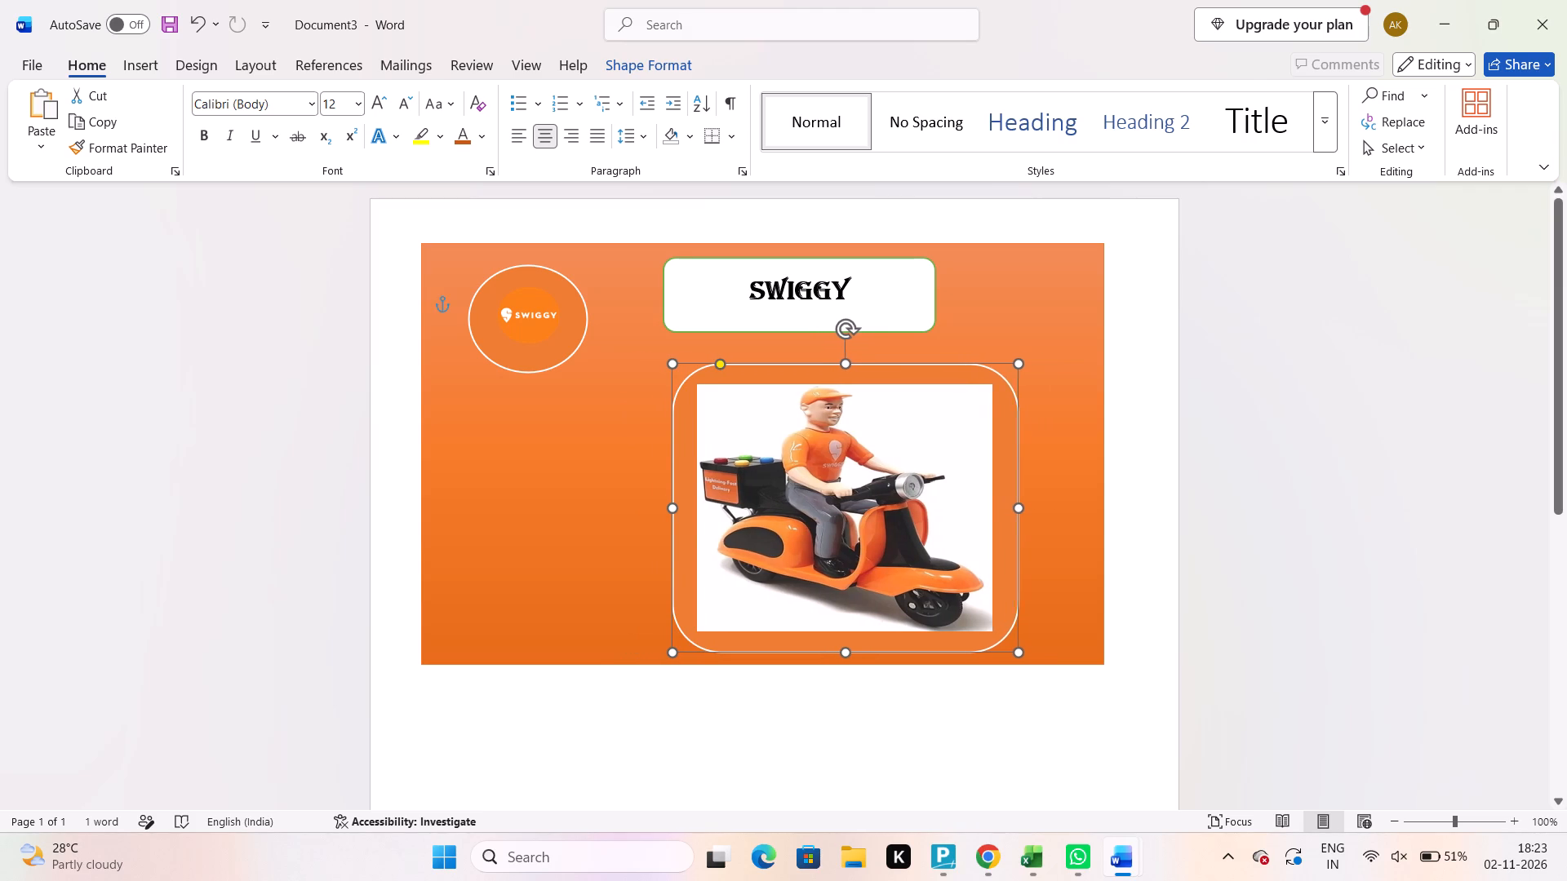
{"action": "left_click", "coordinate": [860, 360]}
{"action": "left_click", "coordinate": [863, 366]}
{"action": "left_click", "coordinate": [863, 352]}
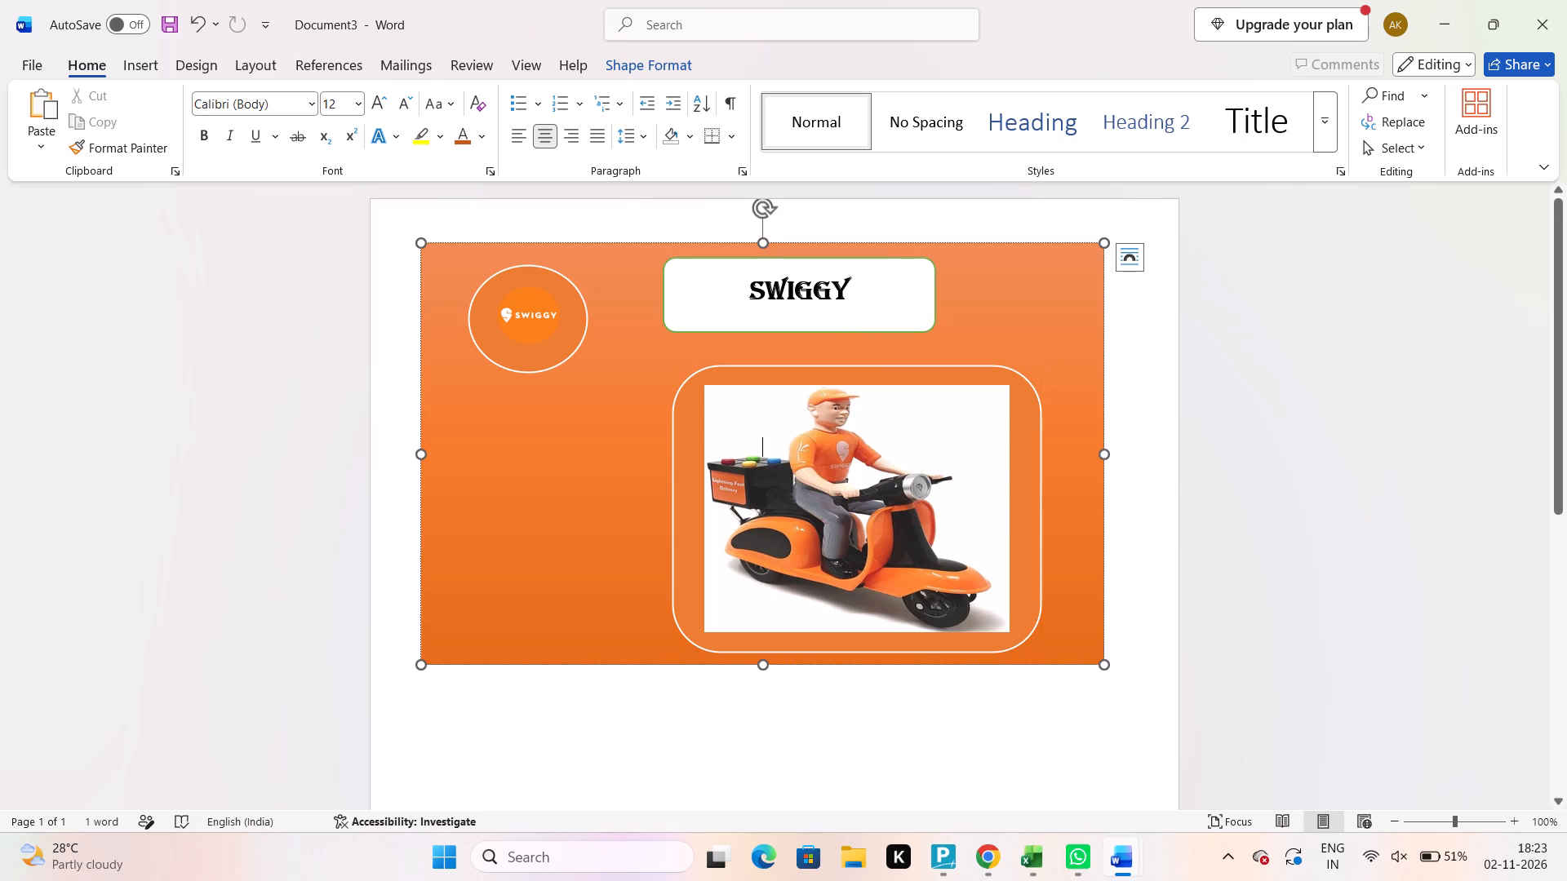
Remove the white outline from the rounded rectangle that holds the scooter picture.
{"action": "left_click", "coordinate": [819, 440]}
{"action": "left_click", "coordinate": [690, 467]}
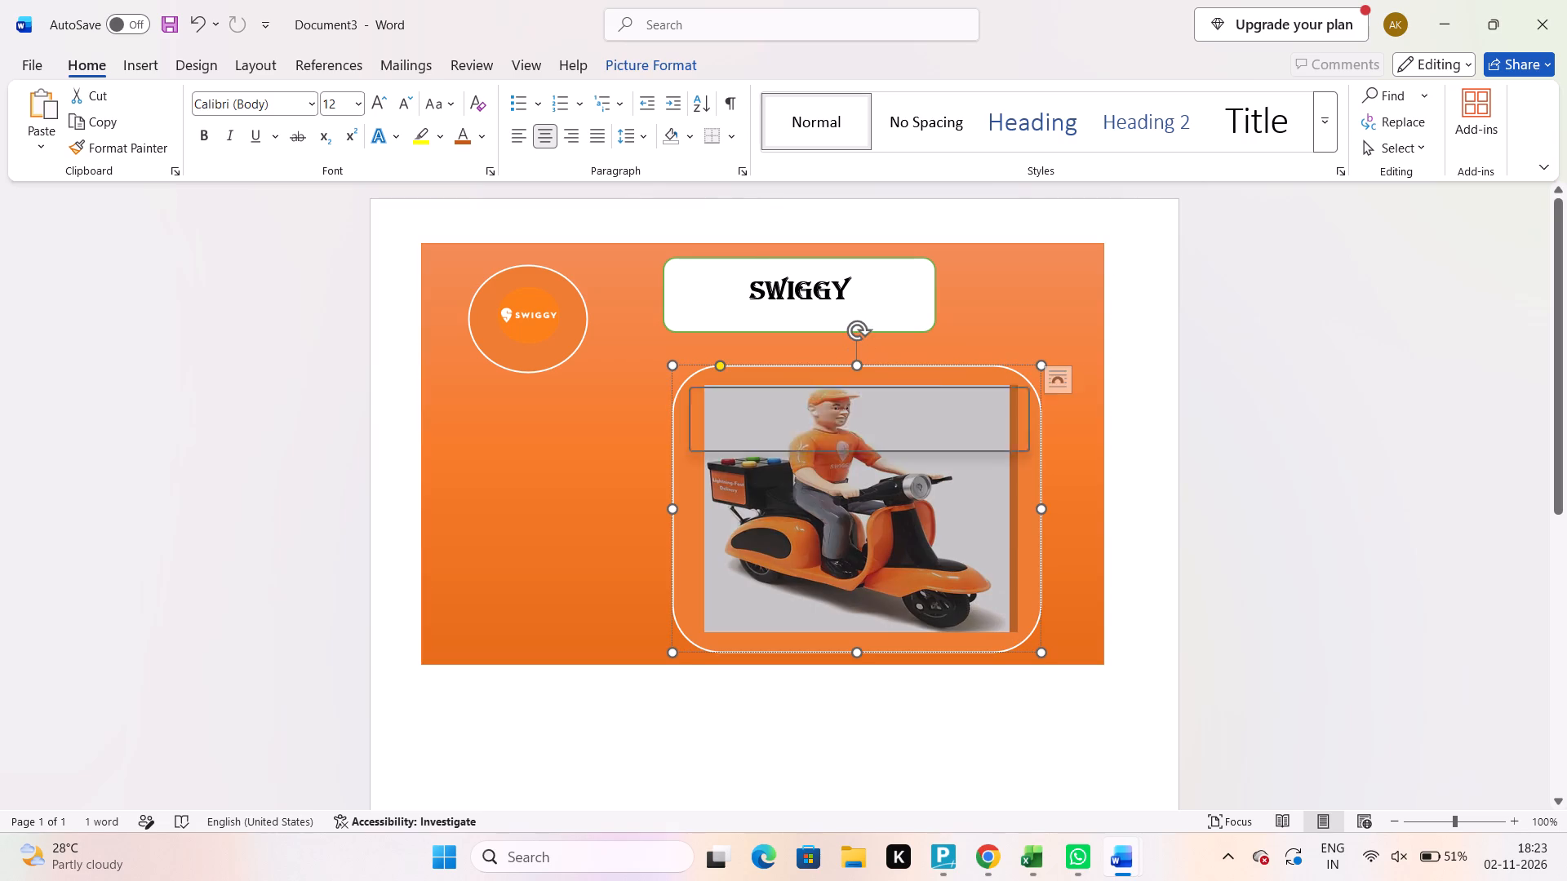
{"action": "right_click", "coordinate": [690, 467]}
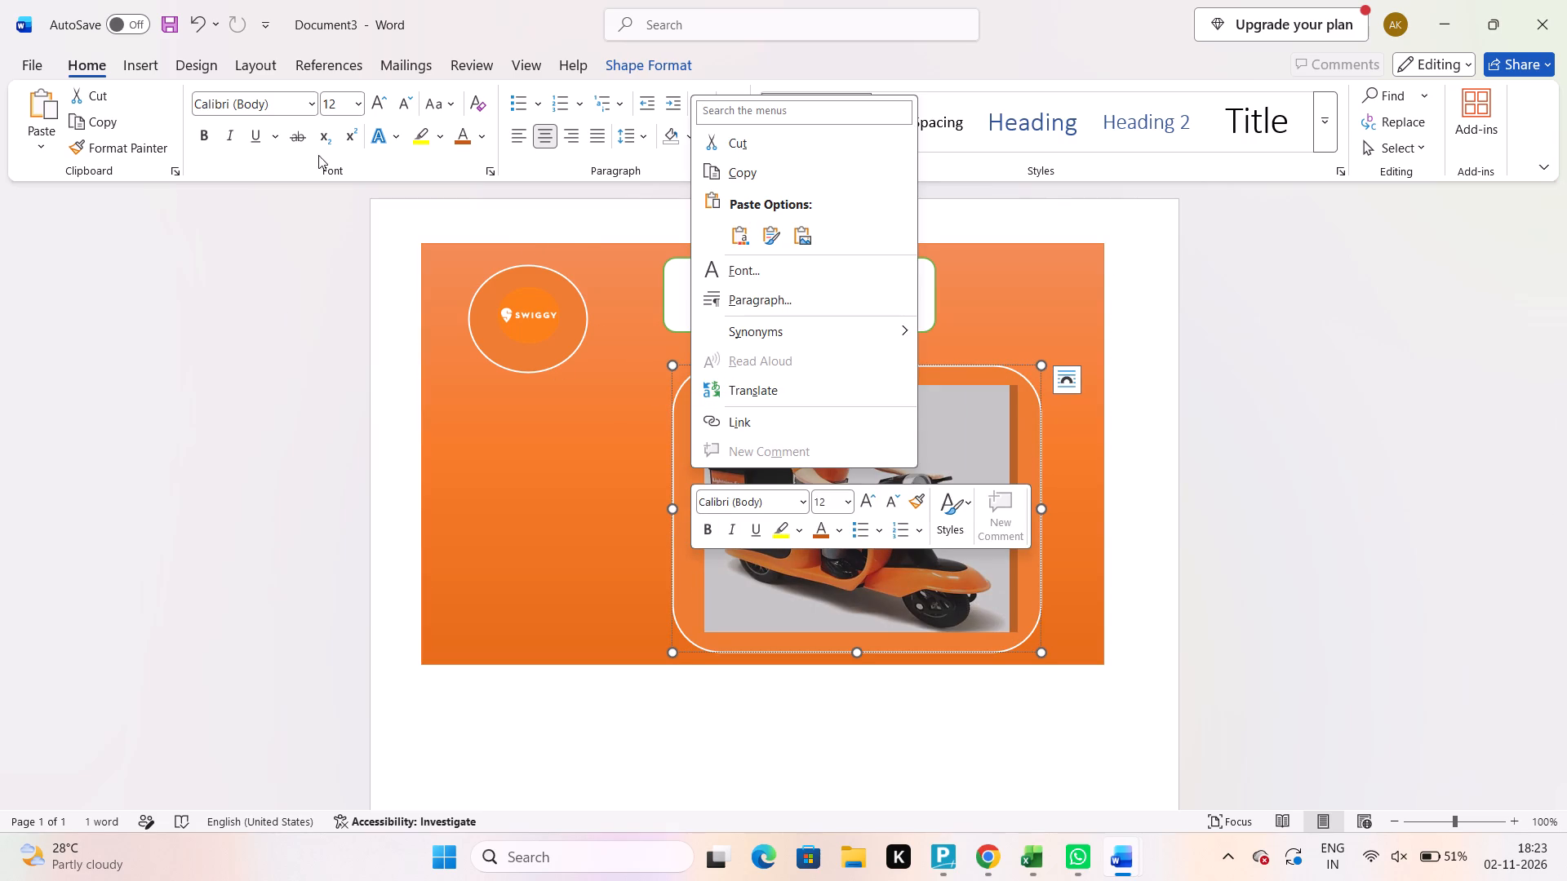
{"action": "left_click", "coordinate": [254, 65]}
{"action": "left_click", "coordinate": [206, 64]}
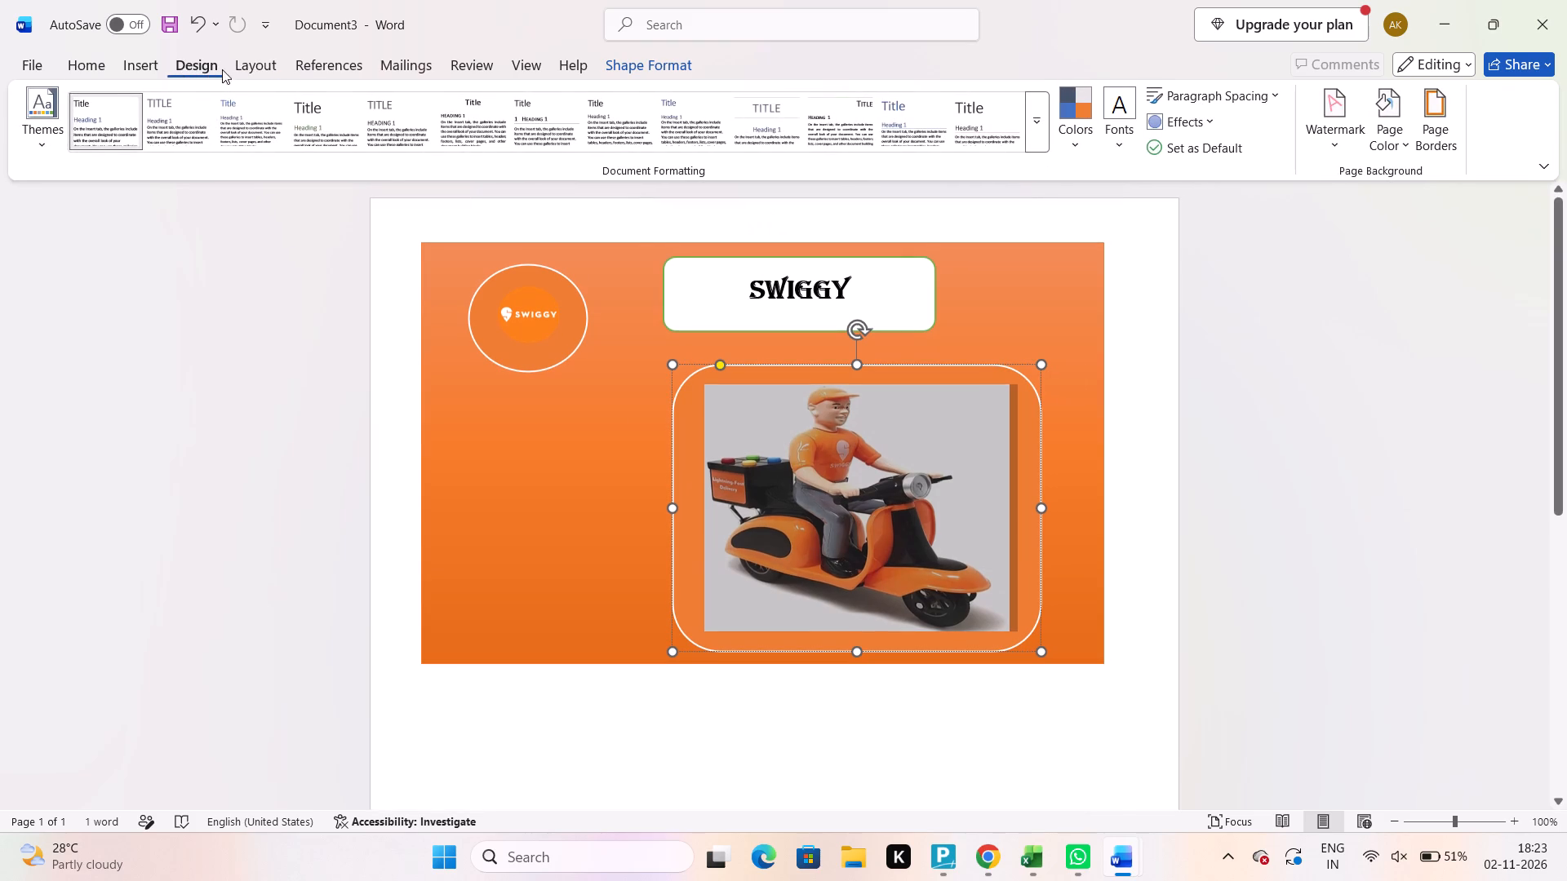
{"action": "left_click", "coordinate": [353, 74]}
{"action": "left_click", "coordinate": [395, 63]}
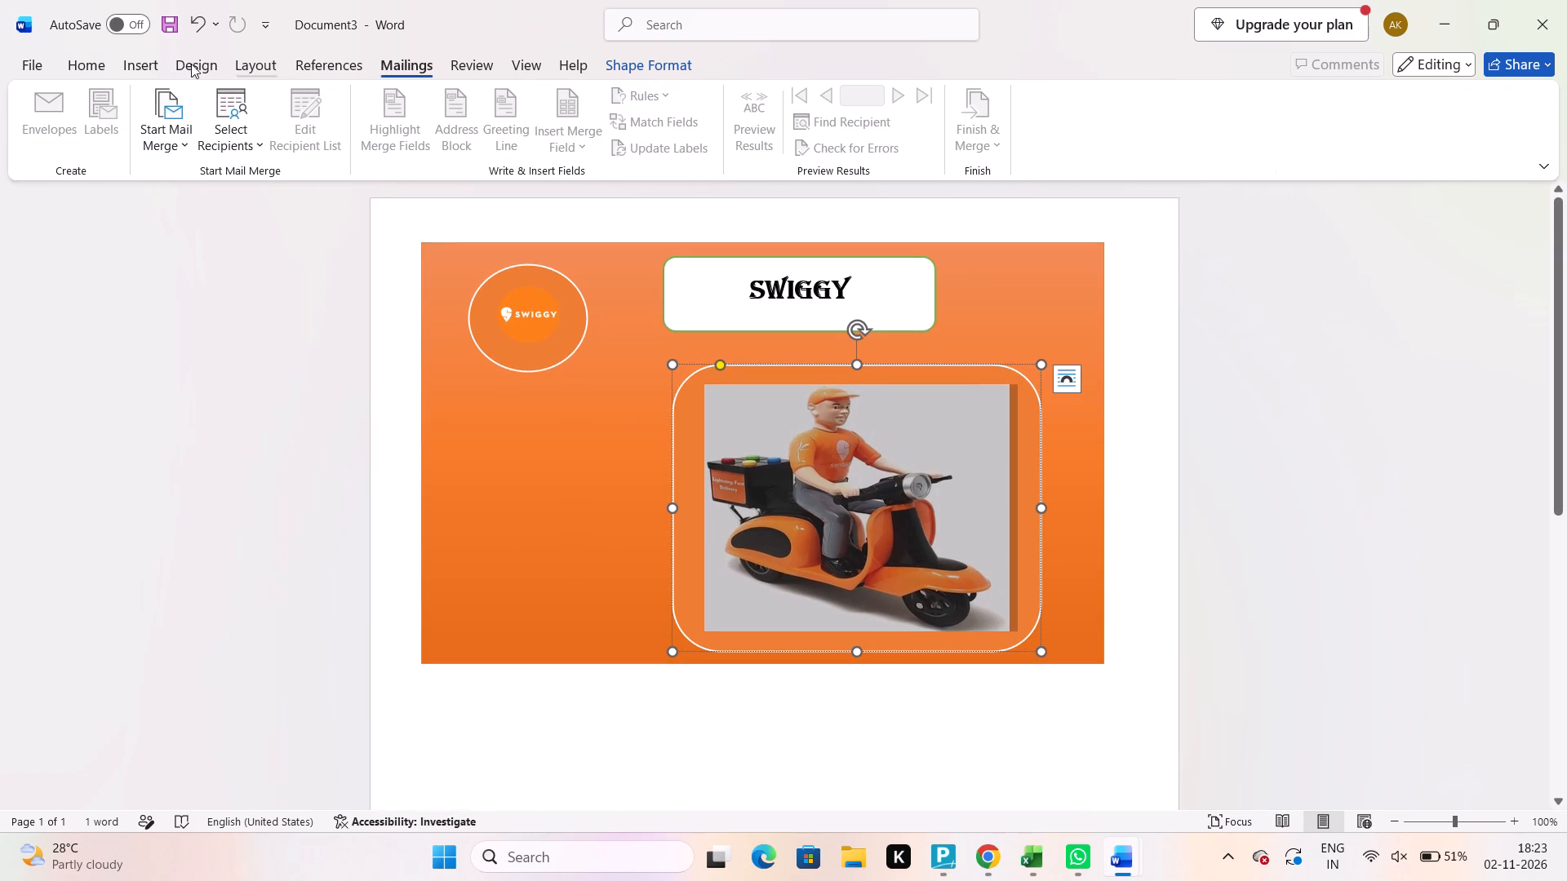
{"action": "left_click", "coordinate": [82, 64]}
{"action": "left_click", "coordinate": [141, 60]}
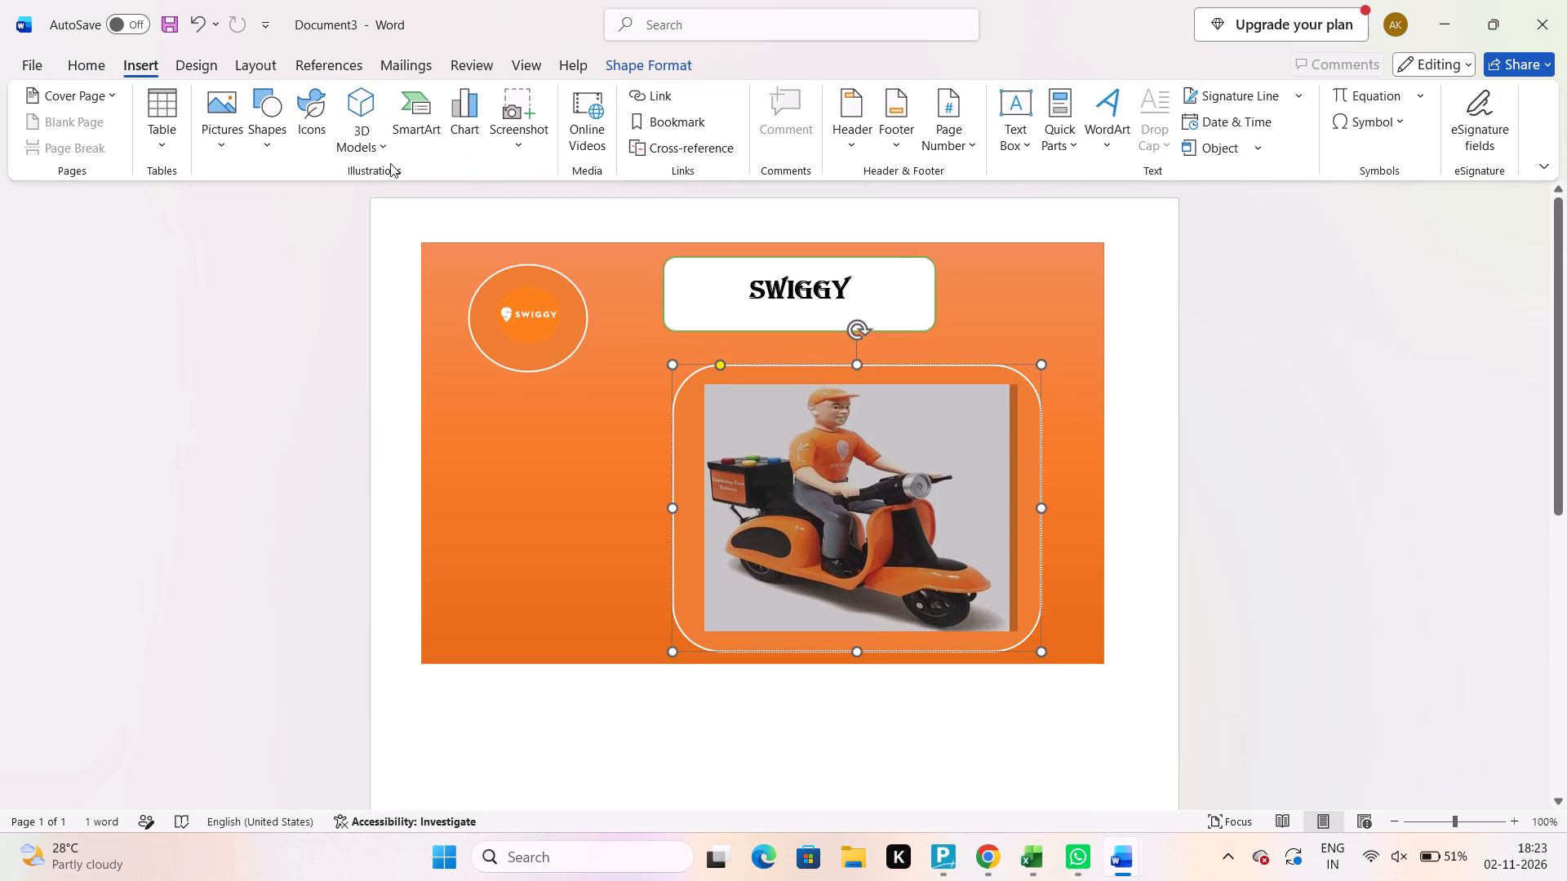
{"action": "left_click", "coordinate": [189, 64]}
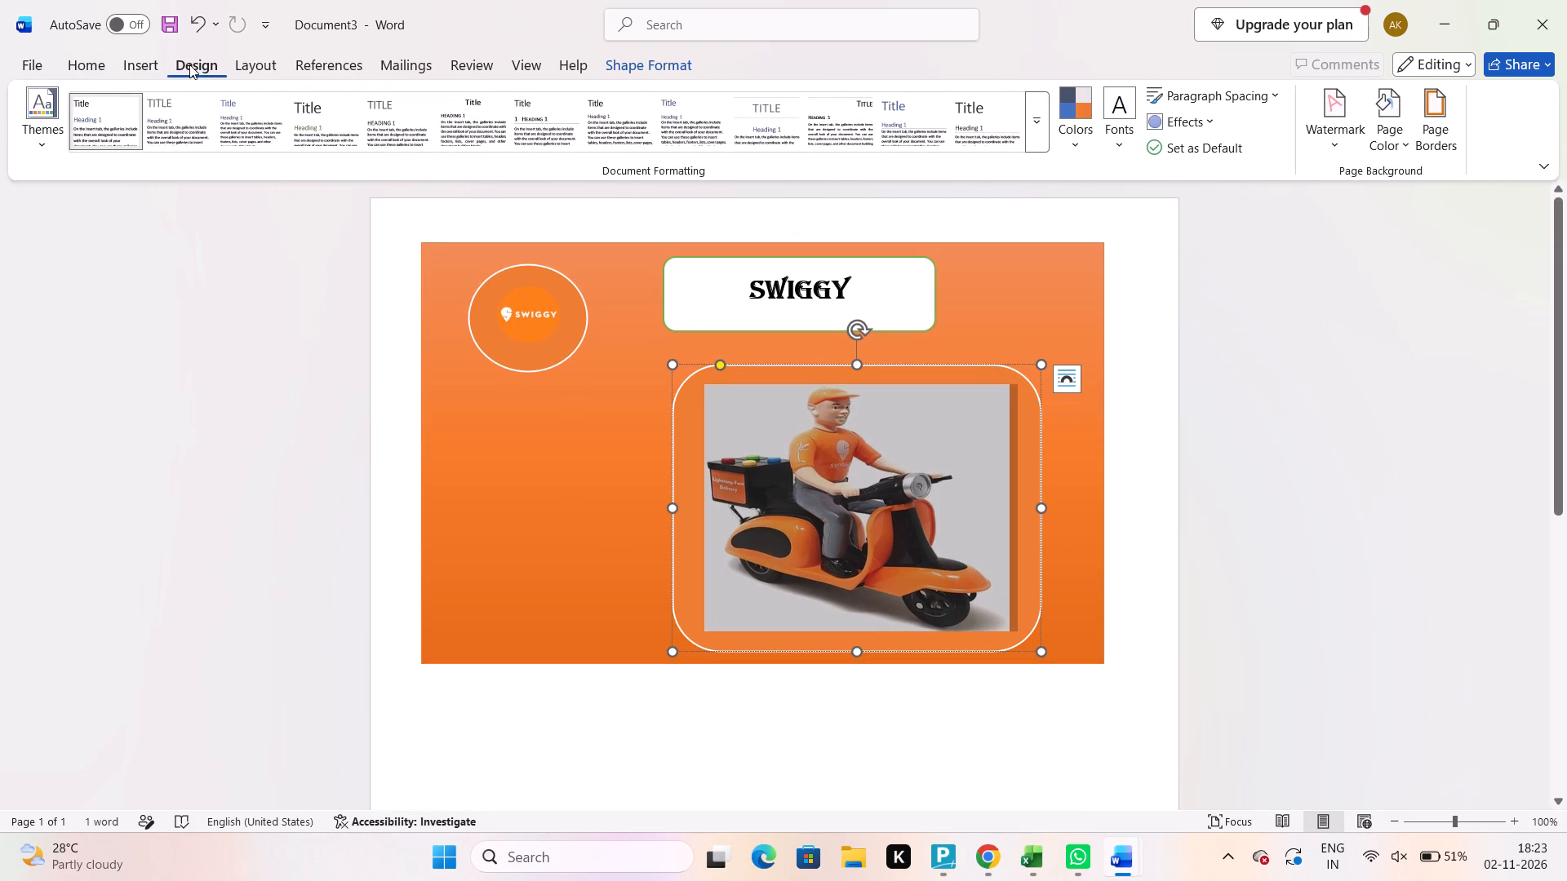
{"action": "left_click", "coordinate": [619, 68]}
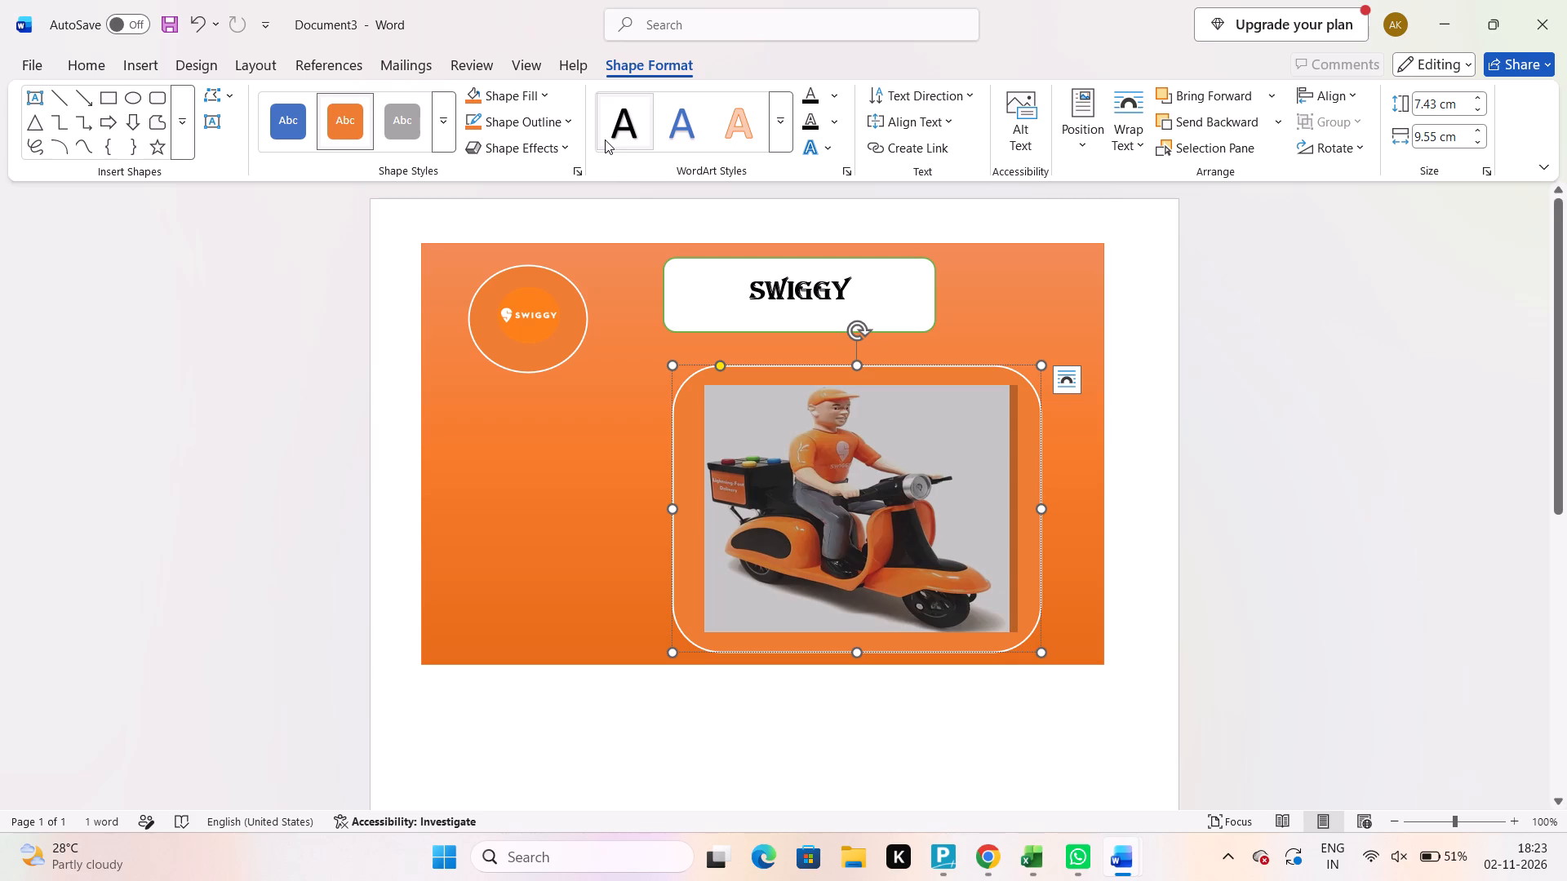
{"action": "left_click", "coordinate": [566, 117]}
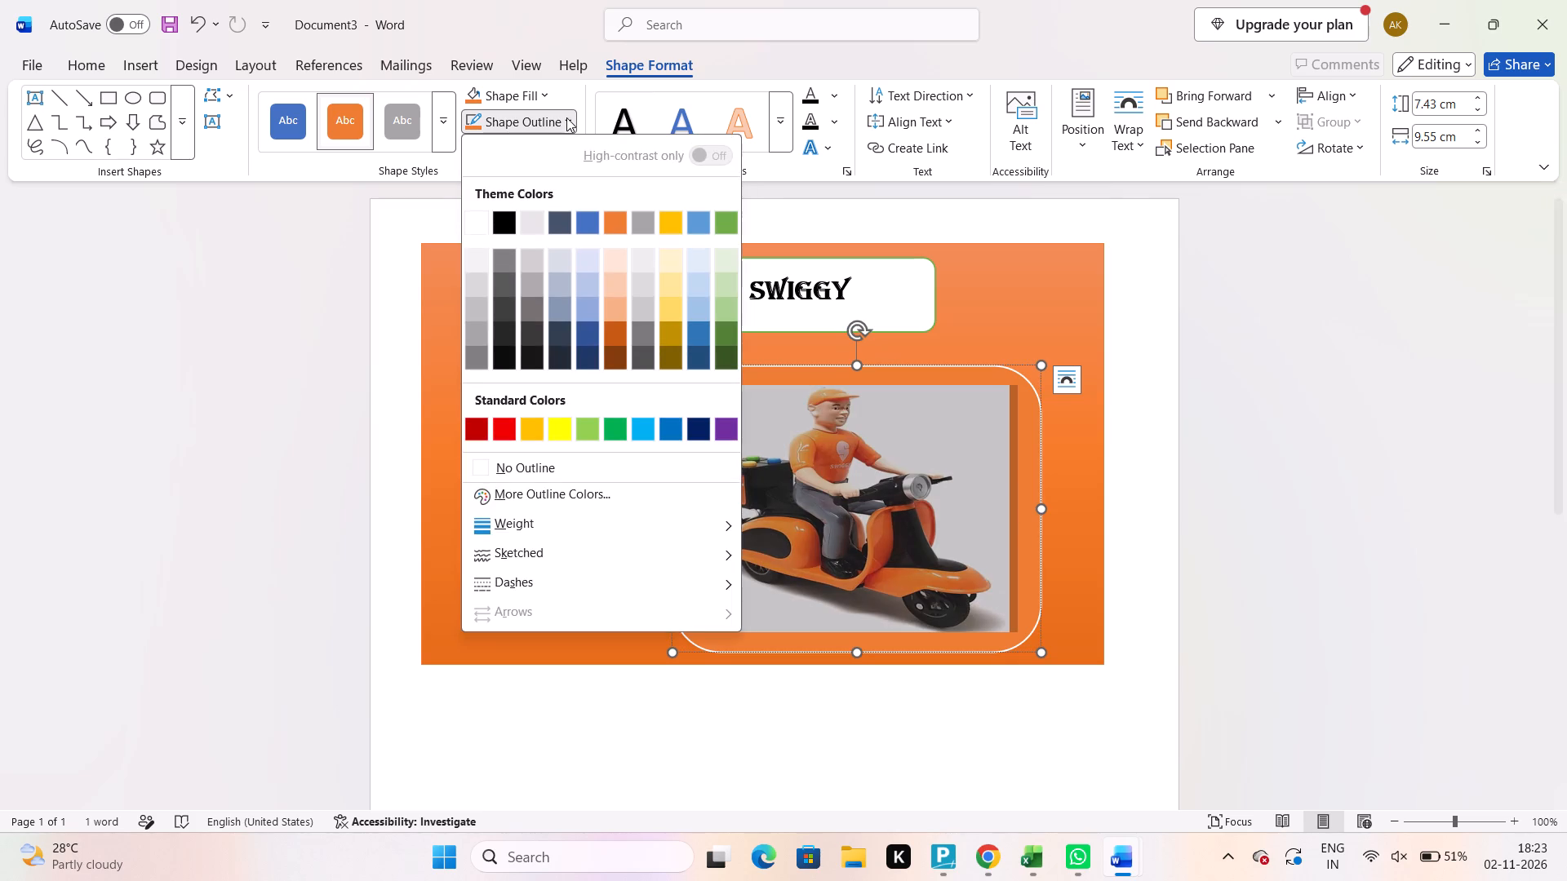
{"action": "left_click", "coordinate": [563, 462]}
{"action": "left_click", "coordinate": [580, 461]}
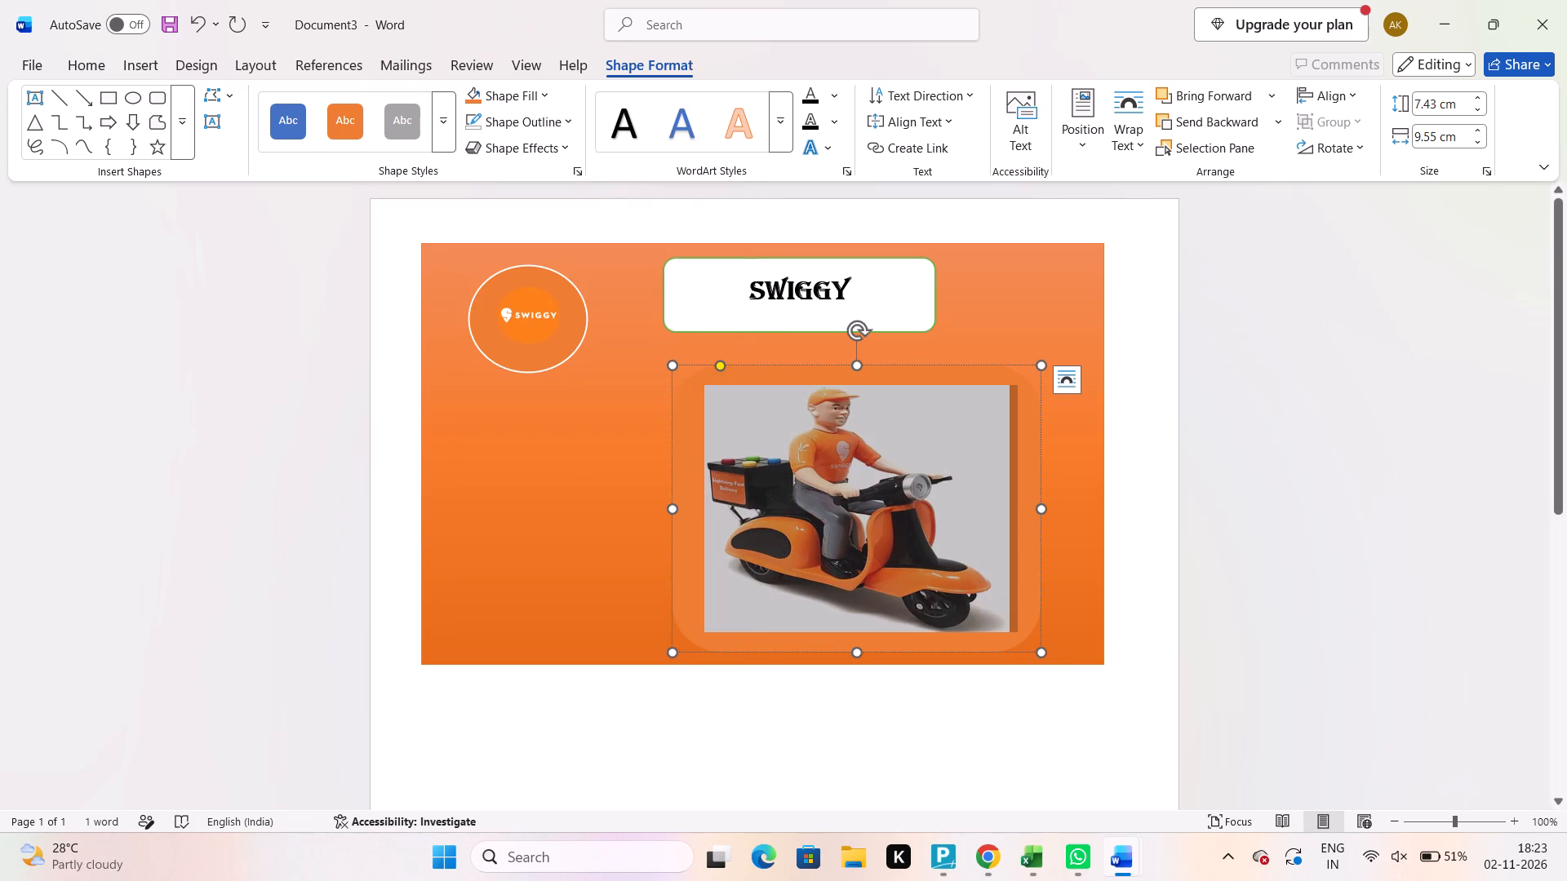
{"action": "left_click", "coordinate": [1071, 491]}
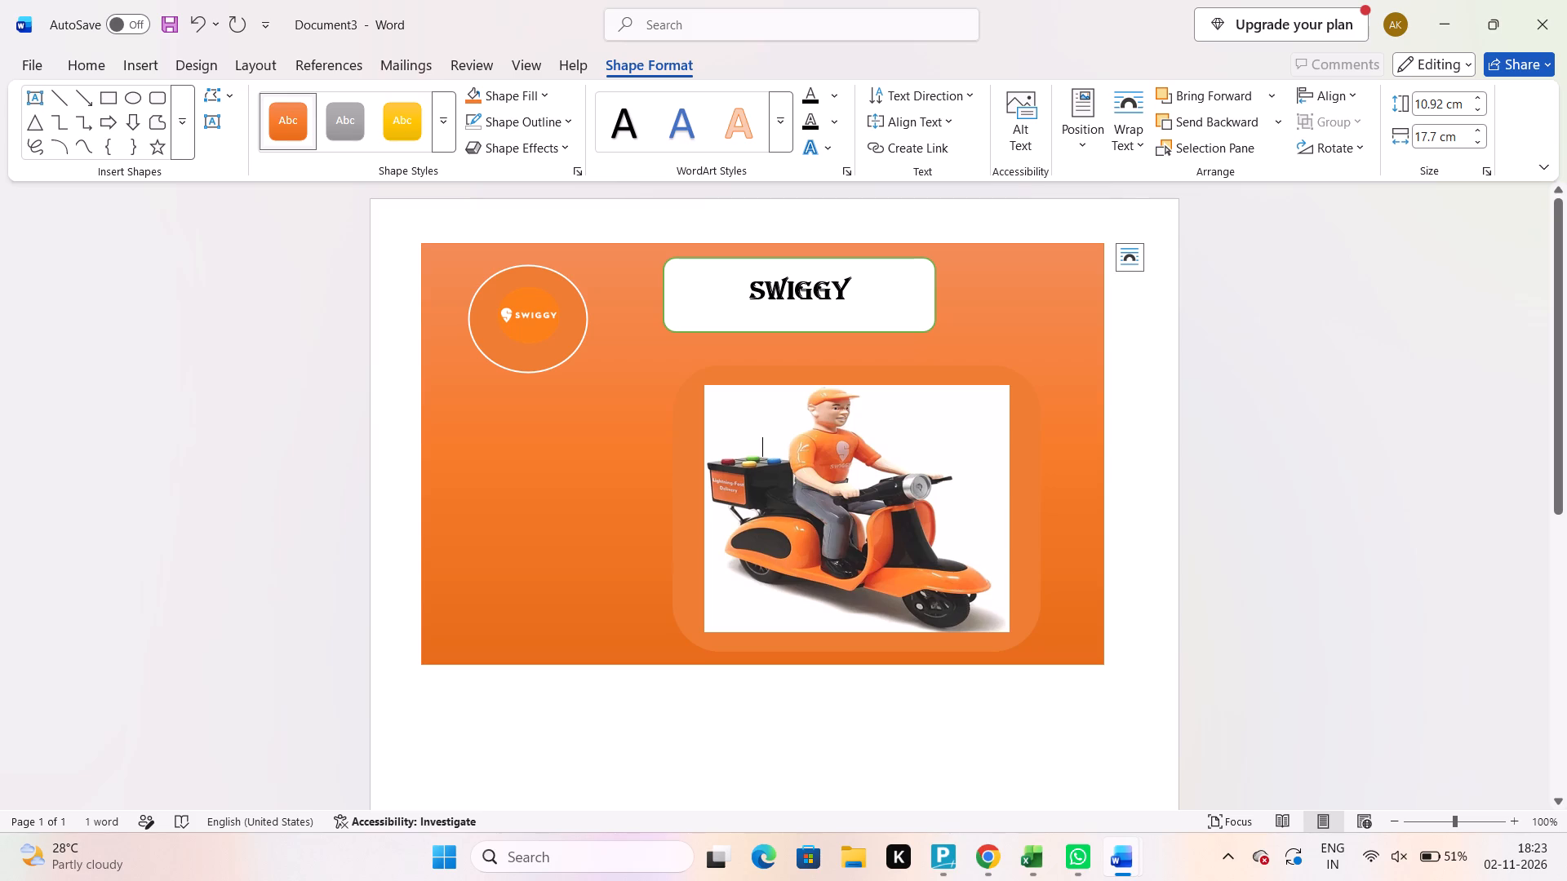
{"action": "left_click", "coordinate": [513, 441]}
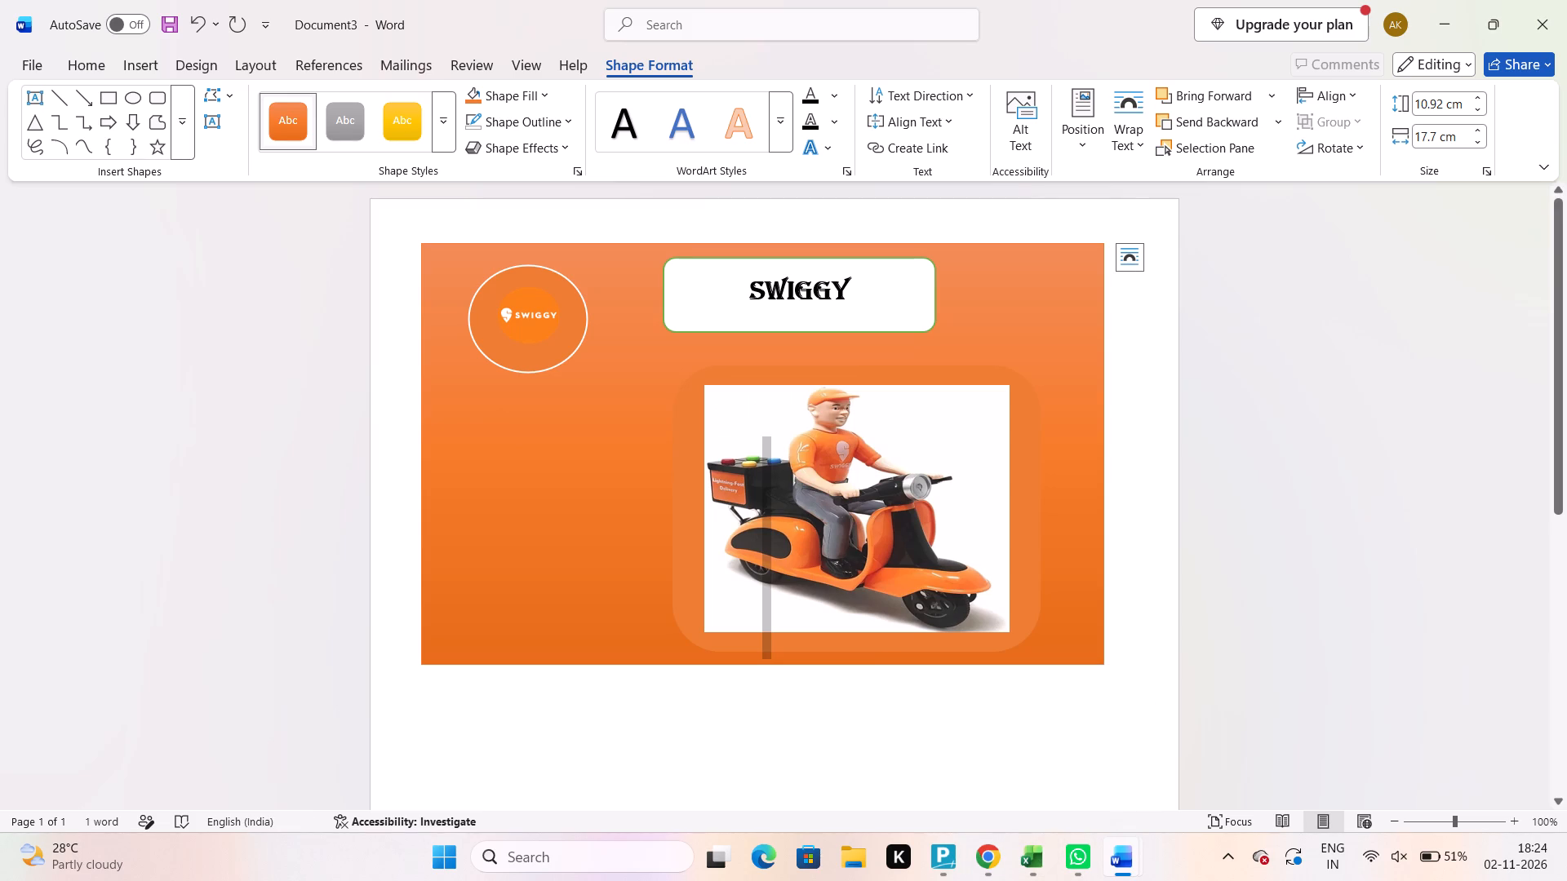
Switch to Chrome and look through the SWIGGY SCOOTER BOY image results for other delivery pictures.
{"action": "left_click", "coordinate": [997, 870]}
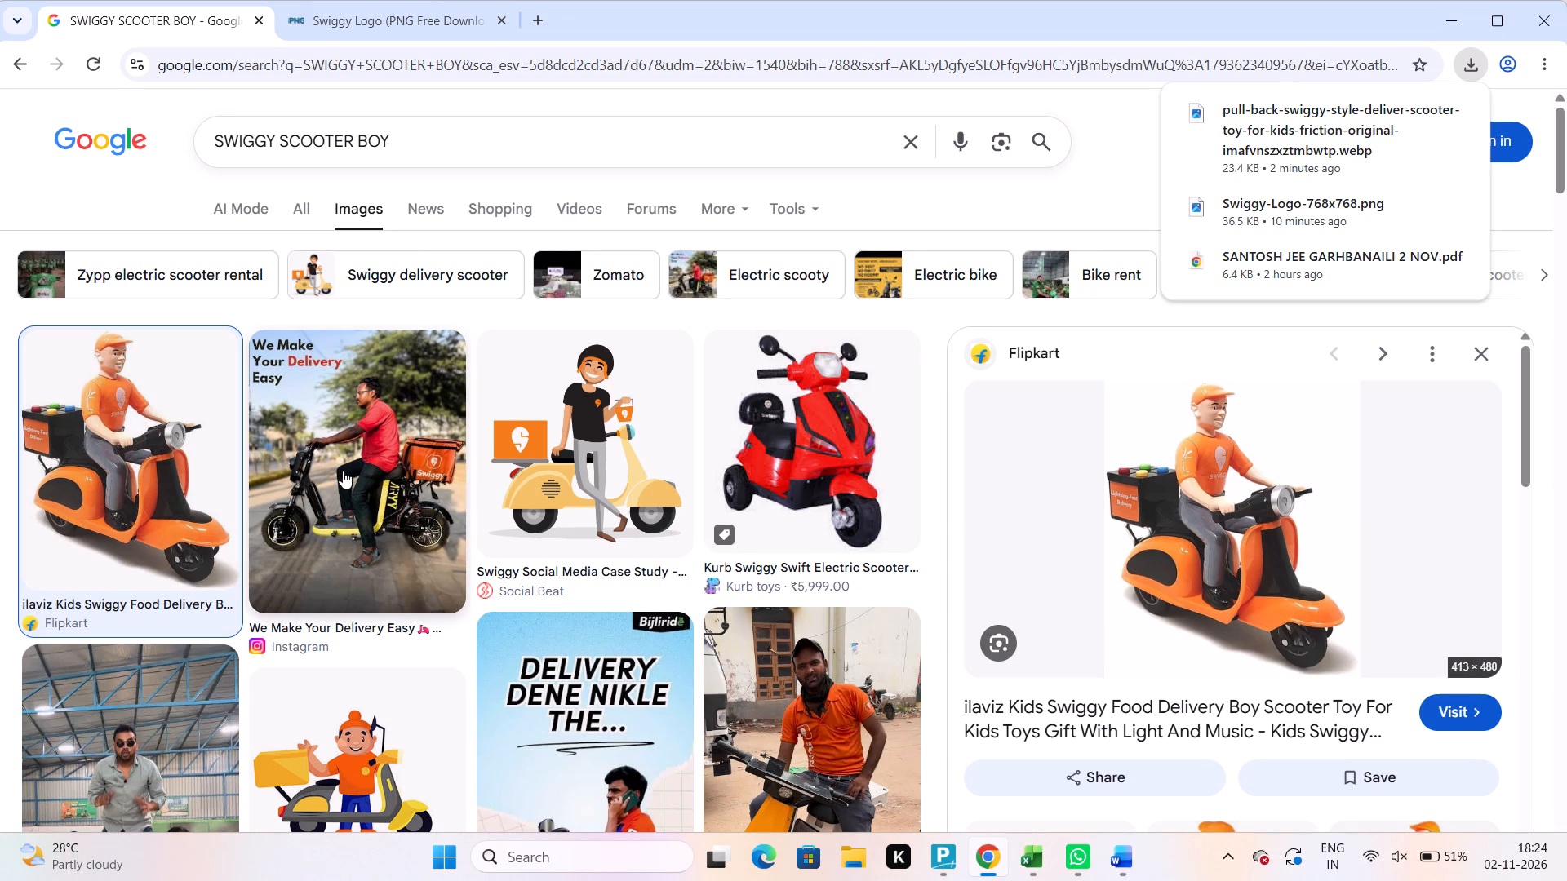
{"action": "scroll", "coordinate": [684, 644], "scroll_direction": "down", "scroll_amount": 5}
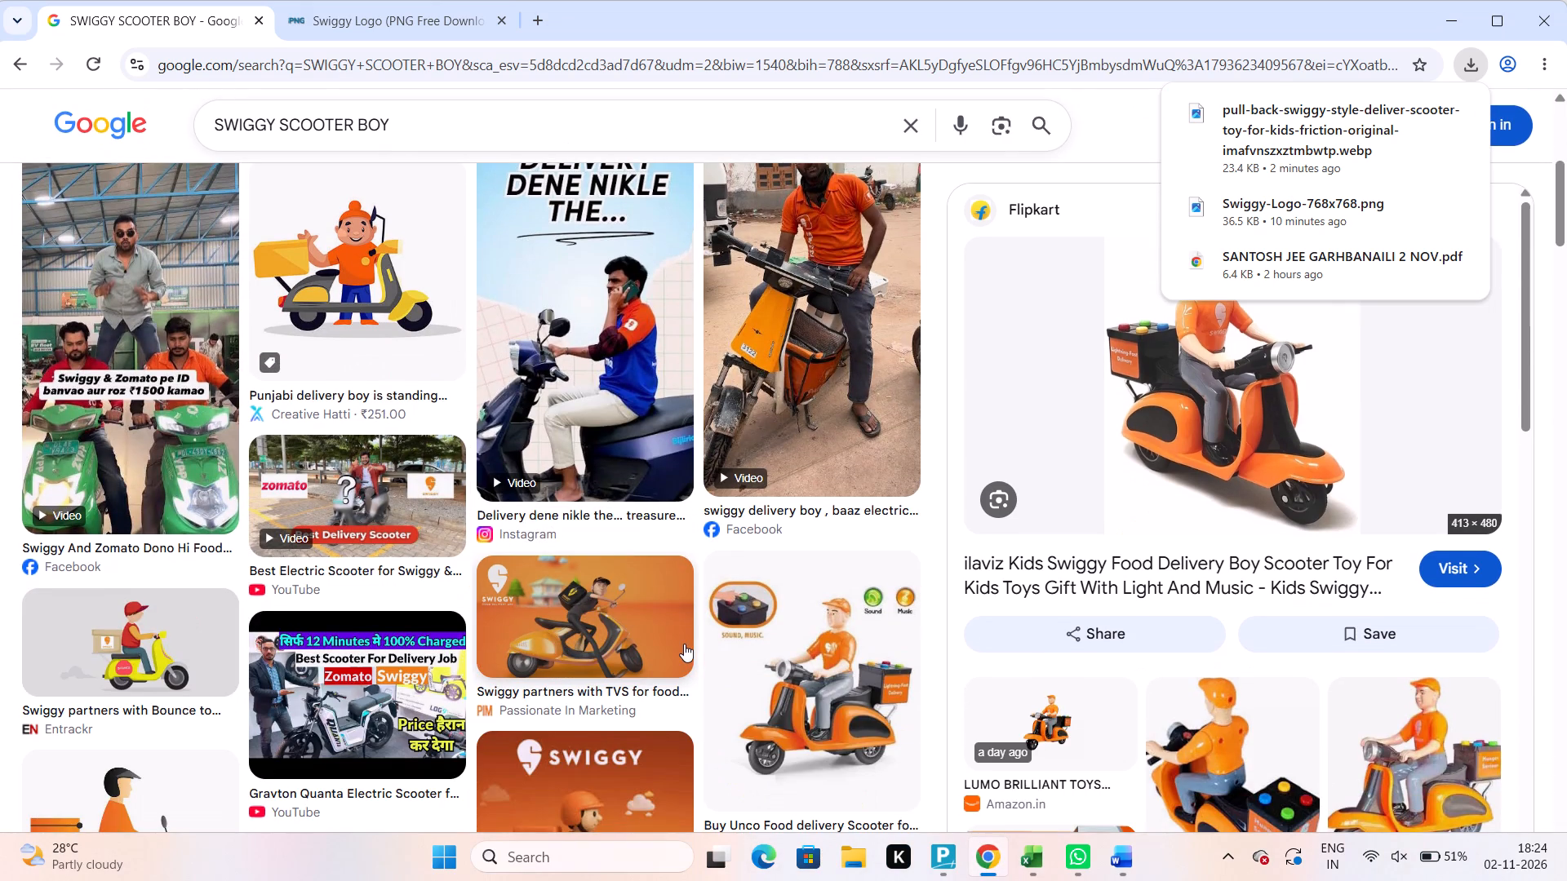
{"action": "scroll", "coordinate": [679, 637], "scroll_direction": "down", "scroll_amount": 3}
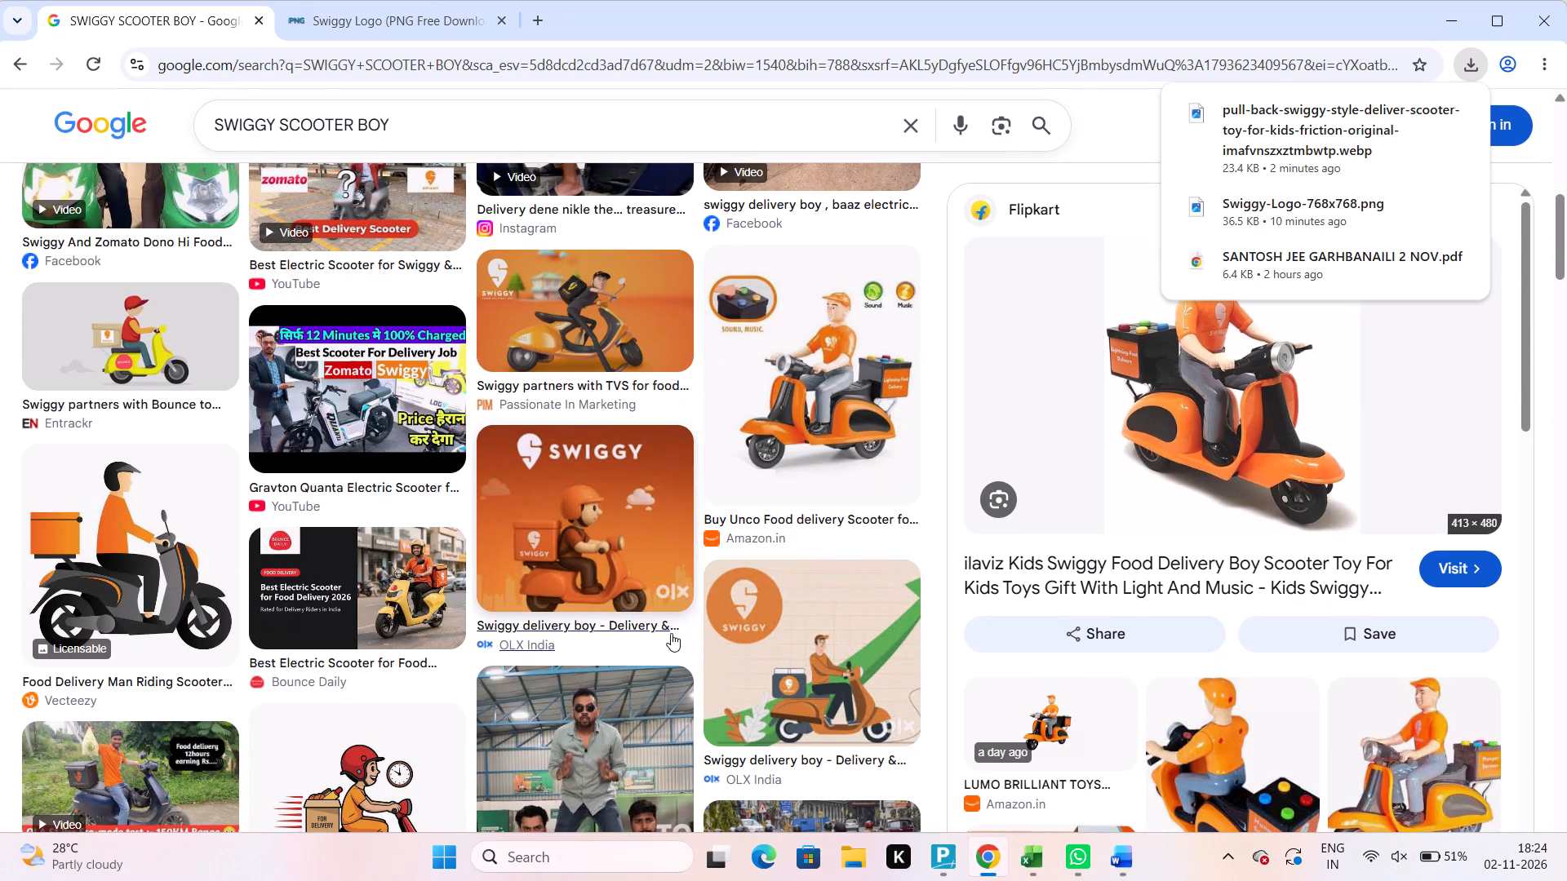
{"action": "left_click", "coordinate": [101, 26]}
{"action": "left_click", "coordinate": [109, 24]}
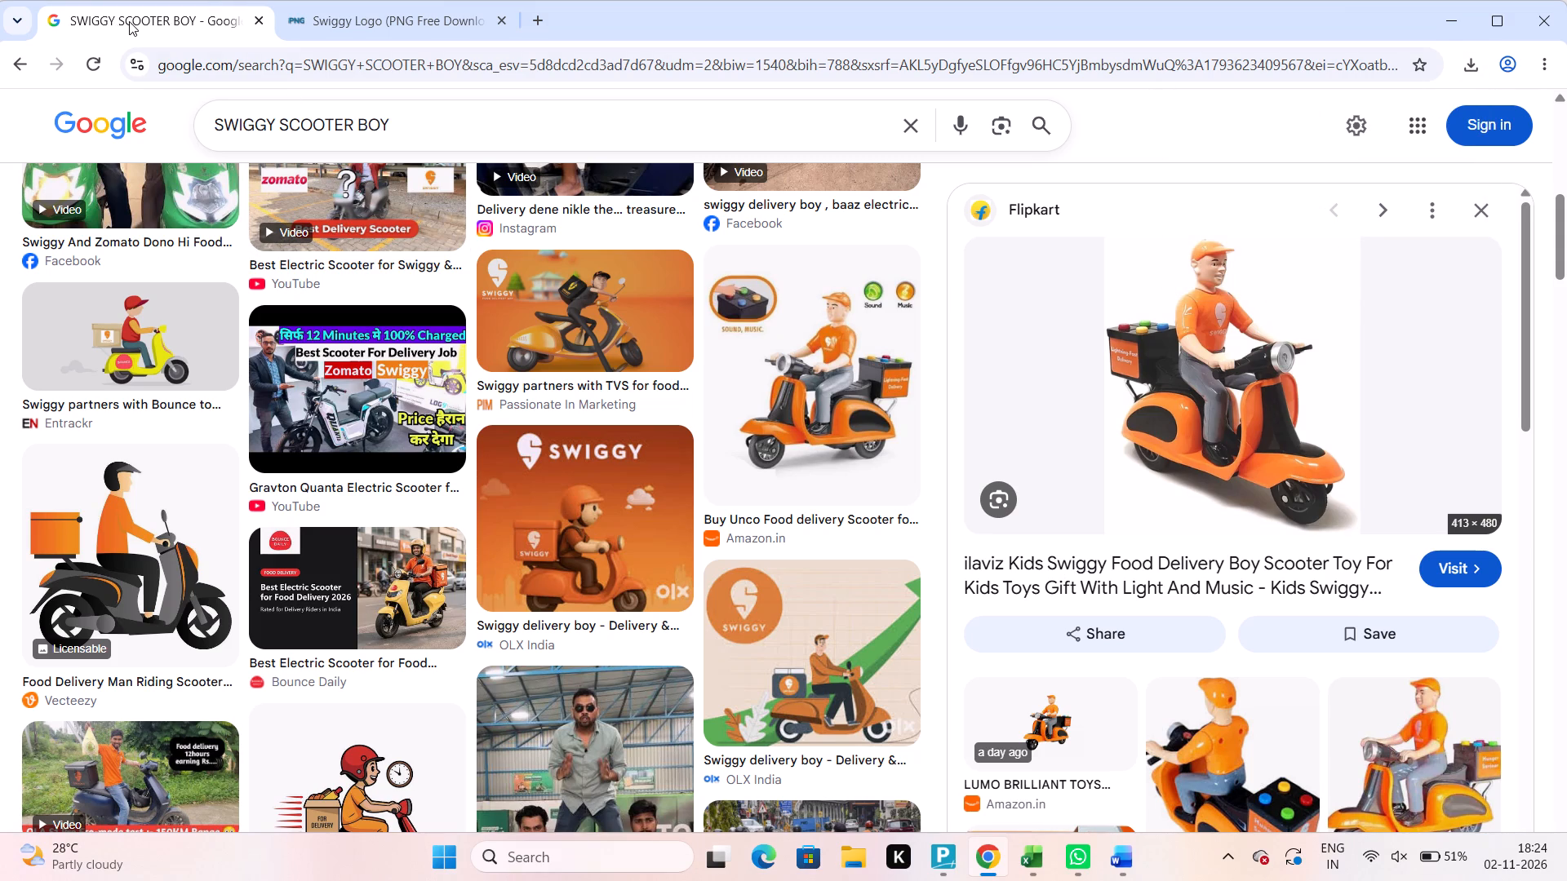
Minimize the browser and both open Word documents to reach the desktop.
{"action": "left_click", "coordinate": [1436, 20]}
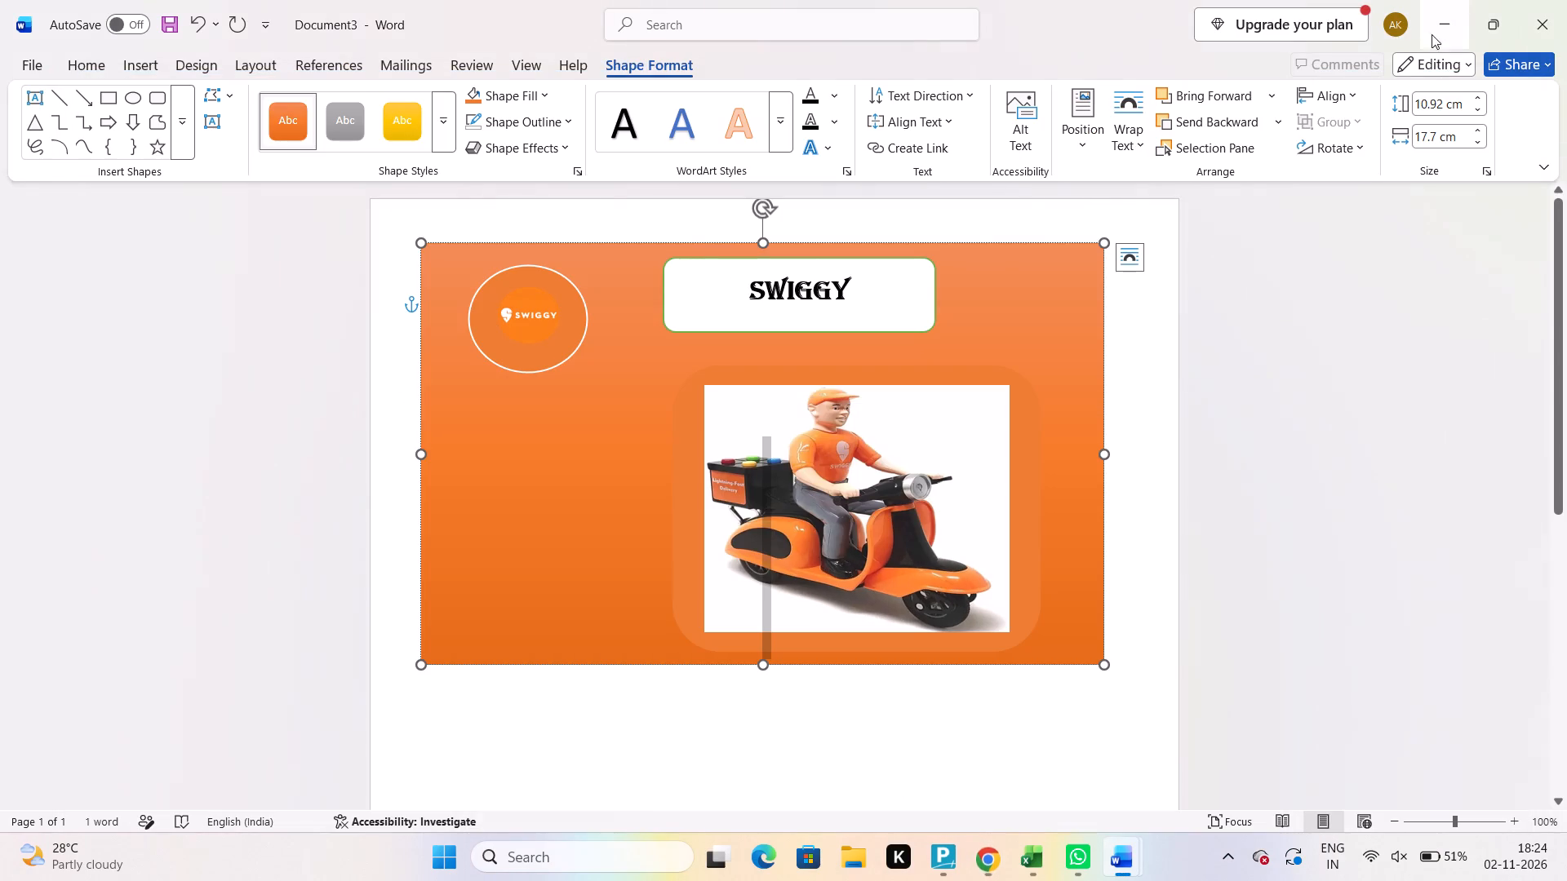
{"action": "left_click", "coordinate": [1443, 15]}
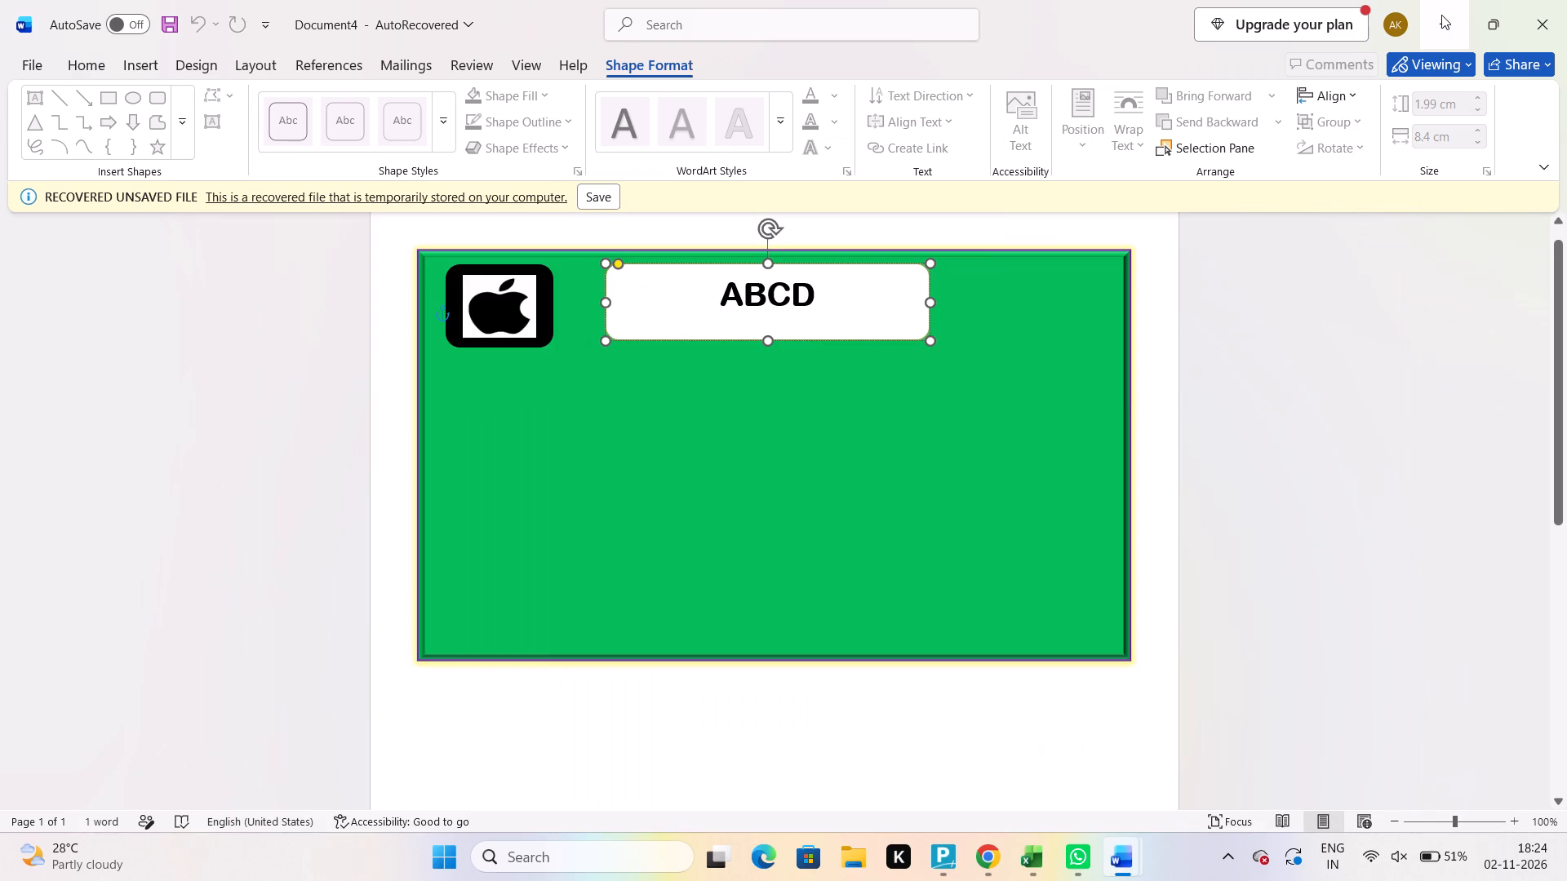
{"action": "left_click", "coordinate": [1441, 15]}
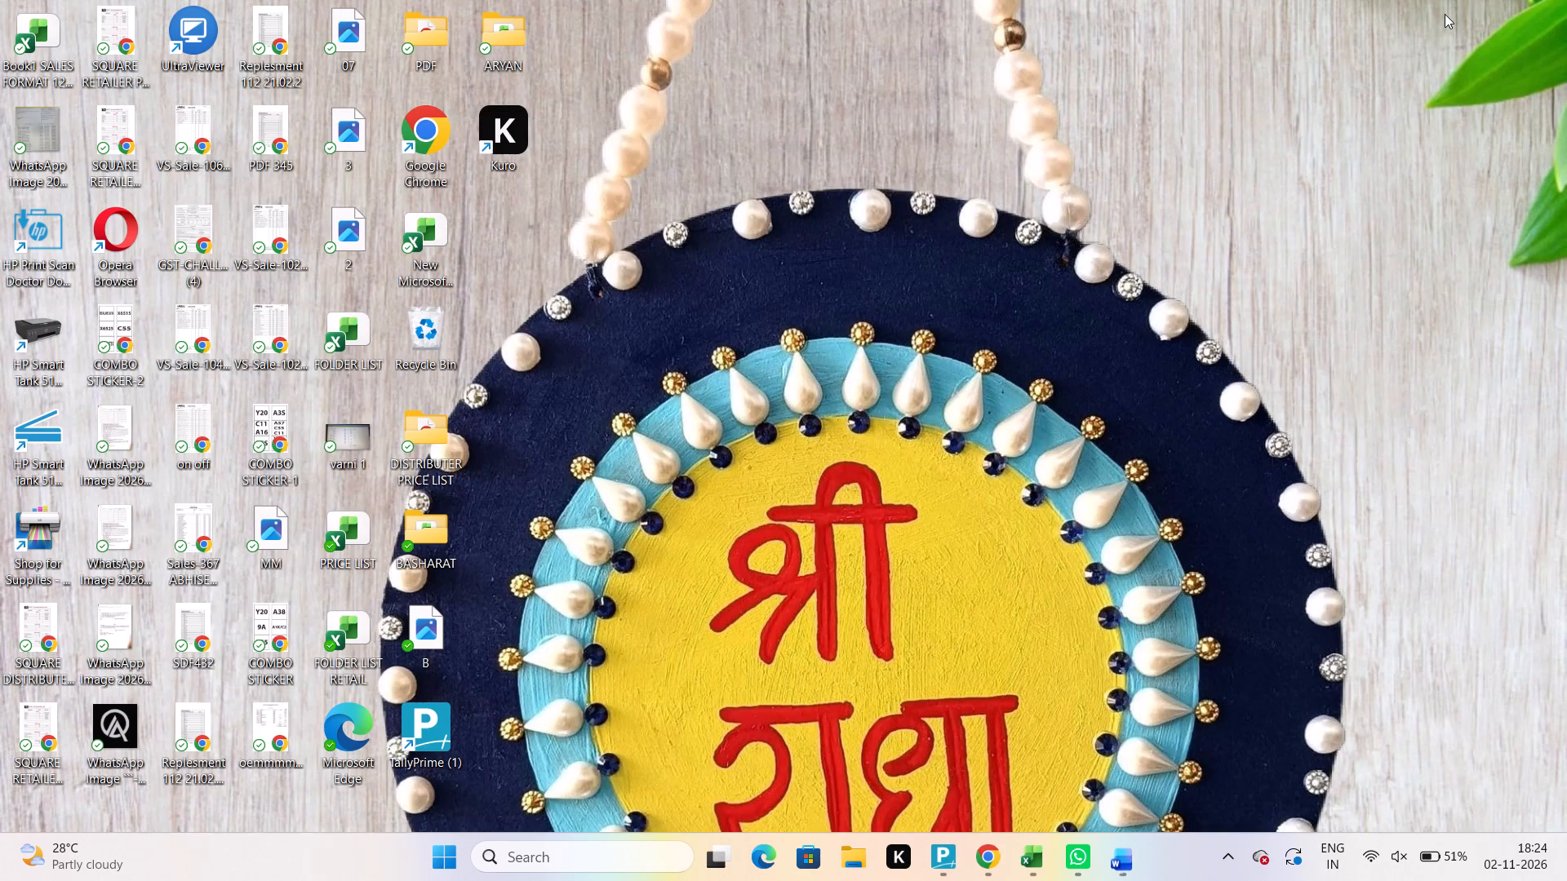